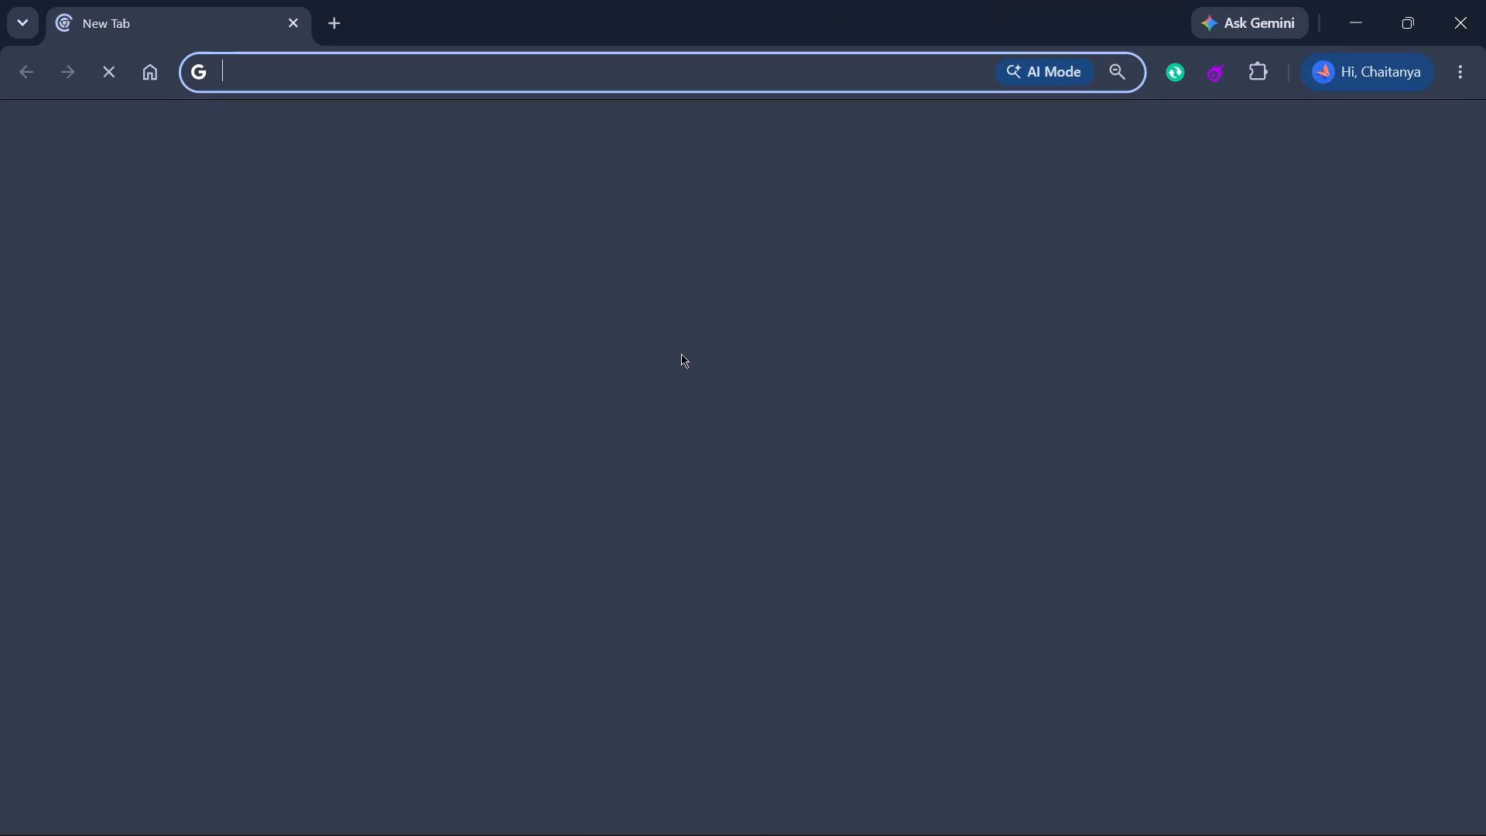
Search Google for tradingview and open the TradingView India site from the results.
{"action": "left_click", "coordinate": [641, 351]}
{"action": "left_click", "coordinate": [519, 385]}
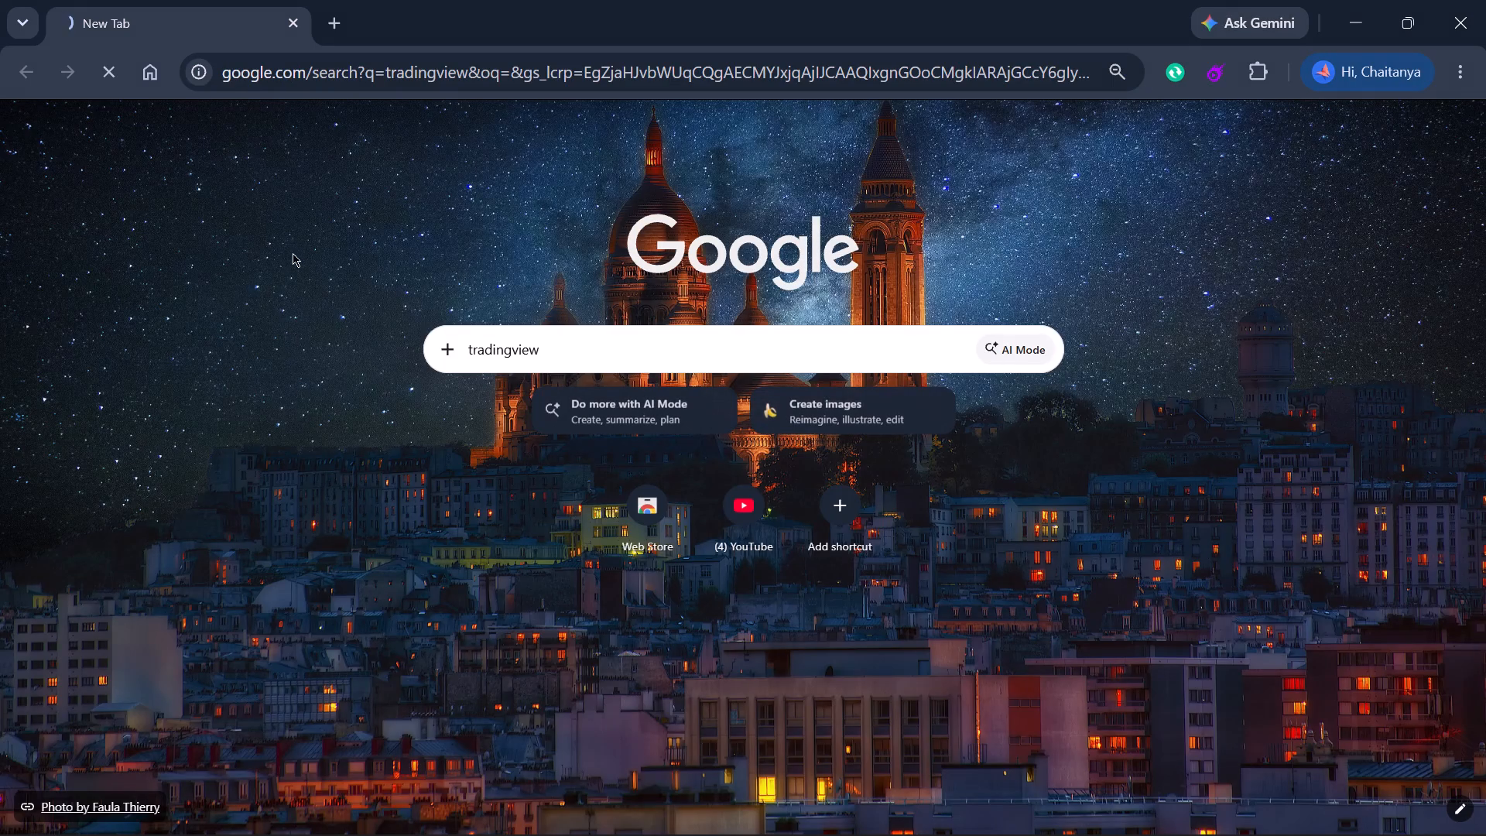
{"action": "left_click", "coordinate": [321, 298]}
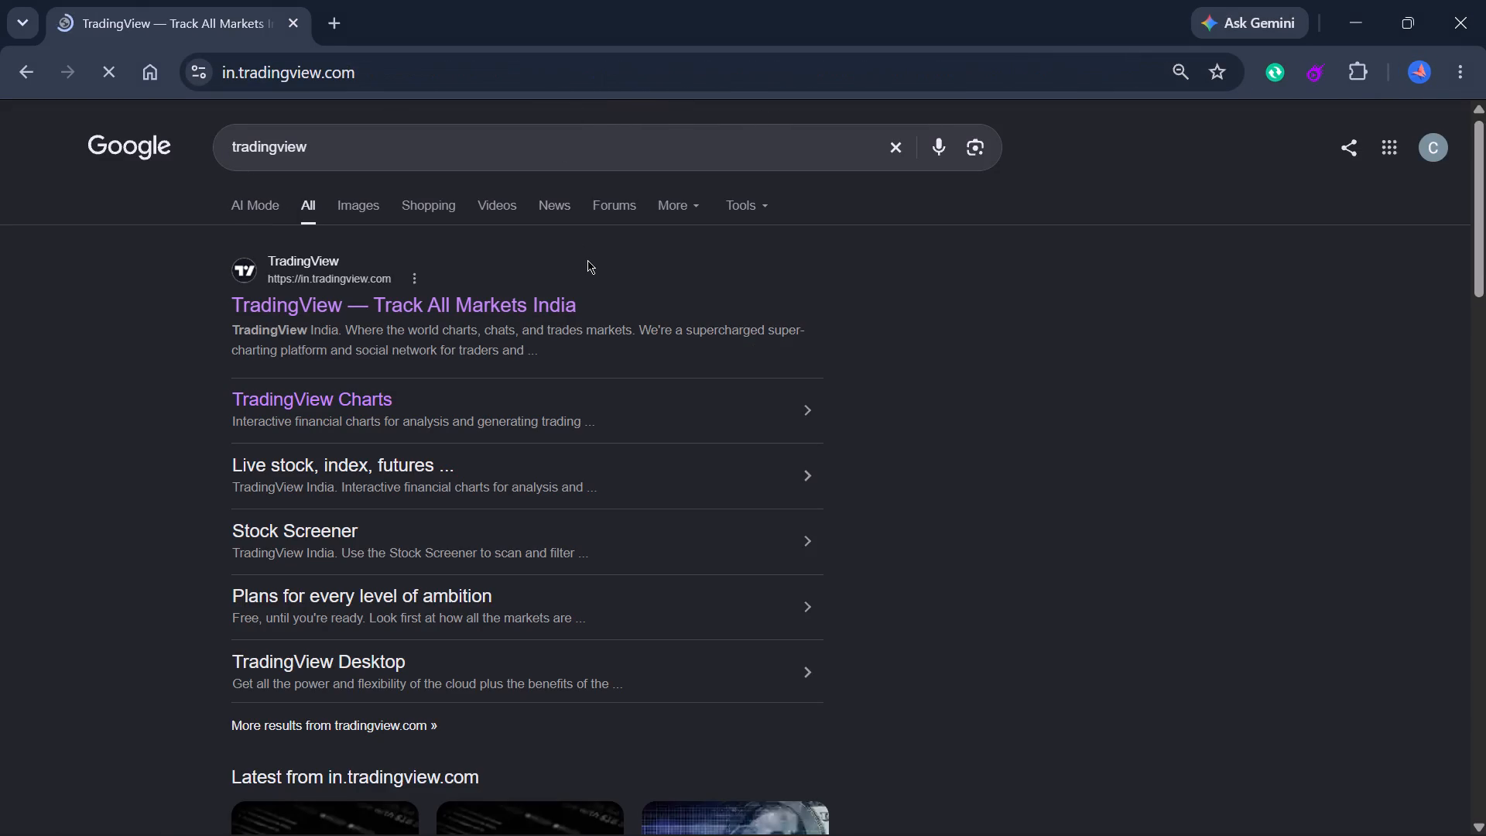
{"action": "left_click", "coordinate": [480, 302]}
Open TradingView's symbol search and launch the chart for XAUUSD (Gold, commodity CFD).
{"action": "left_click", "coordinate": [494, 125]}
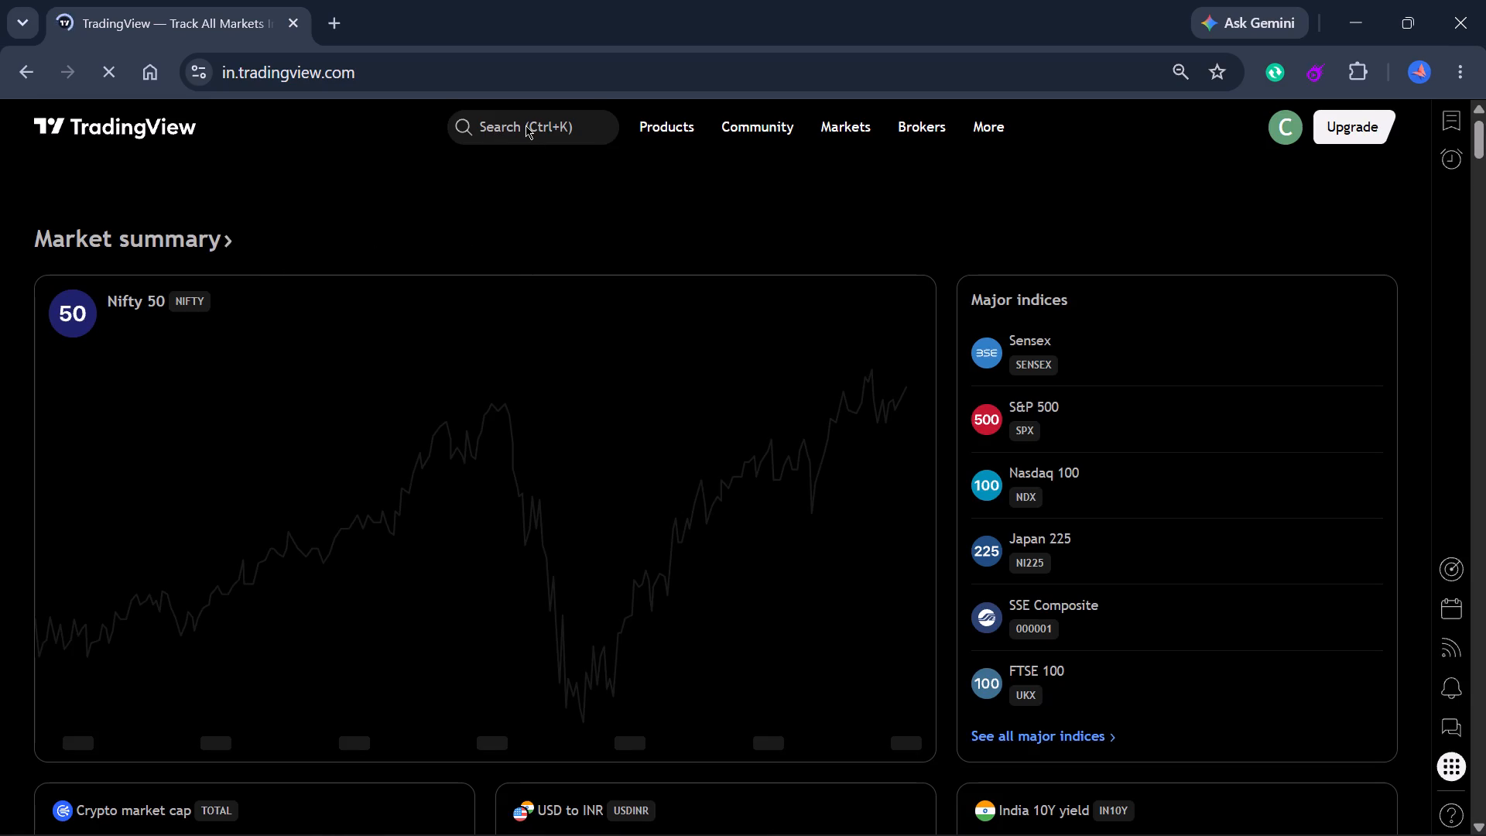
{"action": "left_click", "coordinate": [513, 122]}
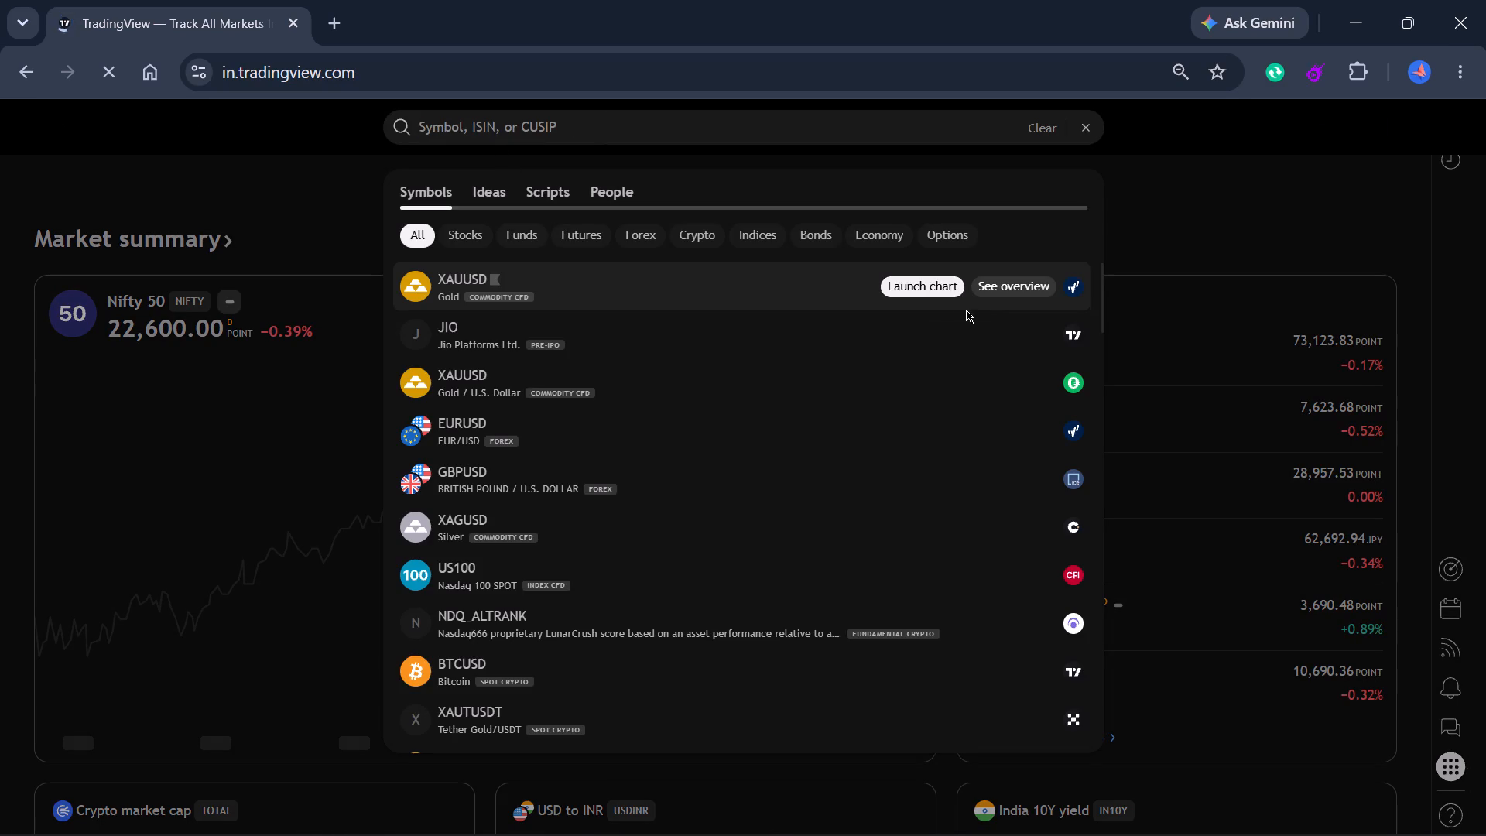
{"action": "left_click", "coordinate": [933, 292]}
{"action": "left_click", "coordinate": [925, 267]}
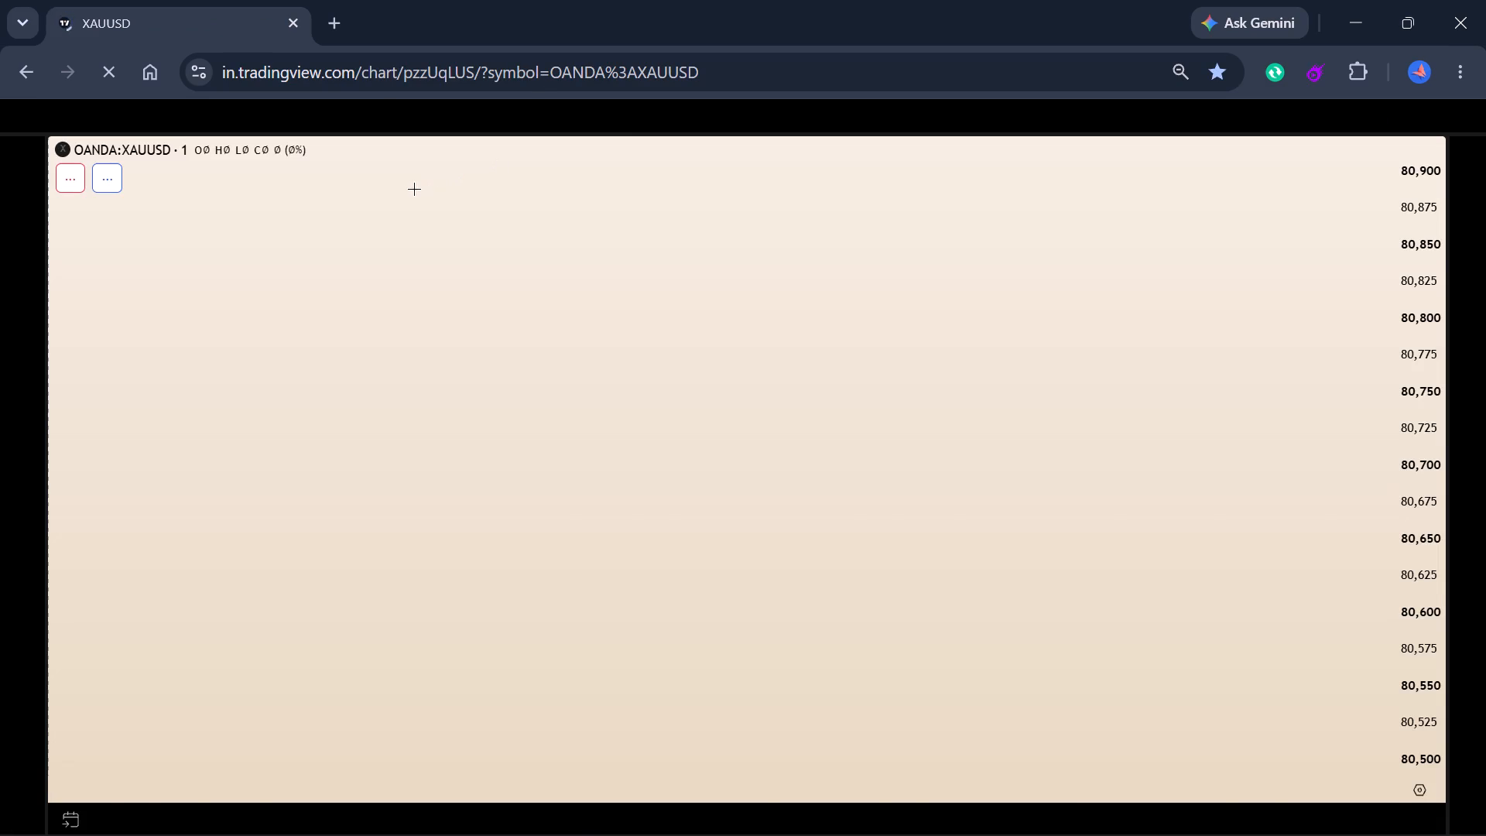
Examine the one-minute XAUUSD price action around the grey range zone and the existing position drawings.
{"action": "left_click_drag", "start_coordinate": [895, 487], "coordinate": [680, 433]}
{"action": "left_click_drag", "start_coordinate": [686, 437], "coordinate": [742, 387]}
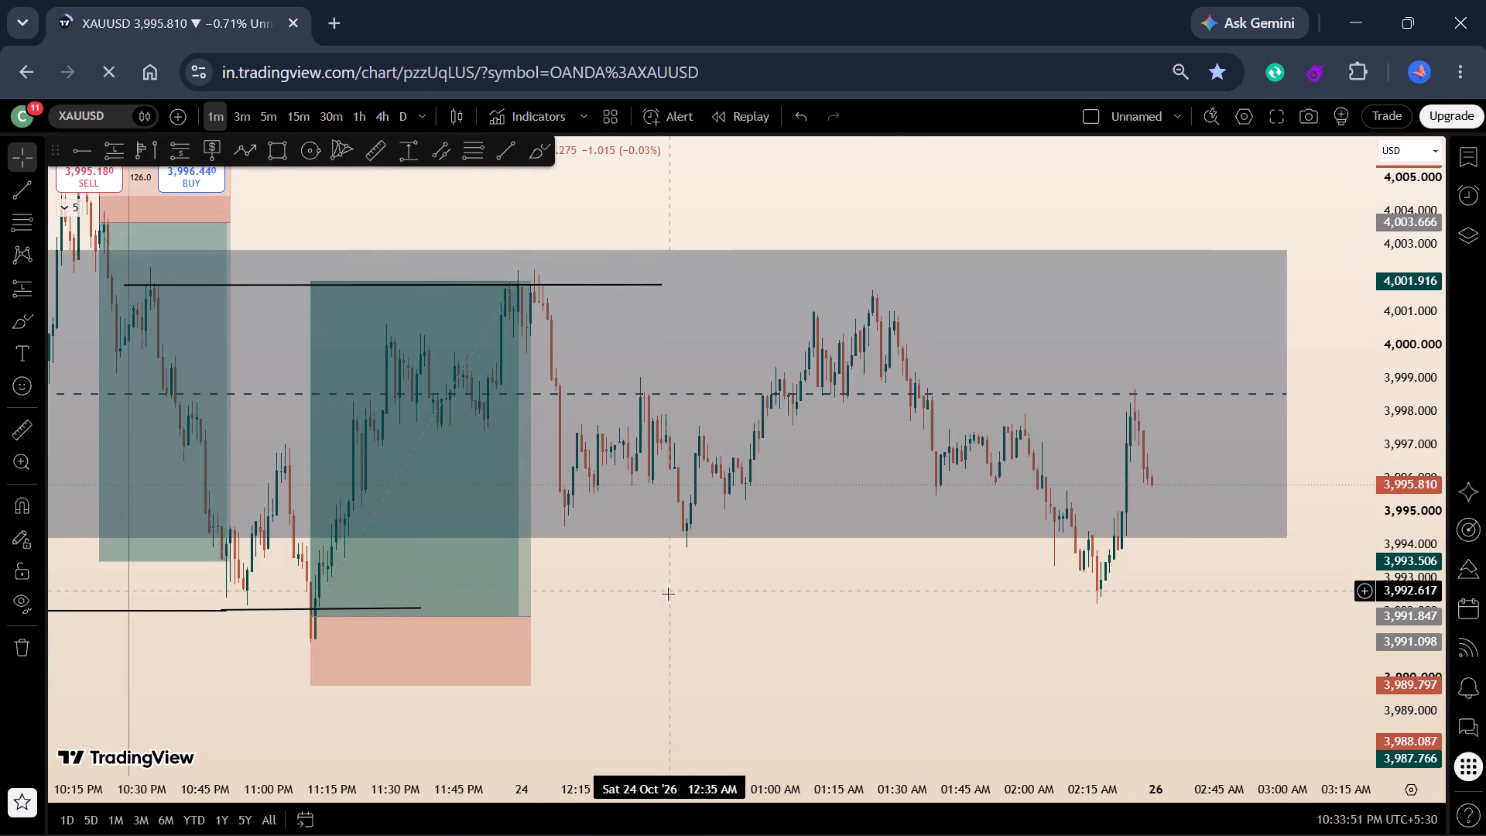
{"action": "left_click_drag", "start_coordinate": [667, 595], "coordinate": [752, 536]}
{"action": "scroll", "coordinate": [752, 537], "scroll_direction": "down", "scroll_amount": 6}
{"action": "left_click_drag", "start_coordinate": [994, 584], "coordinate": [970, 615]}
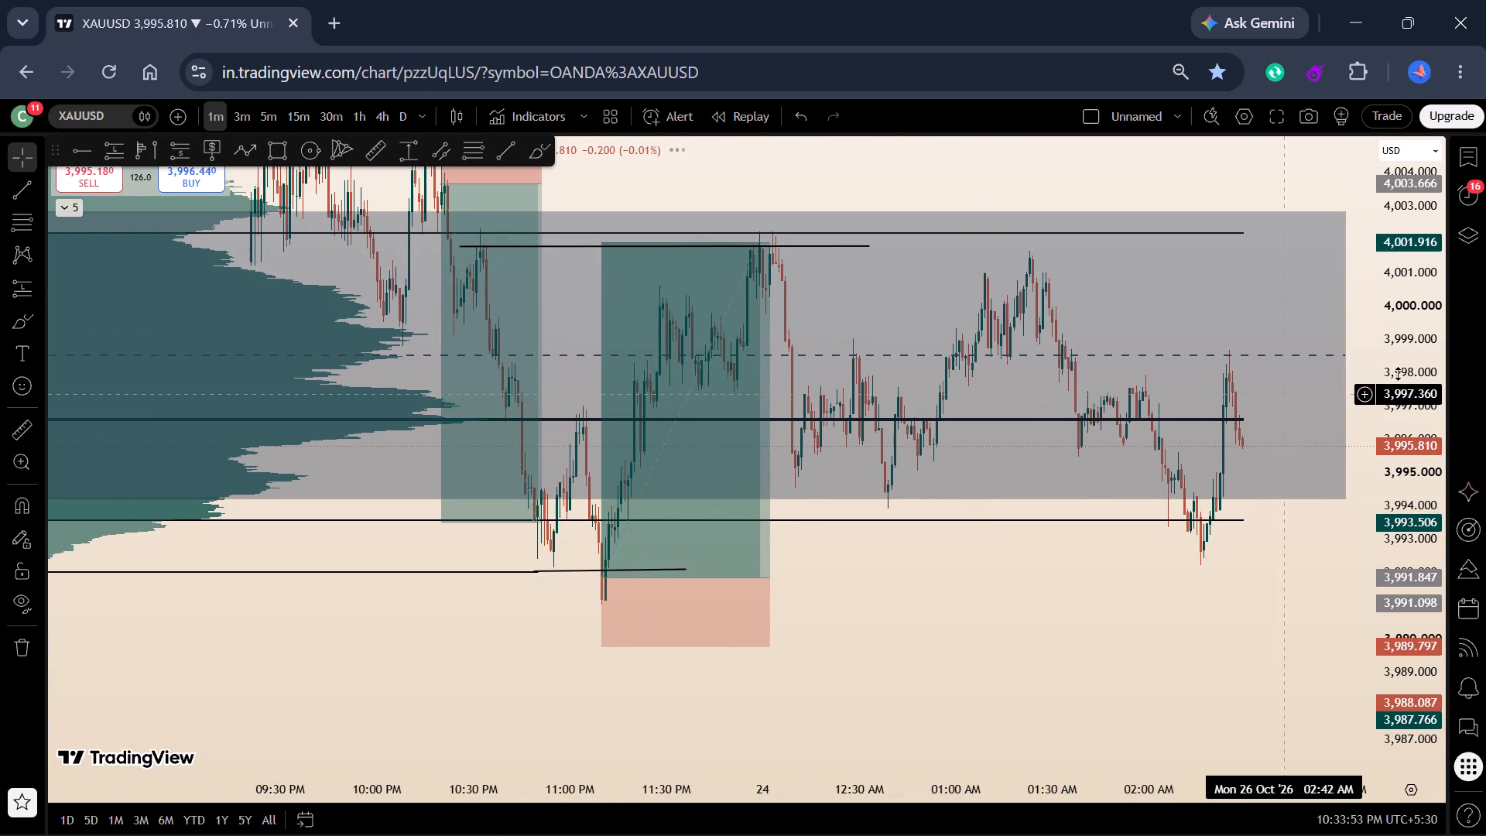
{"action": "left_click_drag", "start_coordinate": [1405, 375], "coordinate": [1410, 478]}
{"action": "left_click_drag", "start_coordinate": [1179, 625], "coordinate": [941, 629]}
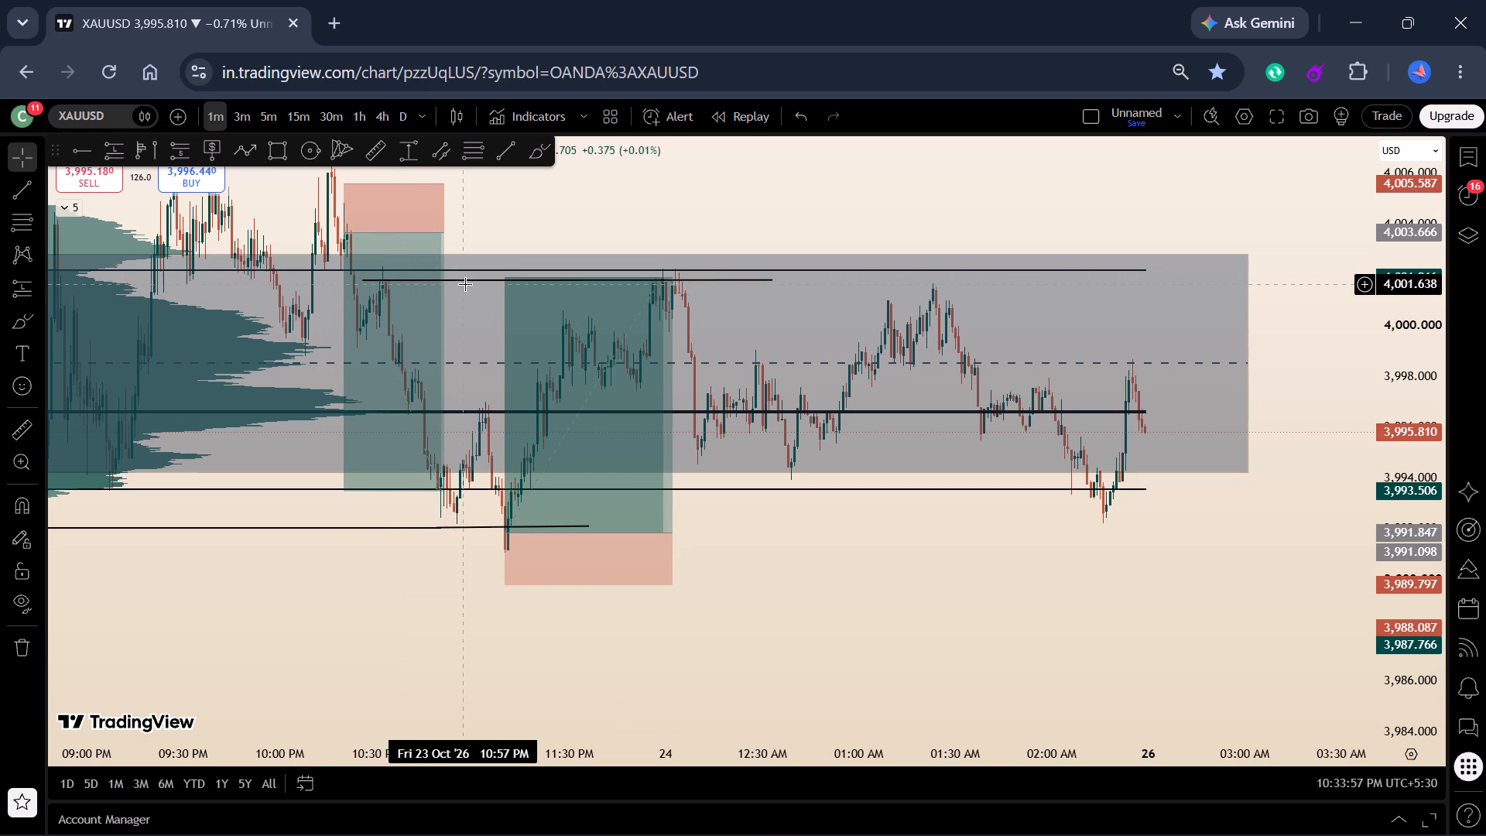
{"action": "left_click_drag", "start_coordinate": [542, 236], "coordinate": [529, 313]}
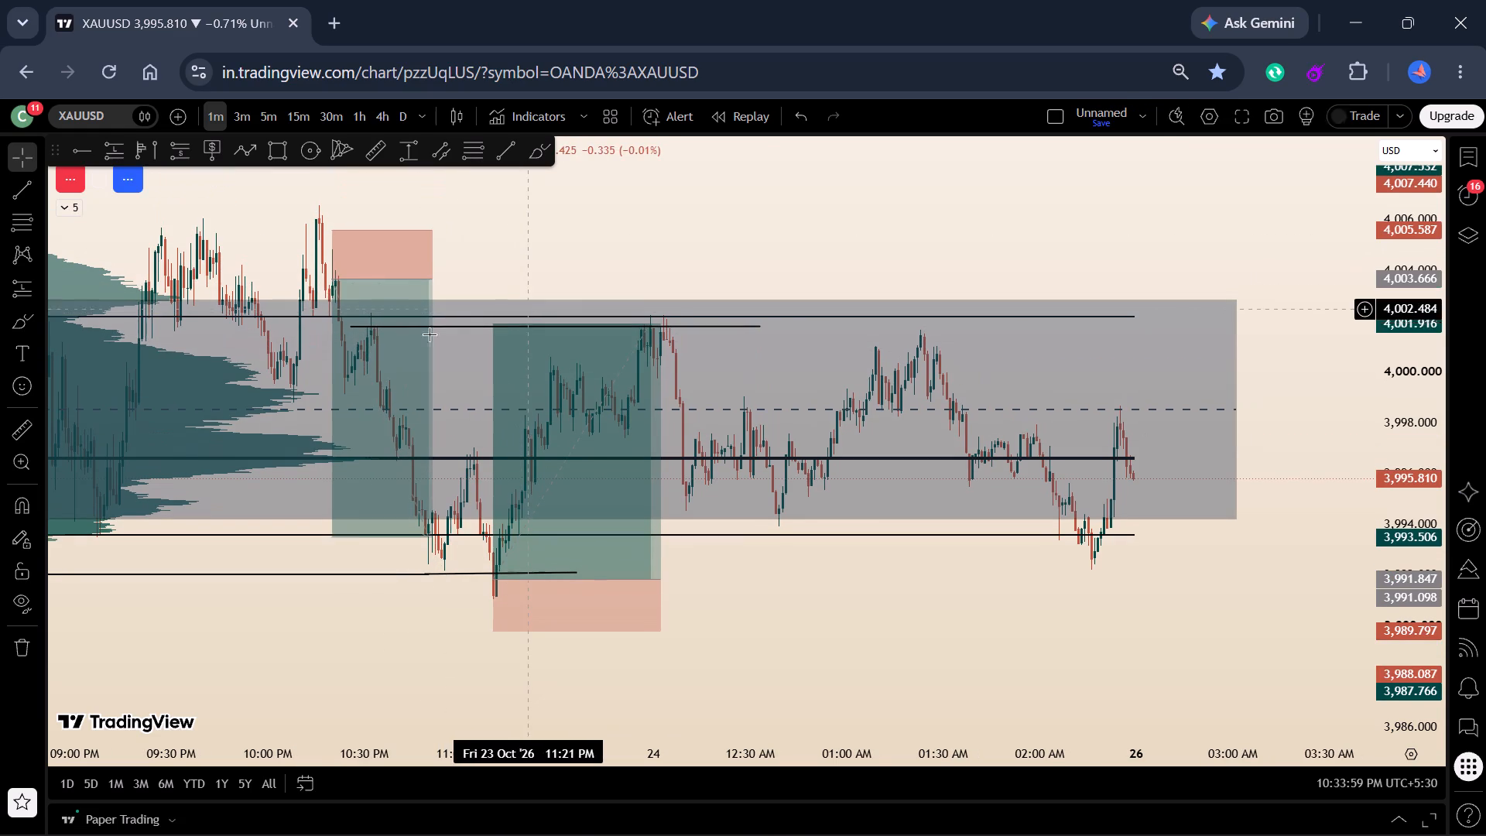
{"action": "left_click_drag", "start_coordinate": [721, 253], "coordinate": [658, 286]}
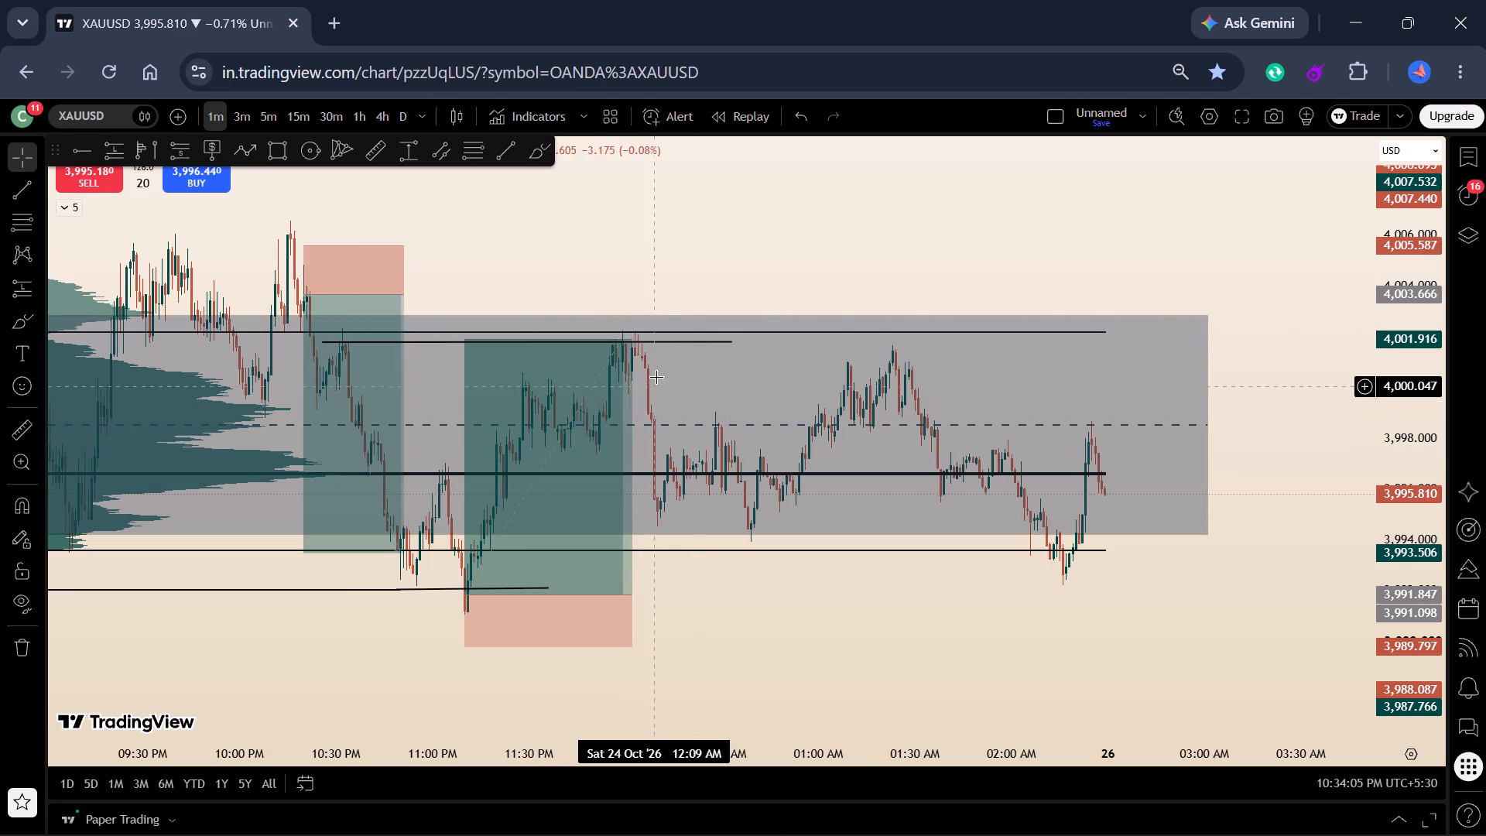
{"action": "left_click_drag", "start_coordinate": [836, 601], "coordinate": [810, 566]}
{"action": "scroll", "coordinate": [602, 427], "scroll_direction": "down", "scroll_amount": 3}
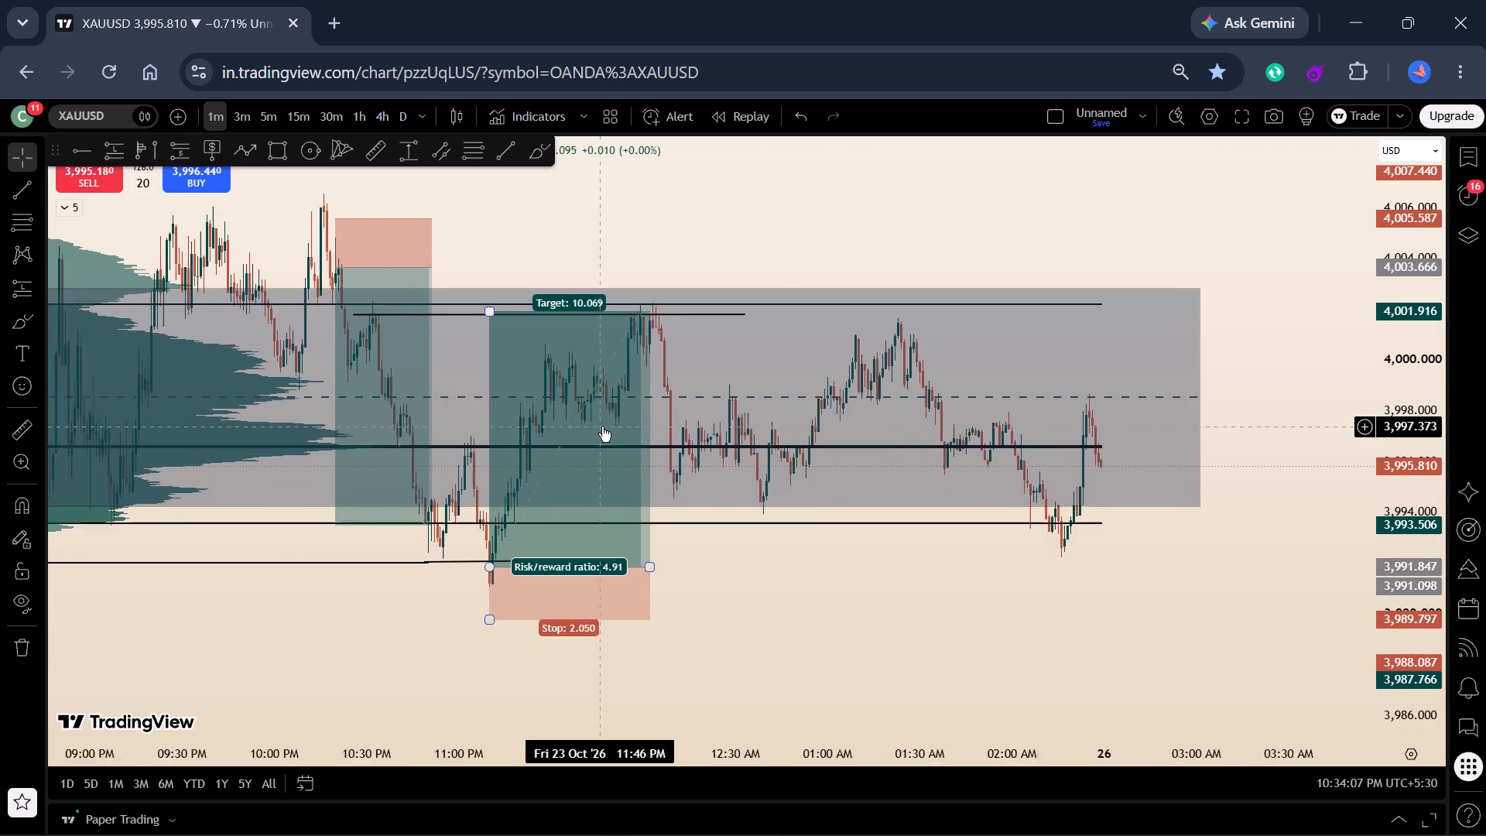
{"action": "scroll", "coordinate": [602, 427], "scroll_direction": "down", "scroll_amount": 4}
{"action": "scroll", "coordinate": [852, 283], "scroll_direction": "up", "scroll_amount": 4}
{"action": "left_click_drag", "start_coordinate": [848, 263], "coordinate": [956, 313]}
{"action": "scroll", "coordinate": [1034, 318], "scroll_direction": "down", "scroll_amount": 7}
Examine the wider XAUUSD session against the volume profile, its level lines and the most recent candles.
{"action": "left_click_drag", "start_coordinate": [1416, 255], "coordinate": [1417, 512]}
{"action": "left_click_drag", "start_coordinate": [1052, 661], "coordinate": [1036, 590]}
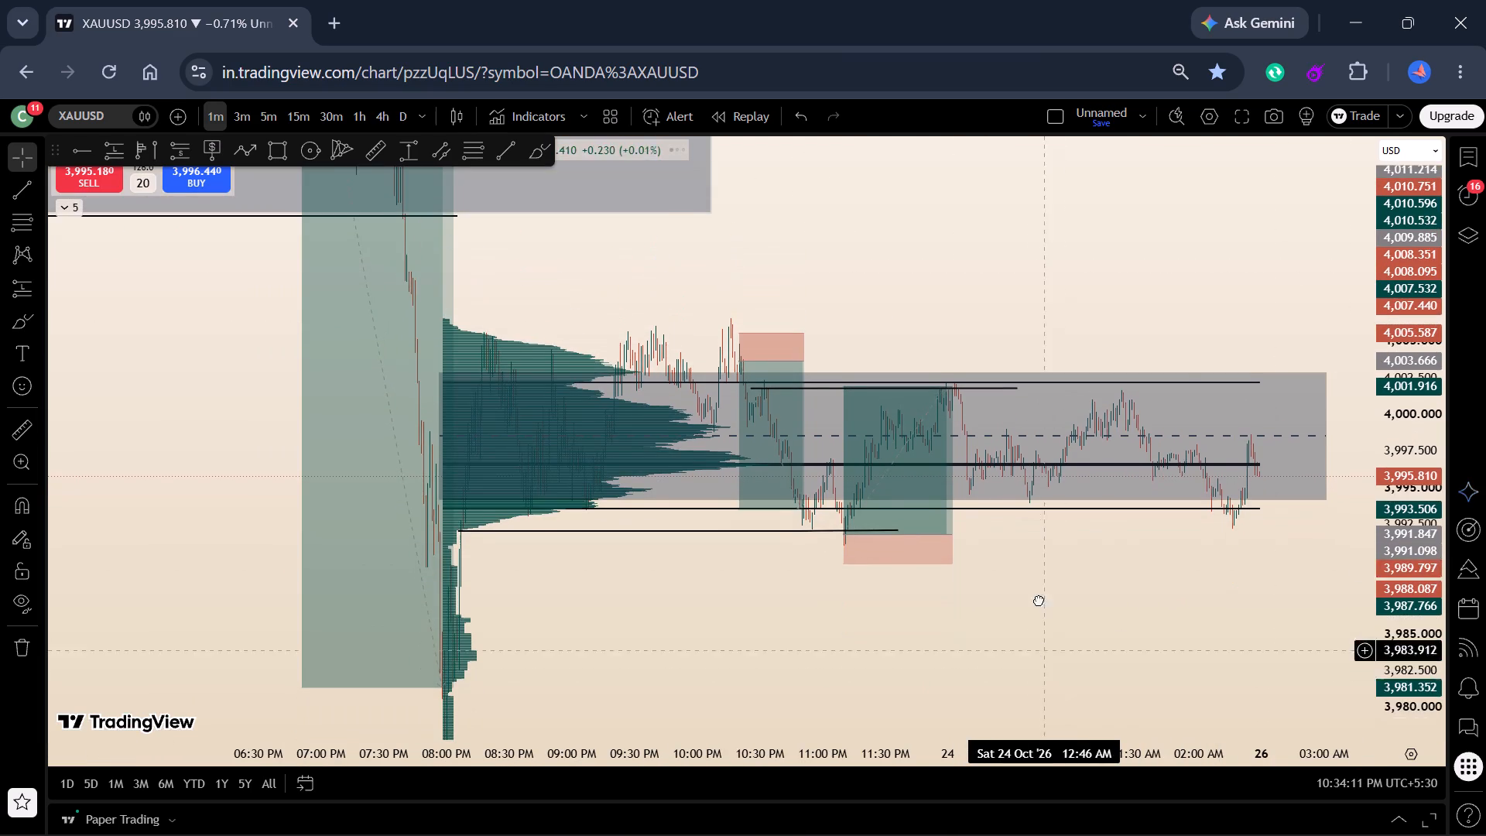
{"action": "left_click_drag", "start_coordinate": [1036, 590], "coordinate": [947, 608]}
{"action": "scroll", "coordinate": [968, 600], "scroll_direction": "up", "scroll_amount": 3}
{"action": "left_click_drag", "start_coordinate": [819, 615], "coordinate": [998, 591]}
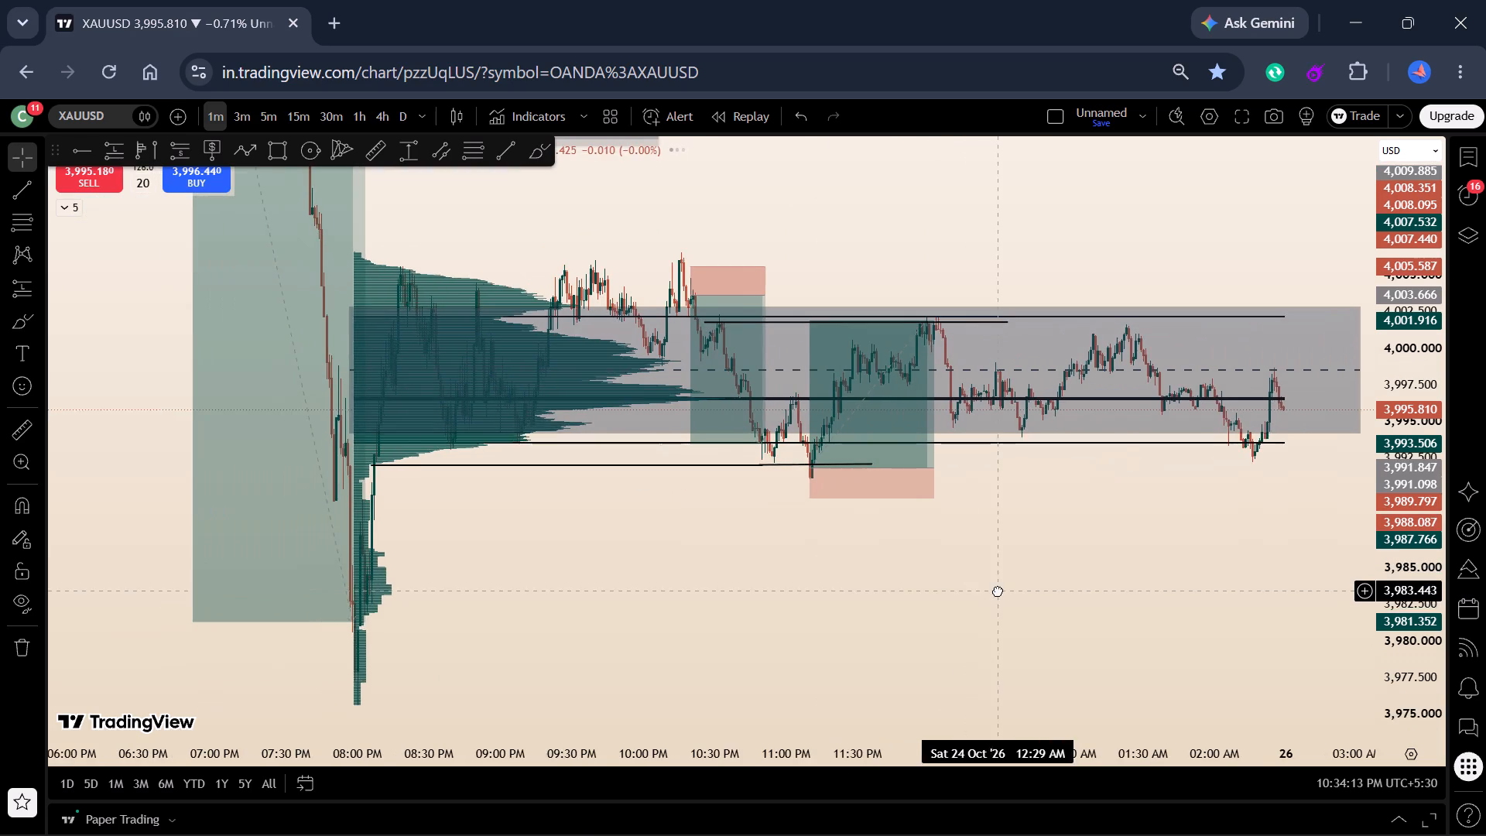
{"action": "left_click_drag", "start_coordinate": [998, 591], "coordinate": [974, 627]}
{"action": "left_click_drag", "start_coordinate": [1139, 536], "coordinate": [917, 560]}
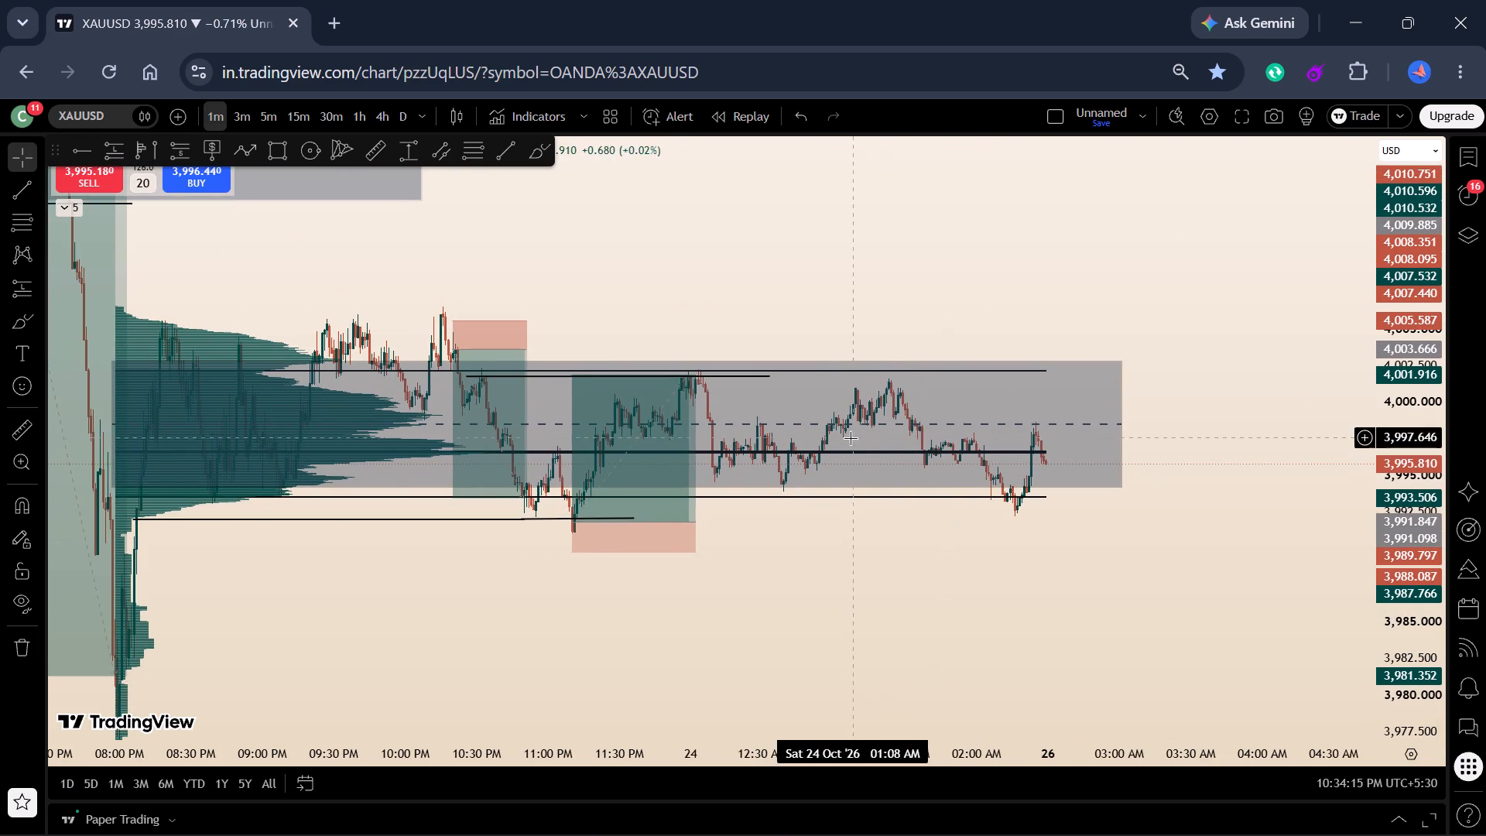
{"action": "left_click_drag", "start_coordinate": [1444, 590], "coordinate": [1424, 376]}
{"action": "left_click_drag", "start_coordinate": [1233, 665], "coordinate": [1258, 494]}
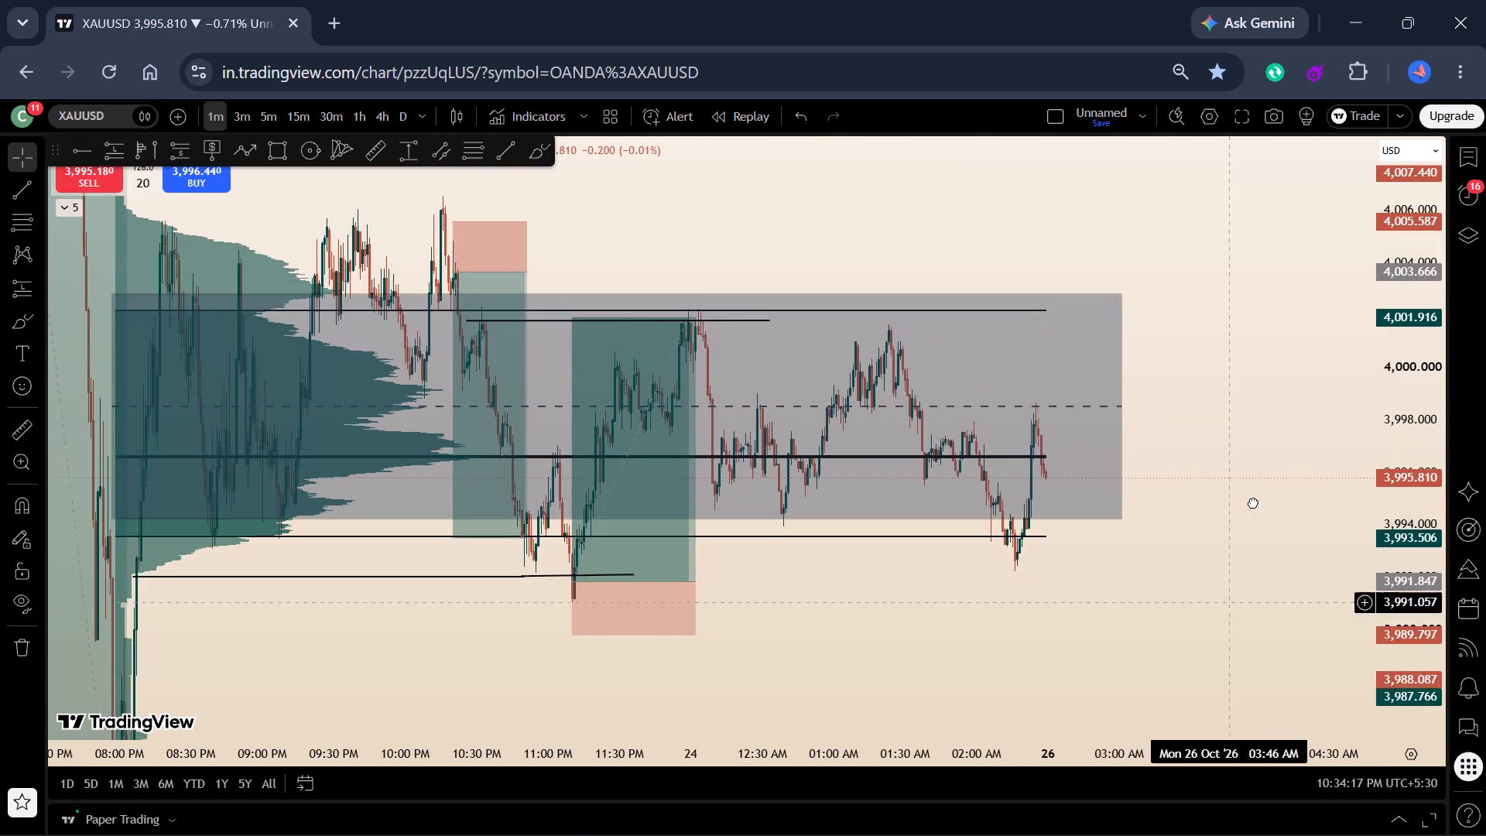
{"action": "left_click_drag", "start_coordinate": [1258, 494], "coordinate": [1258, 497]}
{"action": "scroll", "coordinate": [1186, 560], "scroll_direction": "up", "scroll_amount": 7}
{"action": "left_click_drag", "start_coordinate": [877, 596], "coordinate": [1198, 622]}
{"action": "scroll", "coordinate": [1182, 618], "scroll_direction": "up", "scroll_amount": 4}
{"action": "left_click_drag", "start_coordinate": [909, 577], "coordinate": [954, 618]}
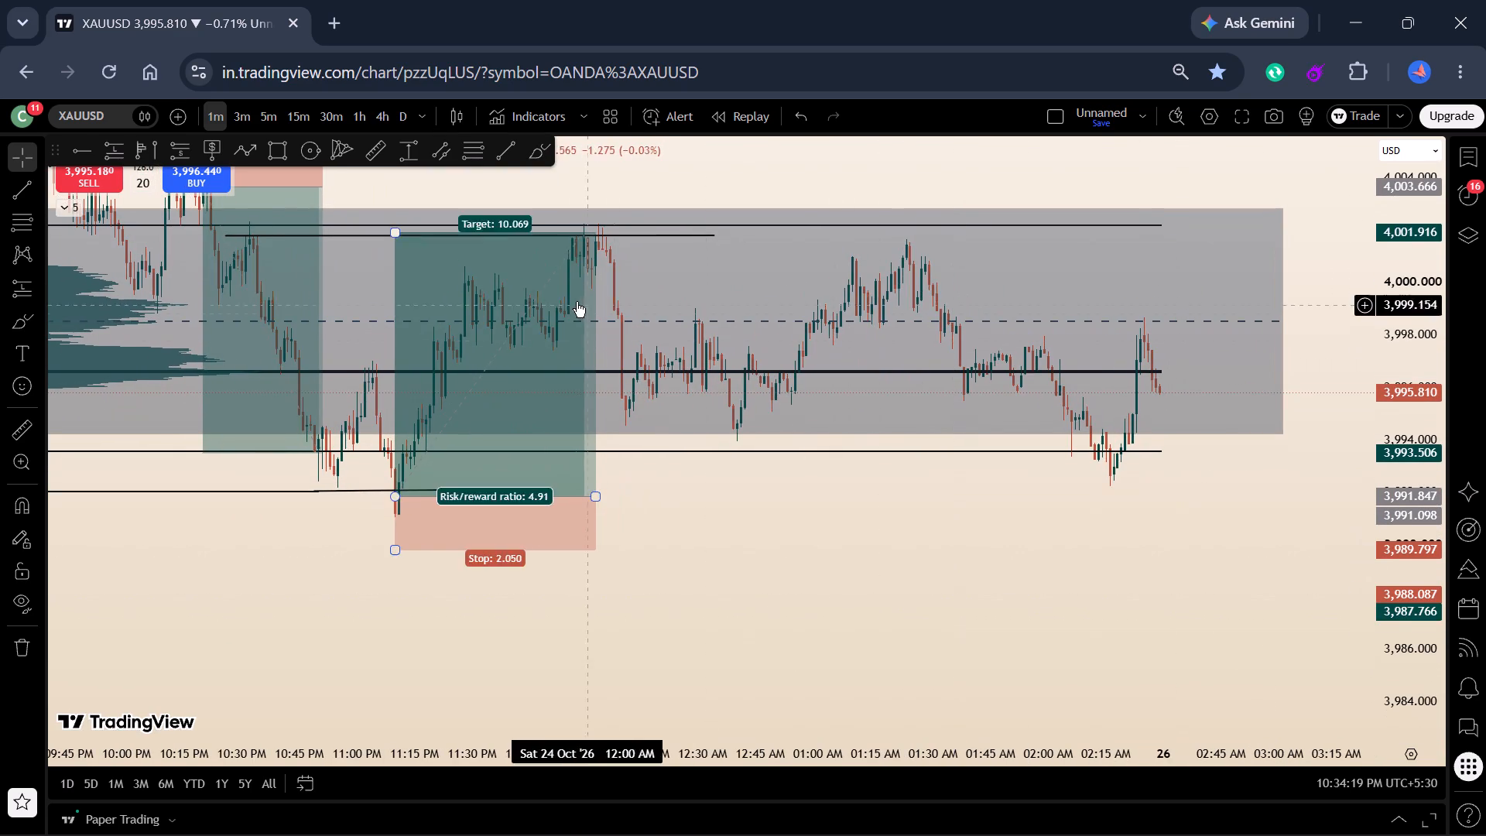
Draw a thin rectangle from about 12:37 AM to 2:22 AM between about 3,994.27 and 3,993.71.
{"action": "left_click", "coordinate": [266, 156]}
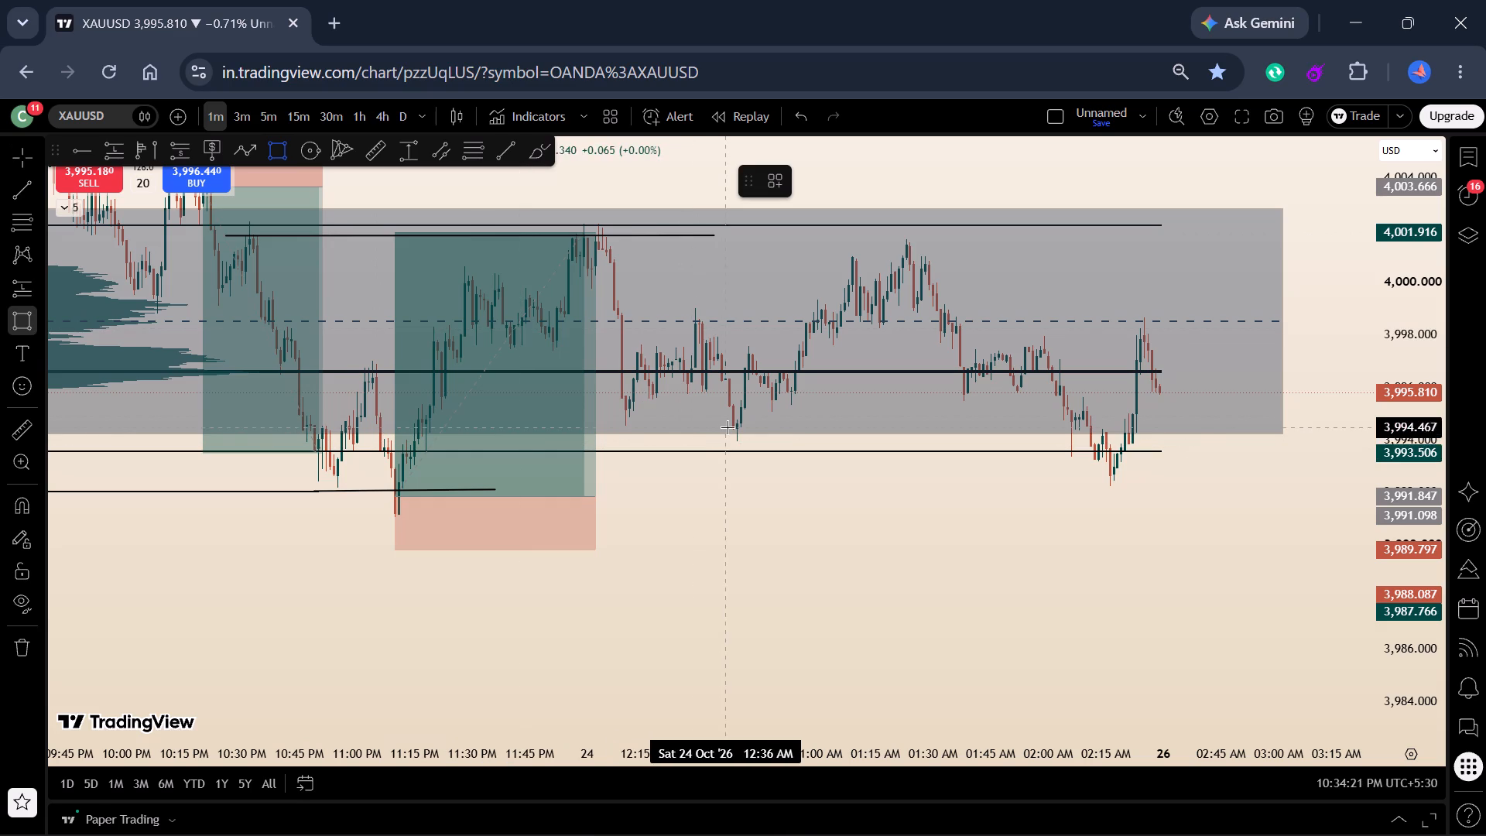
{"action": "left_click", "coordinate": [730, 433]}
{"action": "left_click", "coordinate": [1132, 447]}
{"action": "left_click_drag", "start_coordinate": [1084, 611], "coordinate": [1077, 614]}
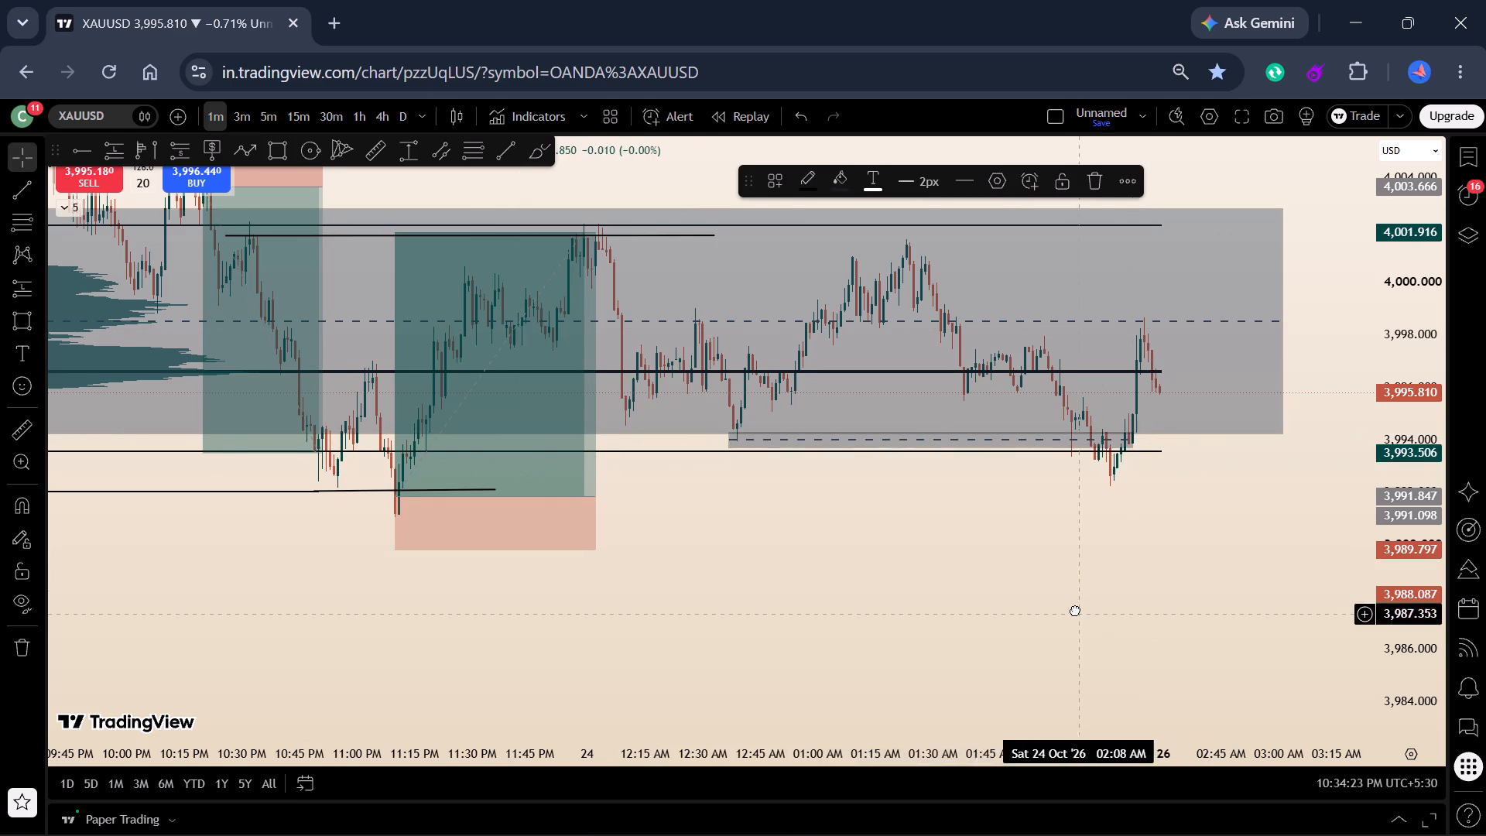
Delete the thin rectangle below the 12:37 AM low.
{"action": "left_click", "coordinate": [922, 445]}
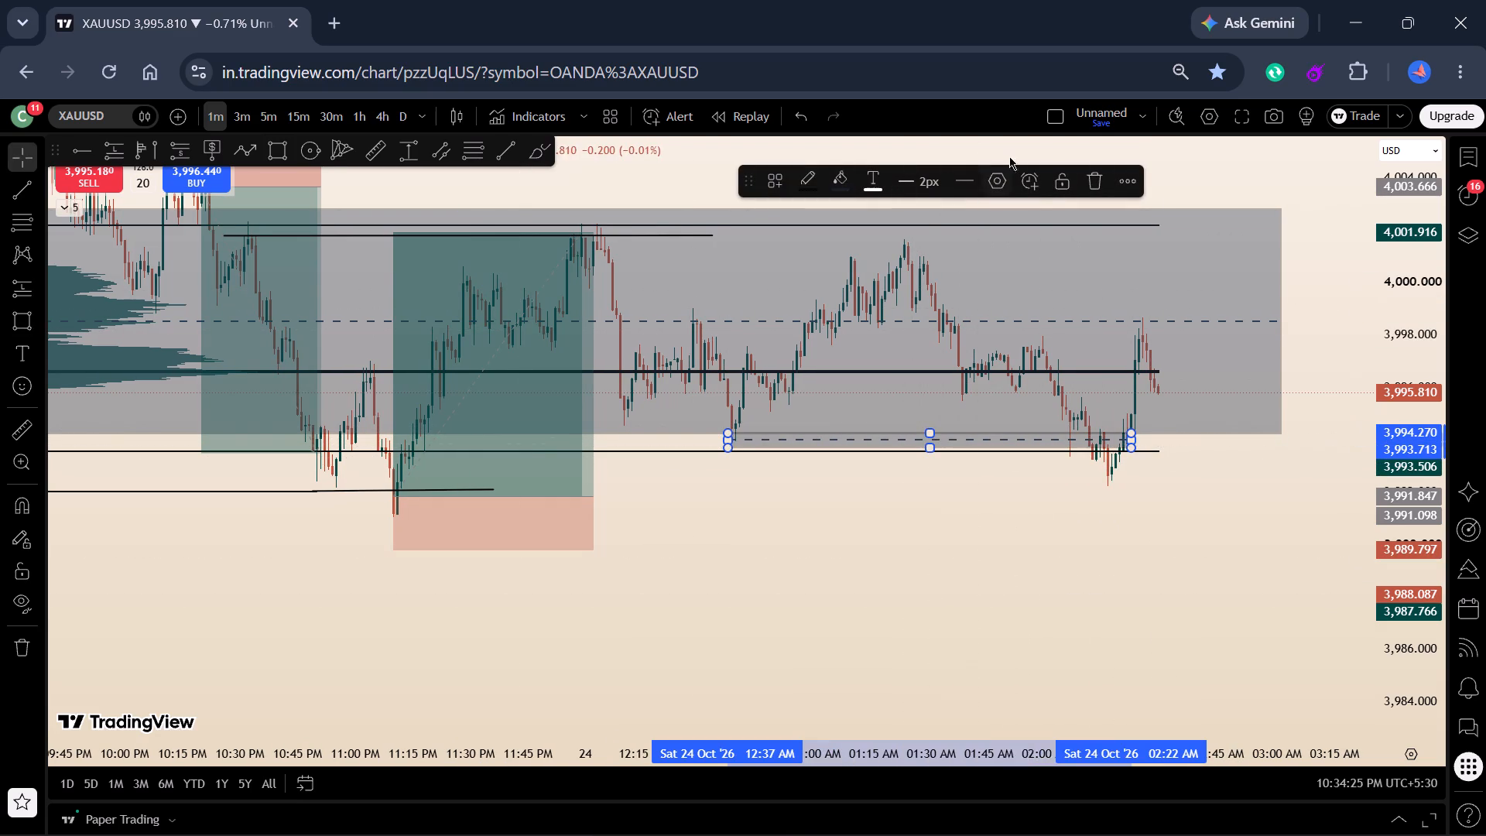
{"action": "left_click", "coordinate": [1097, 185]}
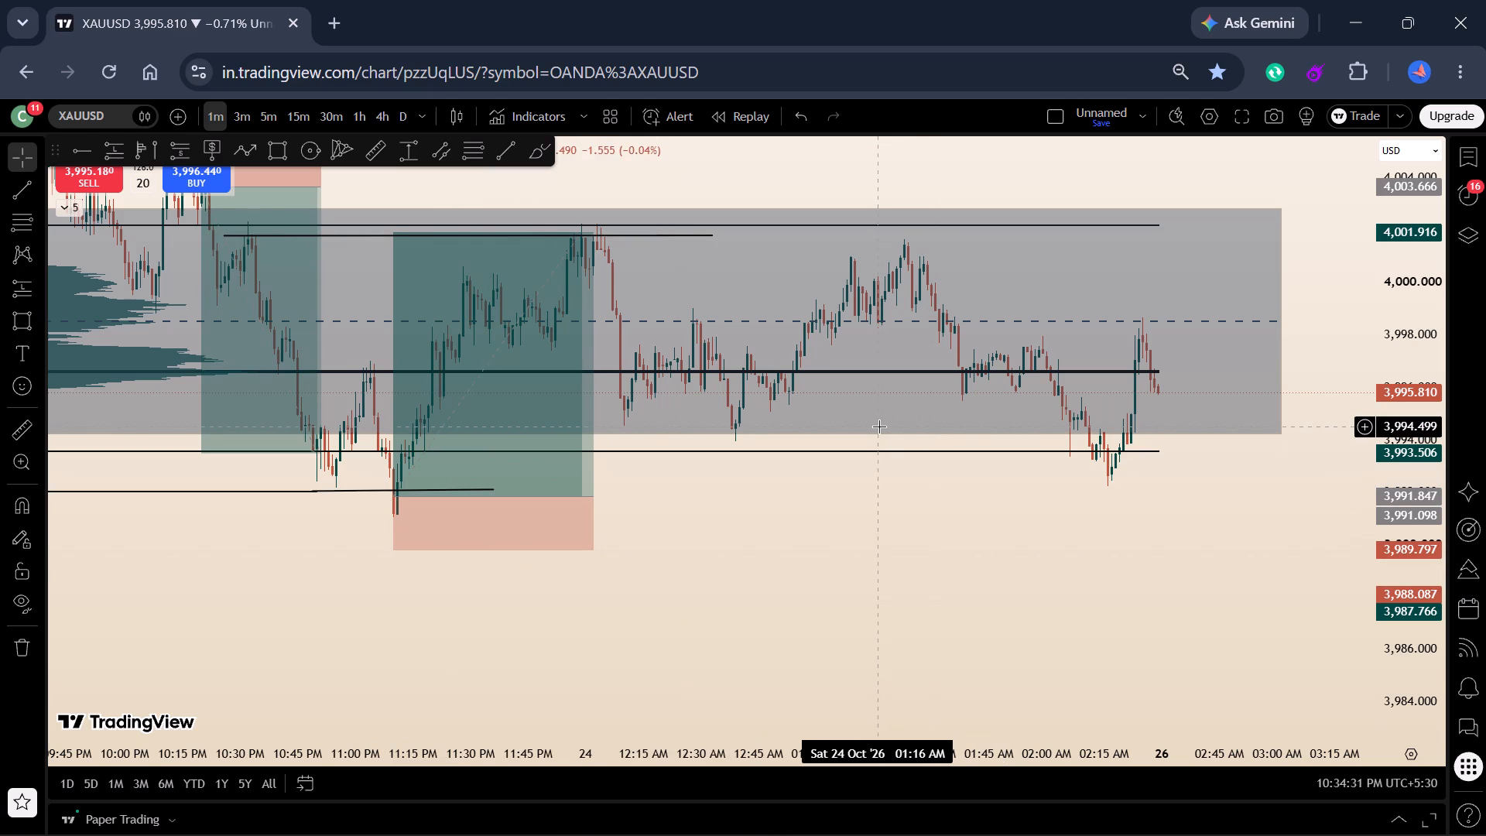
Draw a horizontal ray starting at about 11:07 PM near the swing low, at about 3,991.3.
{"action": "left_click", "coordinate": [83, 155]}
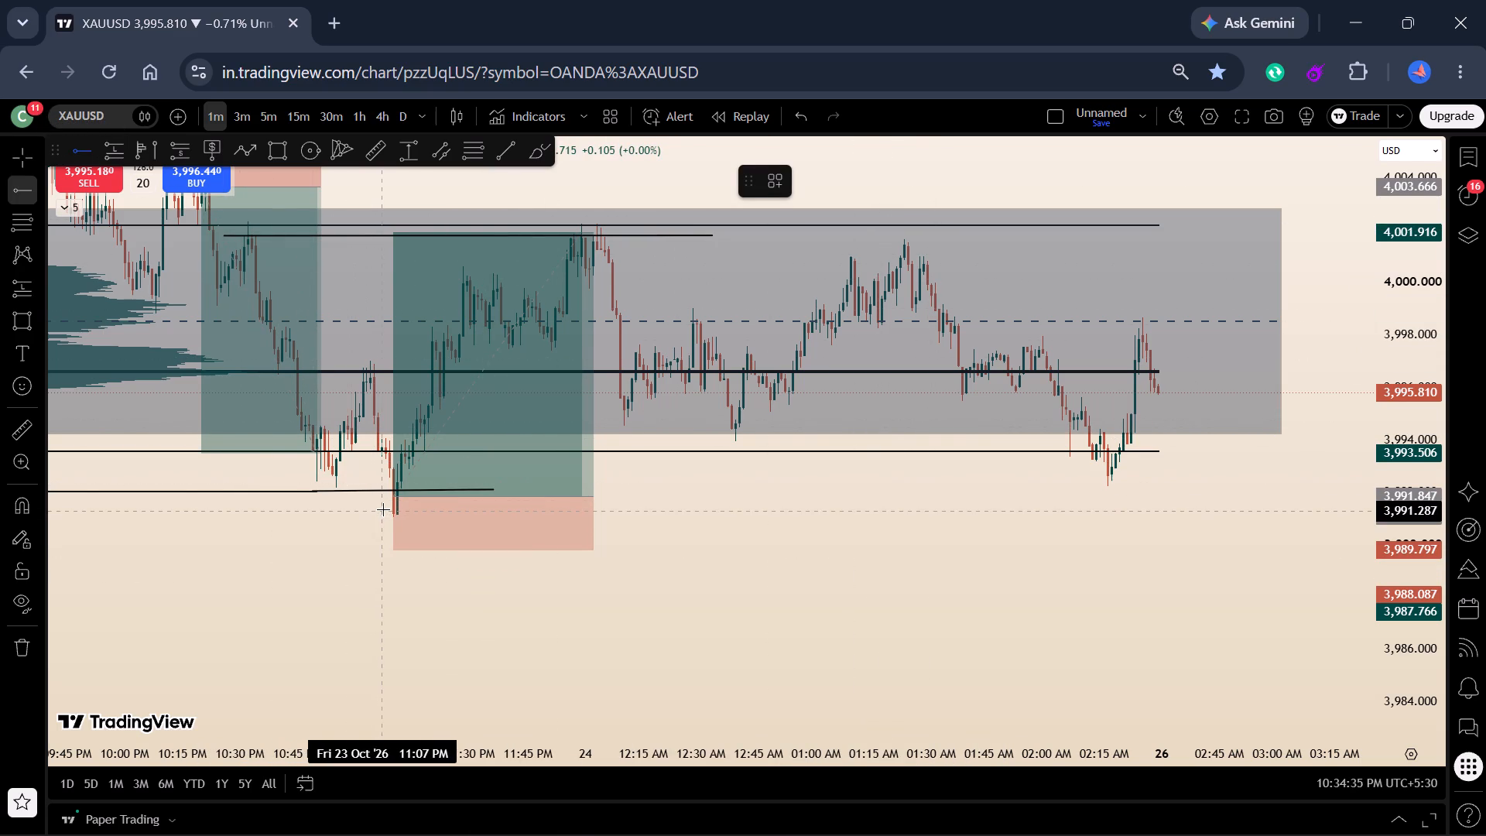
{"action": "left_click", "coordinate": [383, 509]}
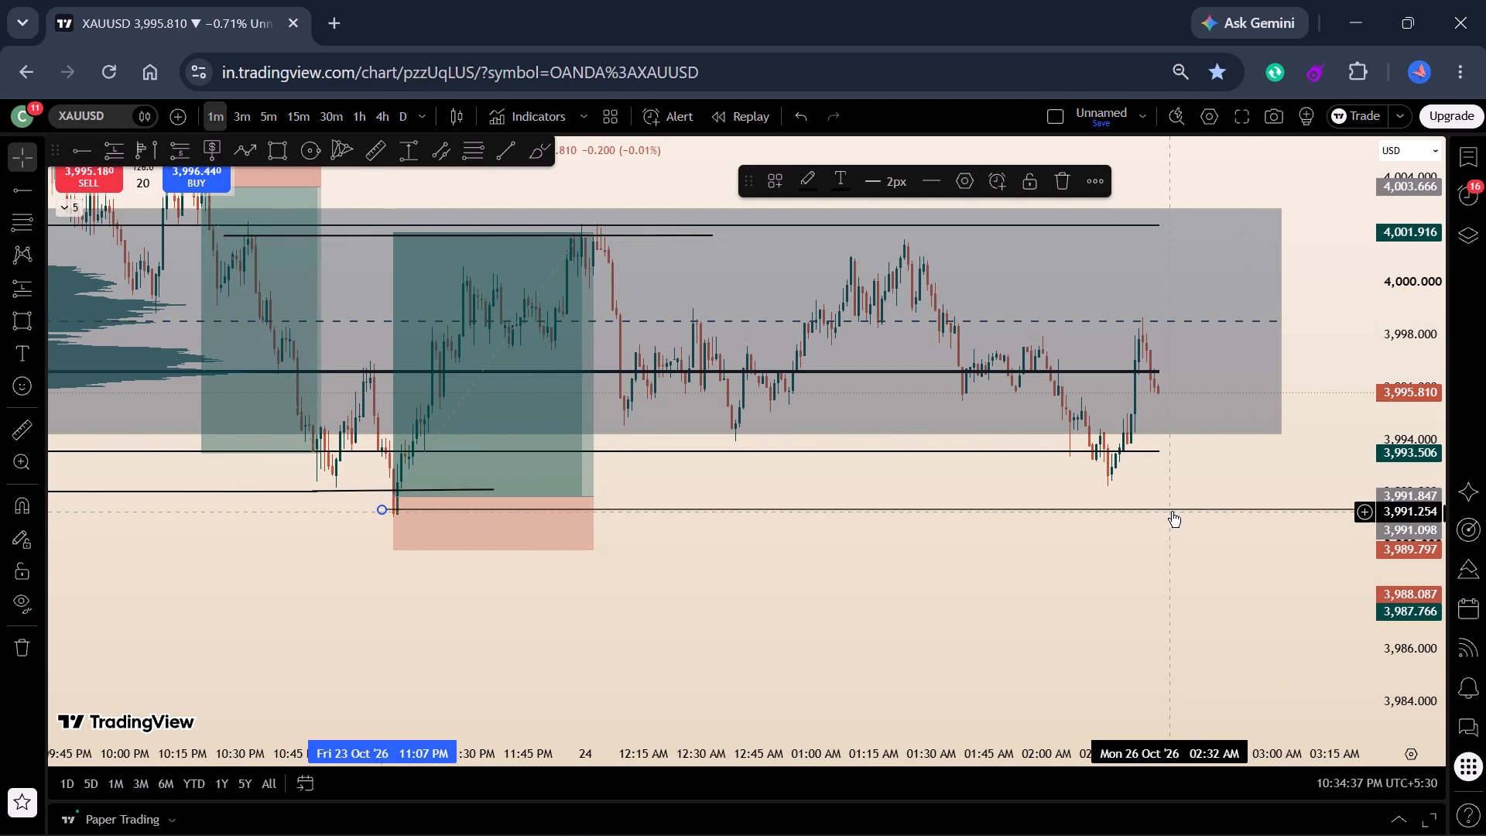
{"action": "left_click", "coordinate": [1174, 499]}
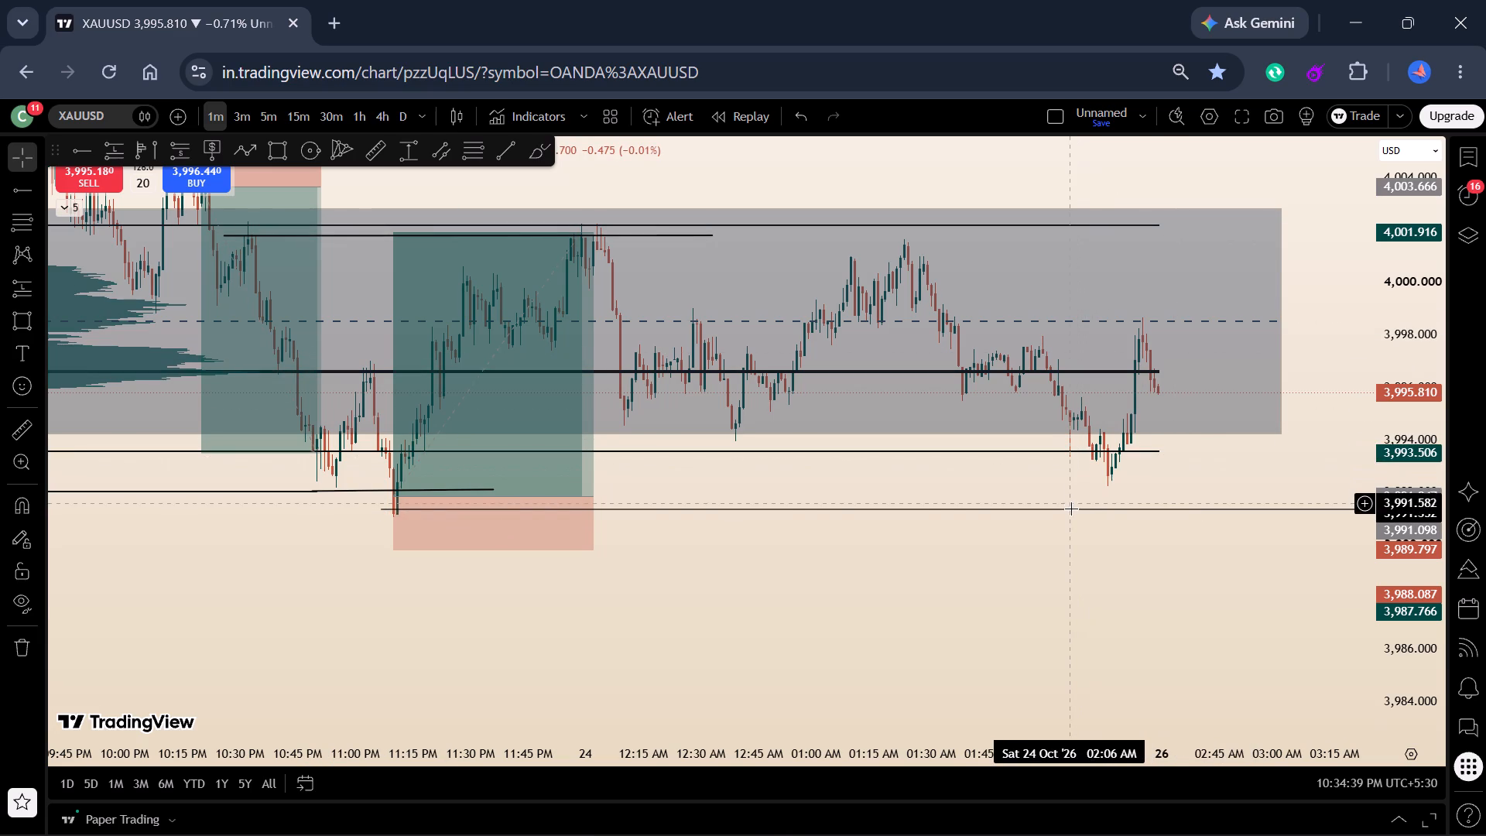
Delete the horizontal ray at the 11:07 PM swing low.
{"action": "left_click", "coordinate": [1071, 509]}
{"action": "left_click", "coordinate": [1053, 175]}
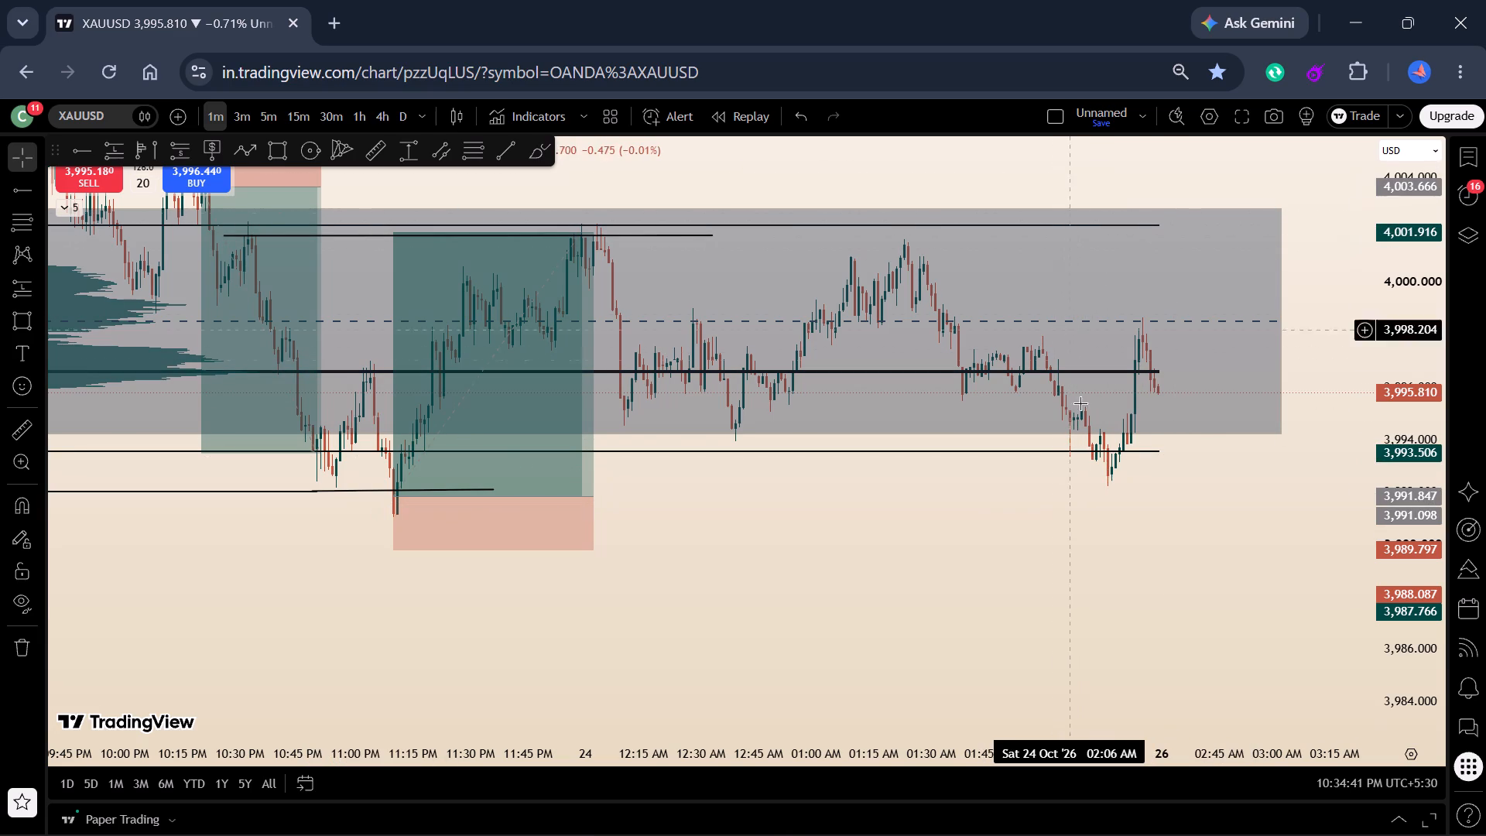
Resize the large grey range rectangle so its top edge is at about 4,002.37 and its bottom edge at about 3,993.45.
{"action": "scroll", "coordinate": [998, 494], "scroll_direction": "down", "scroll_amount": 2}
{"action": "left_click_drag", "start_coordinate": [995, 494], "coordinate": [908, 535]}
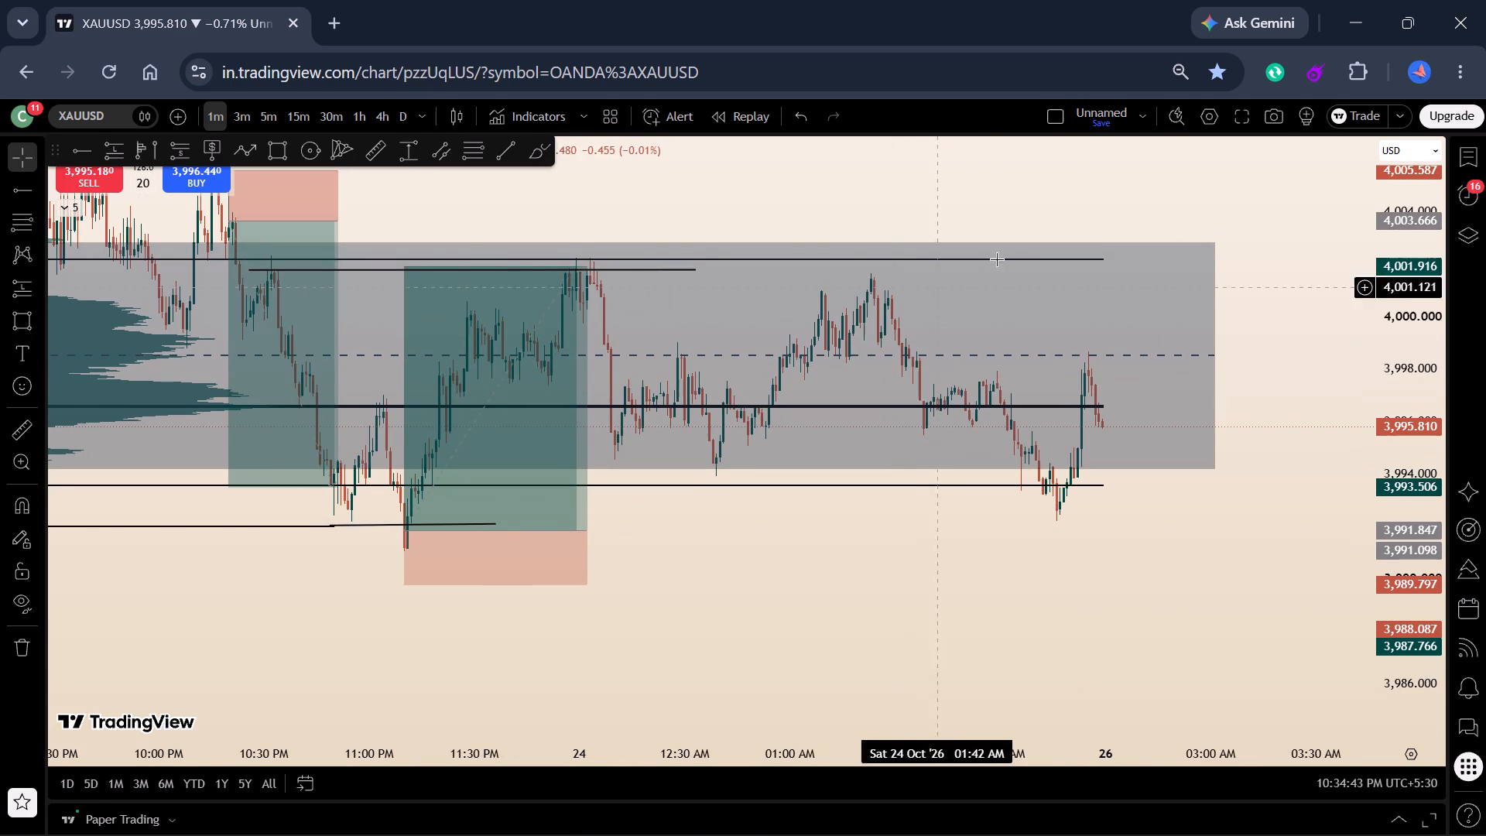
{"action": "left_click_drag", "start_coordinate": [1214, 242], "coordinate": [1216, 255]}
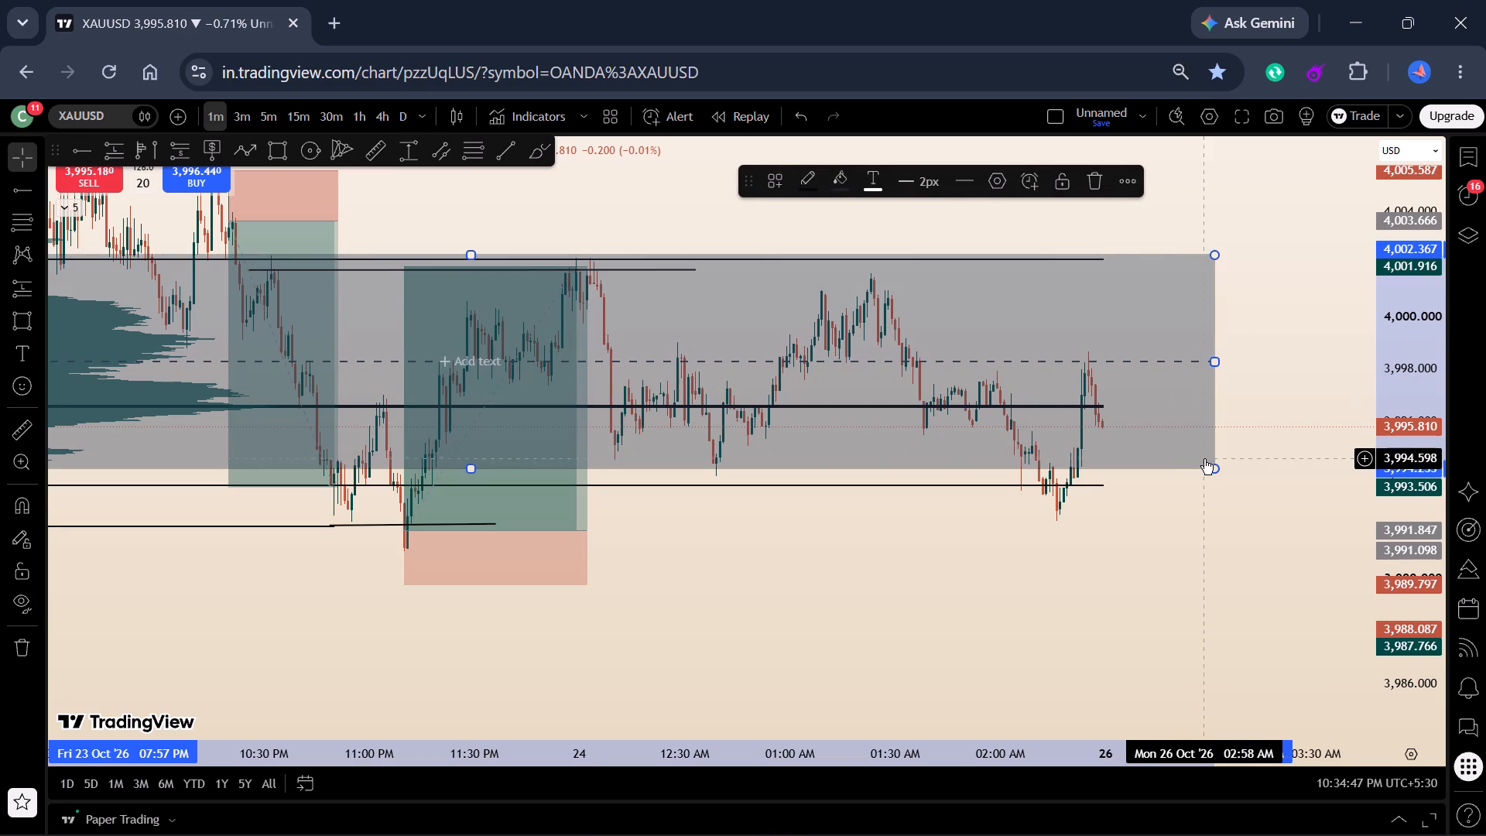
{"action": "left_click_drag", "start_coordinate": [1212, 467], "coordinate": [1214, 488]}
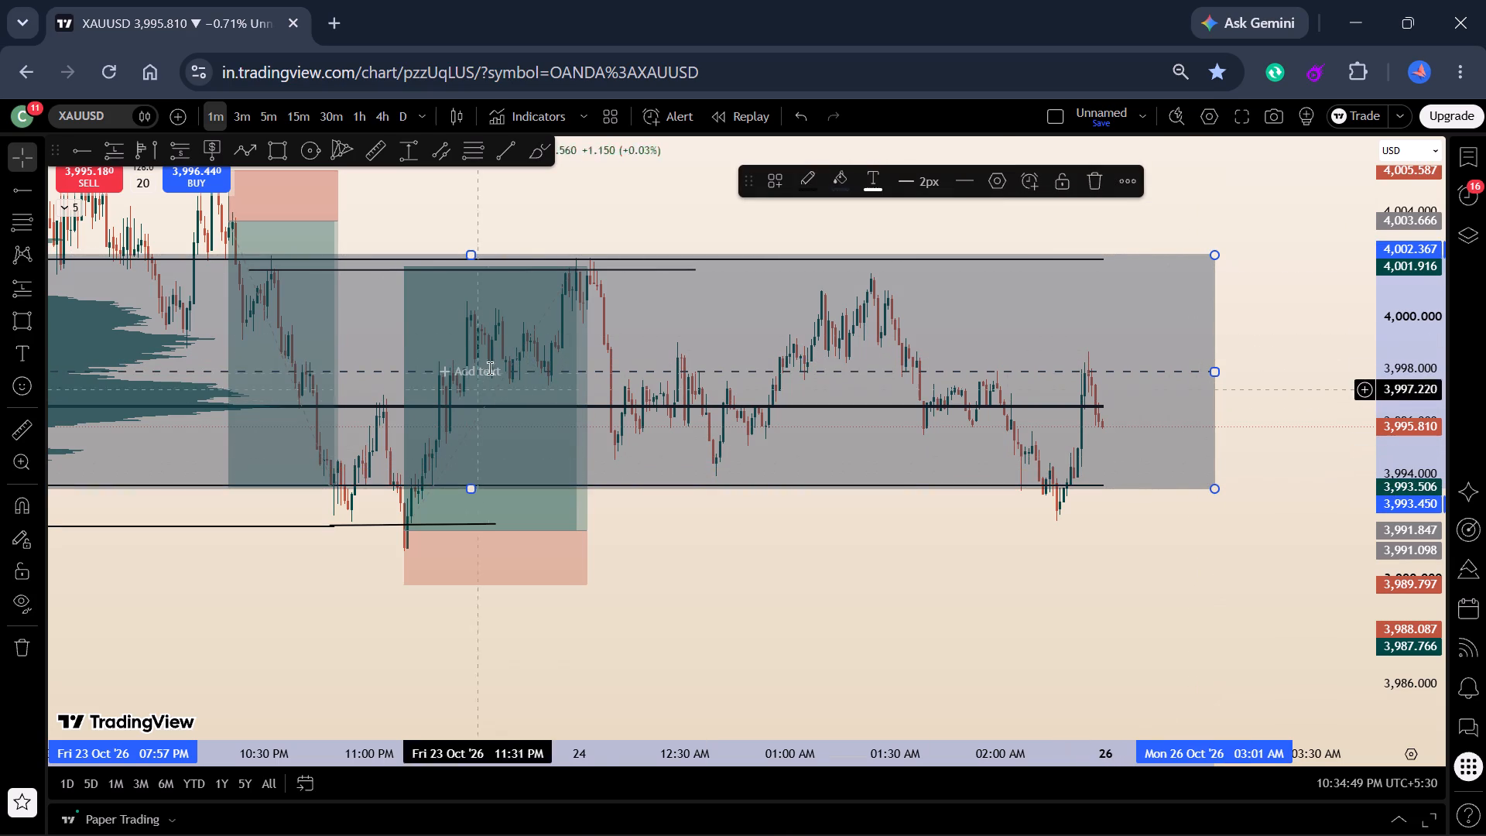
Examine the resized range rectangle against the volume profile levels and the price action inside it.
{"action": "scroll", "coordinate": [640, 529], "scroll_direction": "down", "scroll_amount": 14}
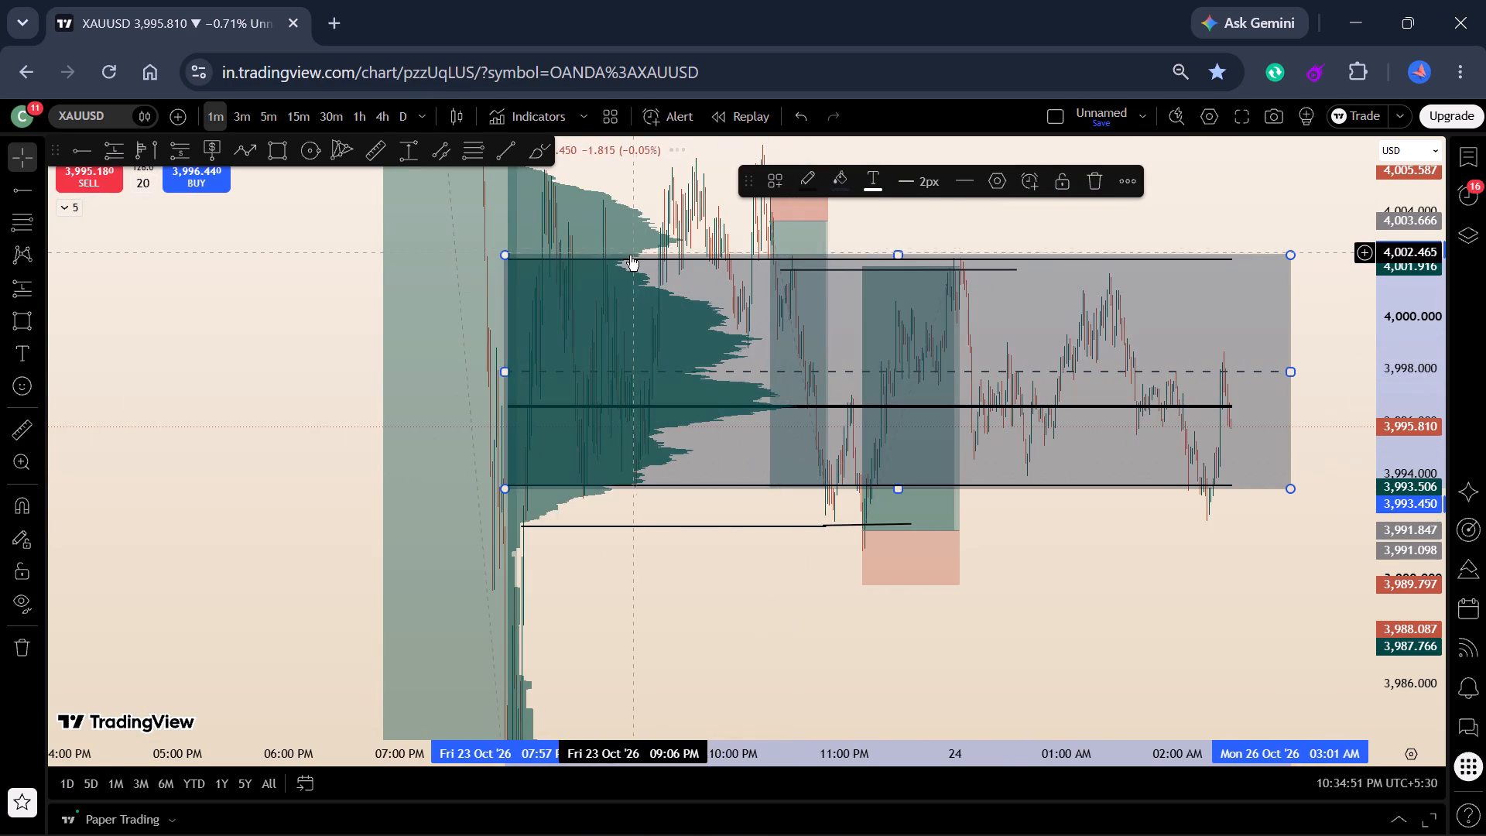
{"action": "left_click_drag", "start_coordinate": [1117, 551], "coordinate": [923, 582]}
{"action": "scroll", "coordinate": [928, 576], "scroll_direction": "up", "scroll_amount": 4}
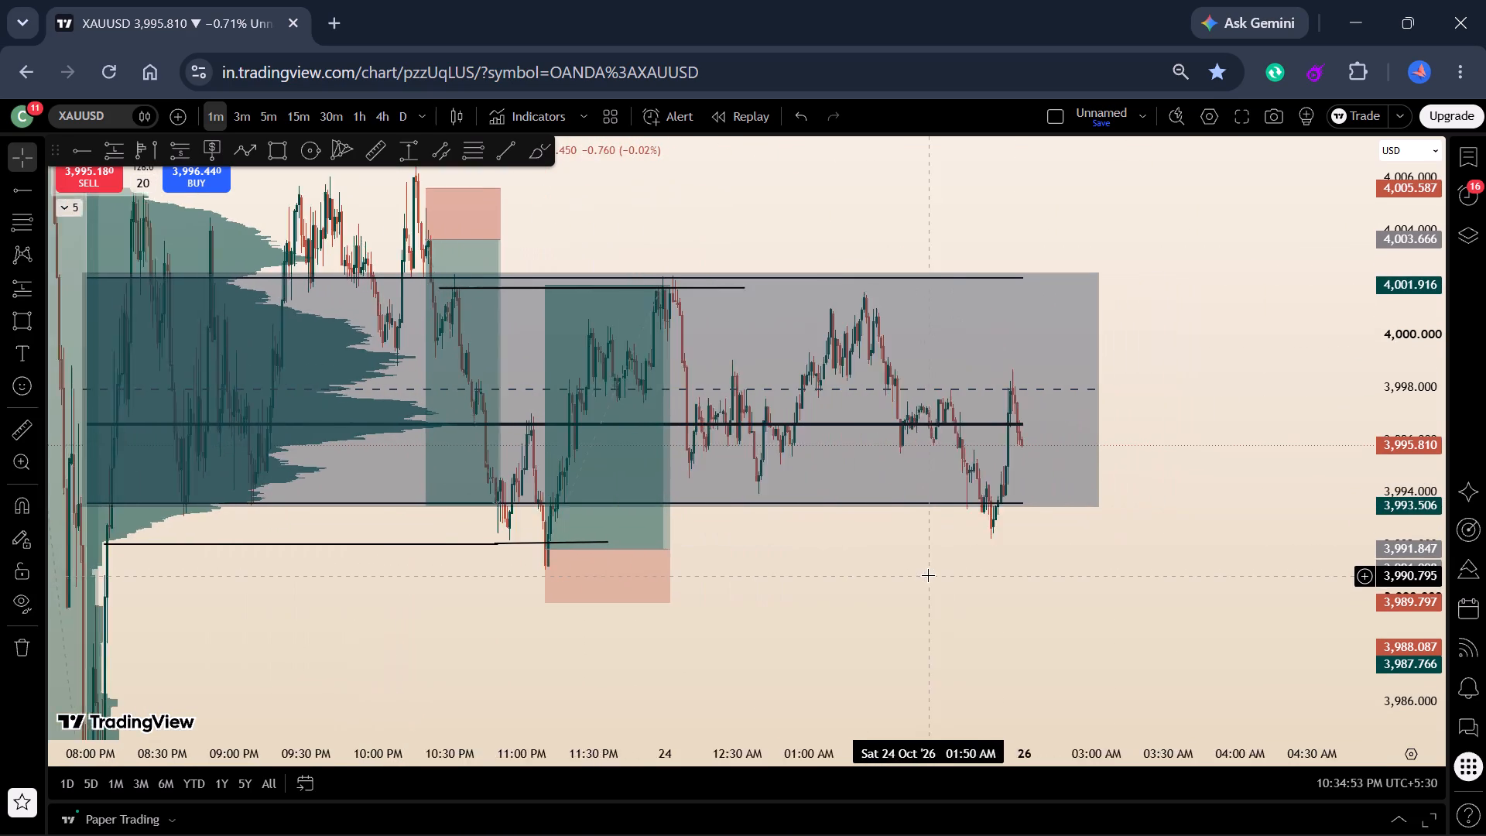
{"action": "scroll", "coordinate": [928, 575], "scroll_direction": "up", "scroll_amount": 9}
{"action": "left_click_drag", "start_coordinate": [820, 598], "coordinate": [995, 577]}
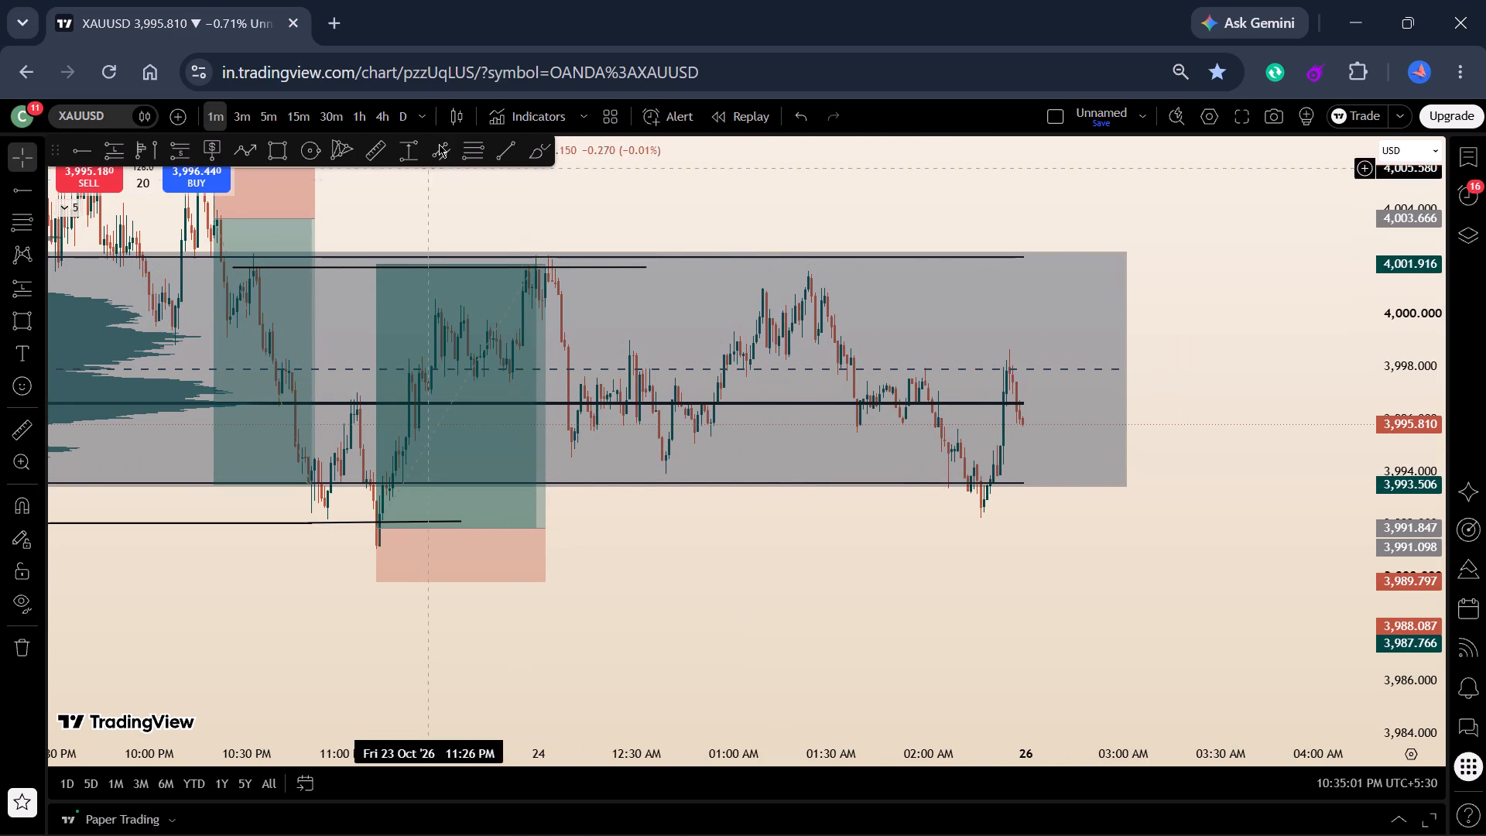
{"action": "left_click_drag", "start_coordinate": [376, 204], "coordinate": [752, 267]}
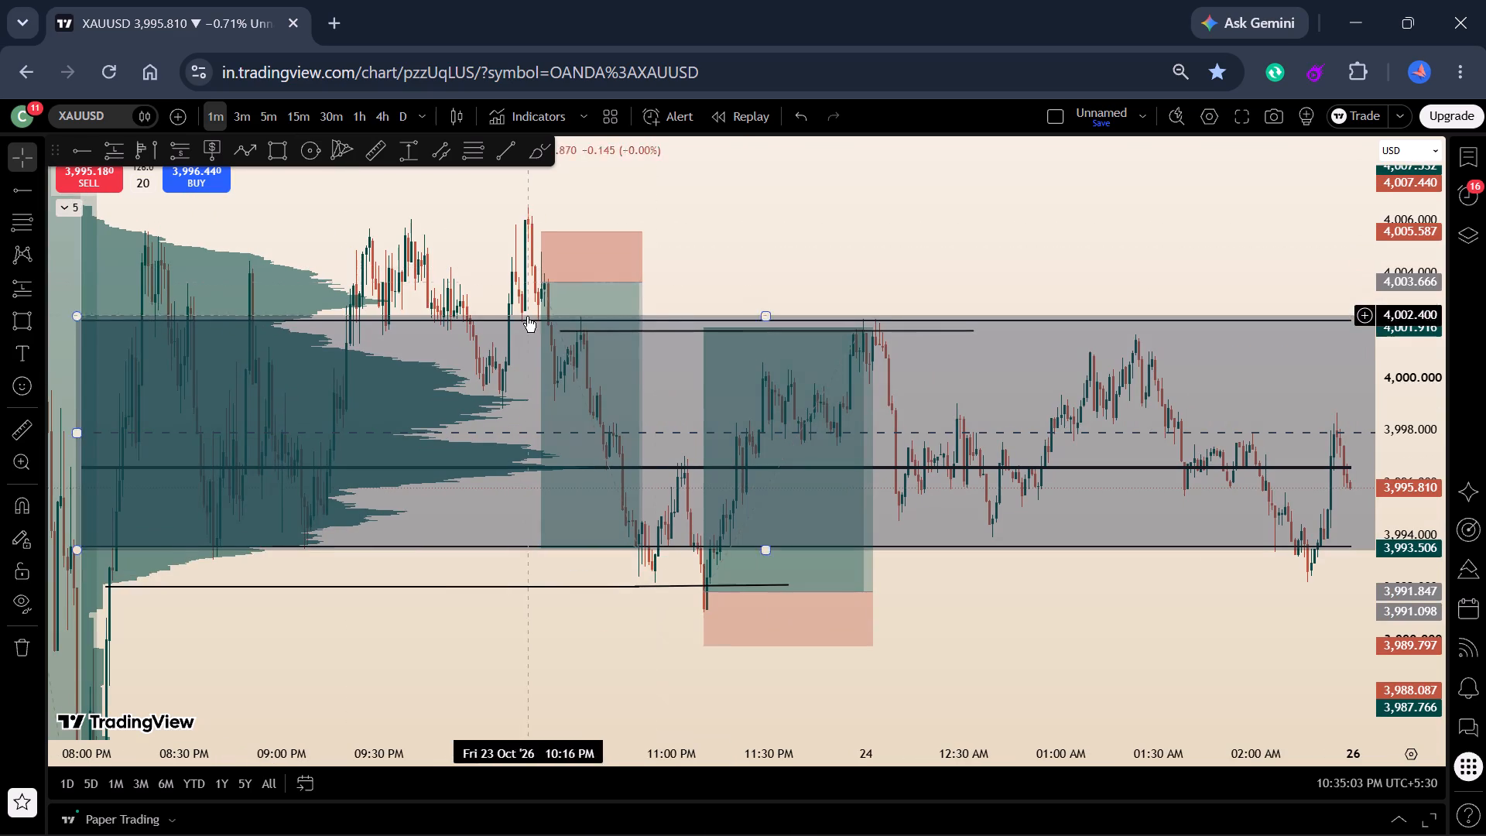
{"action": "left_click_drag", "start_coordinate": [752, 239], "coordinate": [577, 189]}
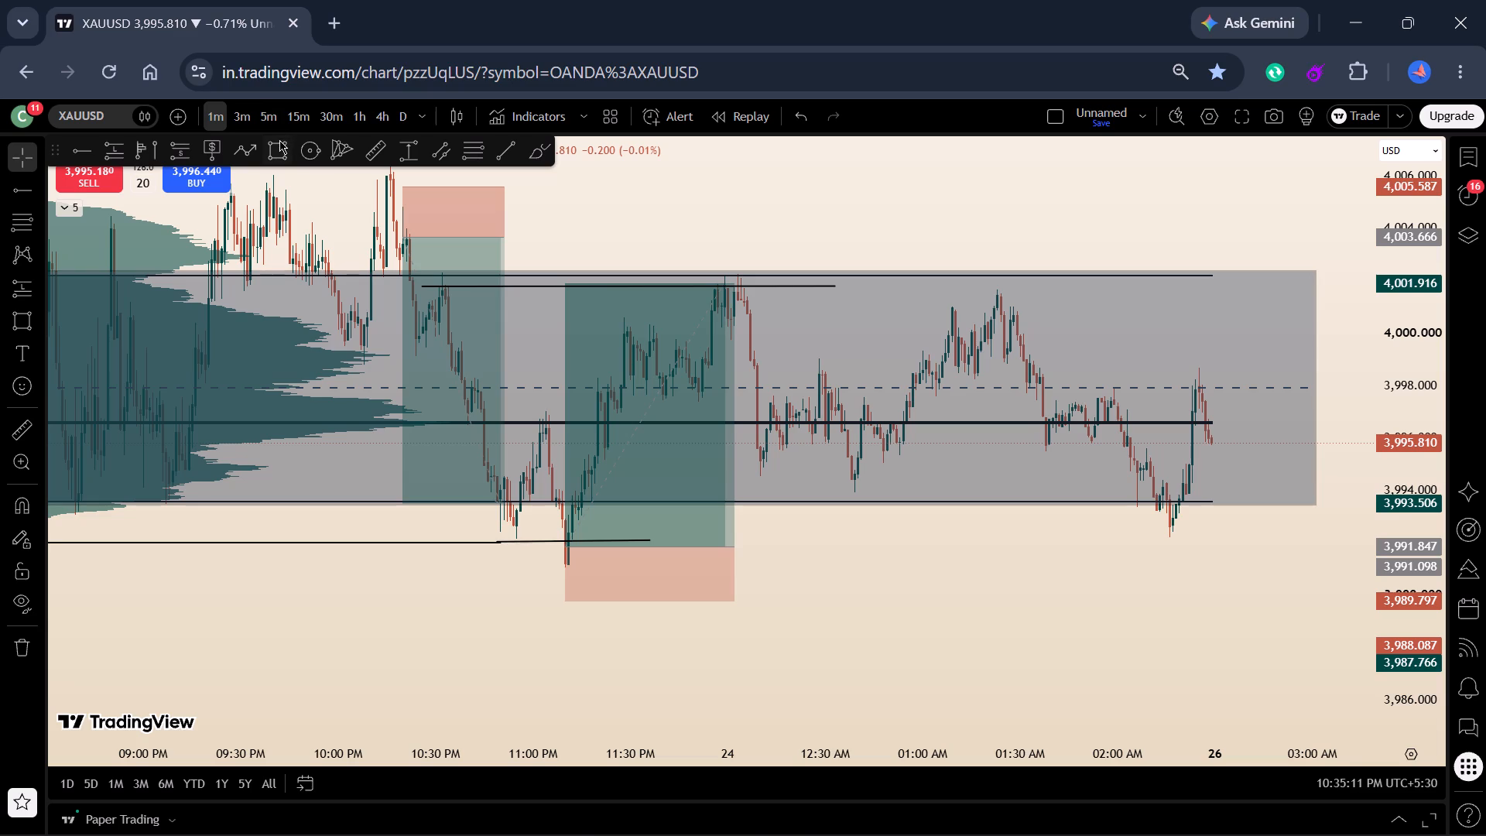
{"action": "left_click_drag", "start_coordinate": [879, 215], "coordinate": [820, 244]}
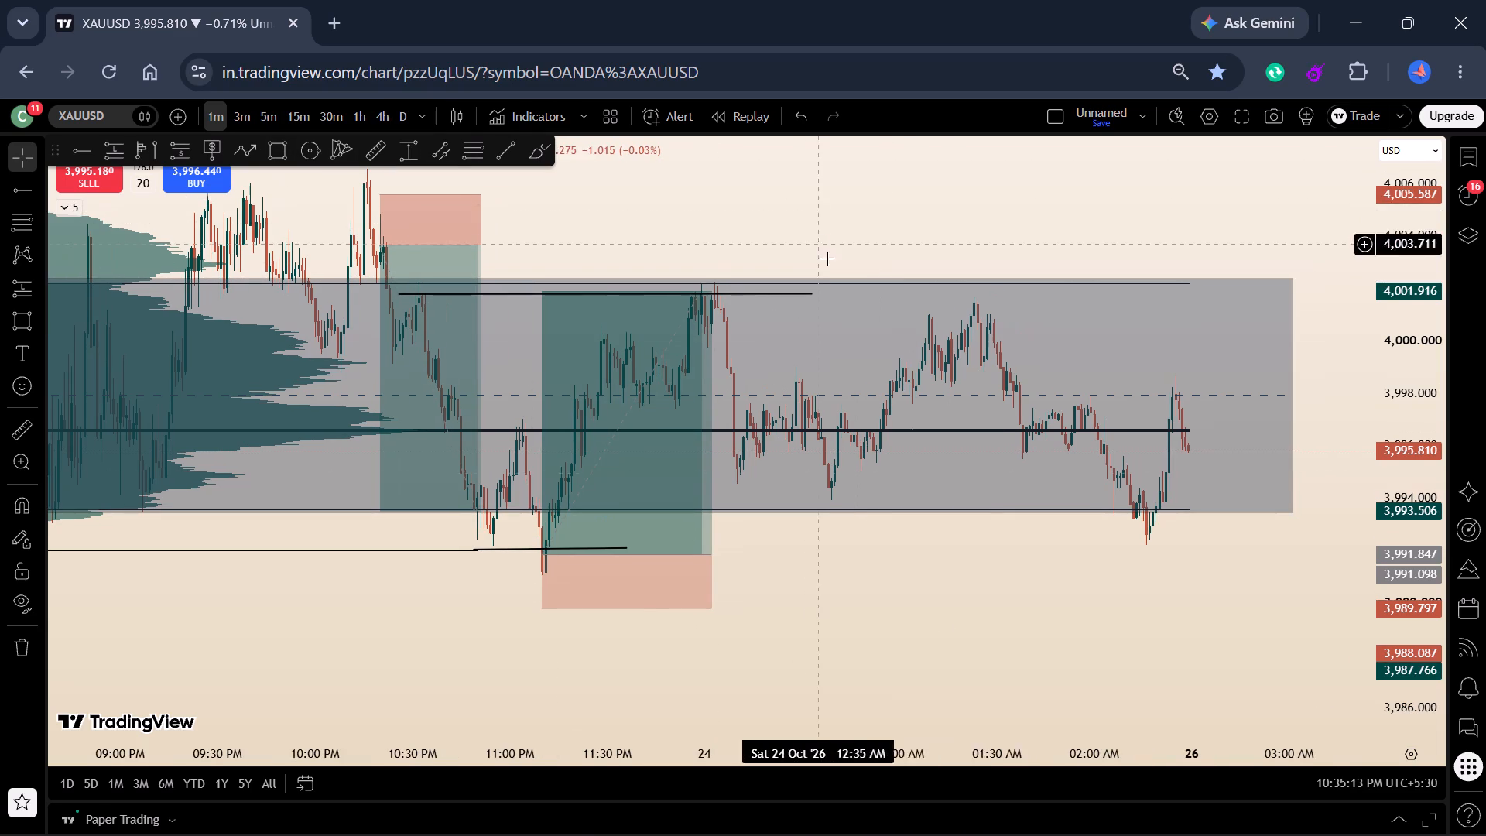
Mark a long position from about 2:20 AM with entry about 3,993.75, stop about 3,992.27 and target about 4,002.24, and shorten its width.
{"action": "left_click", "coordinate": [111, 147]}
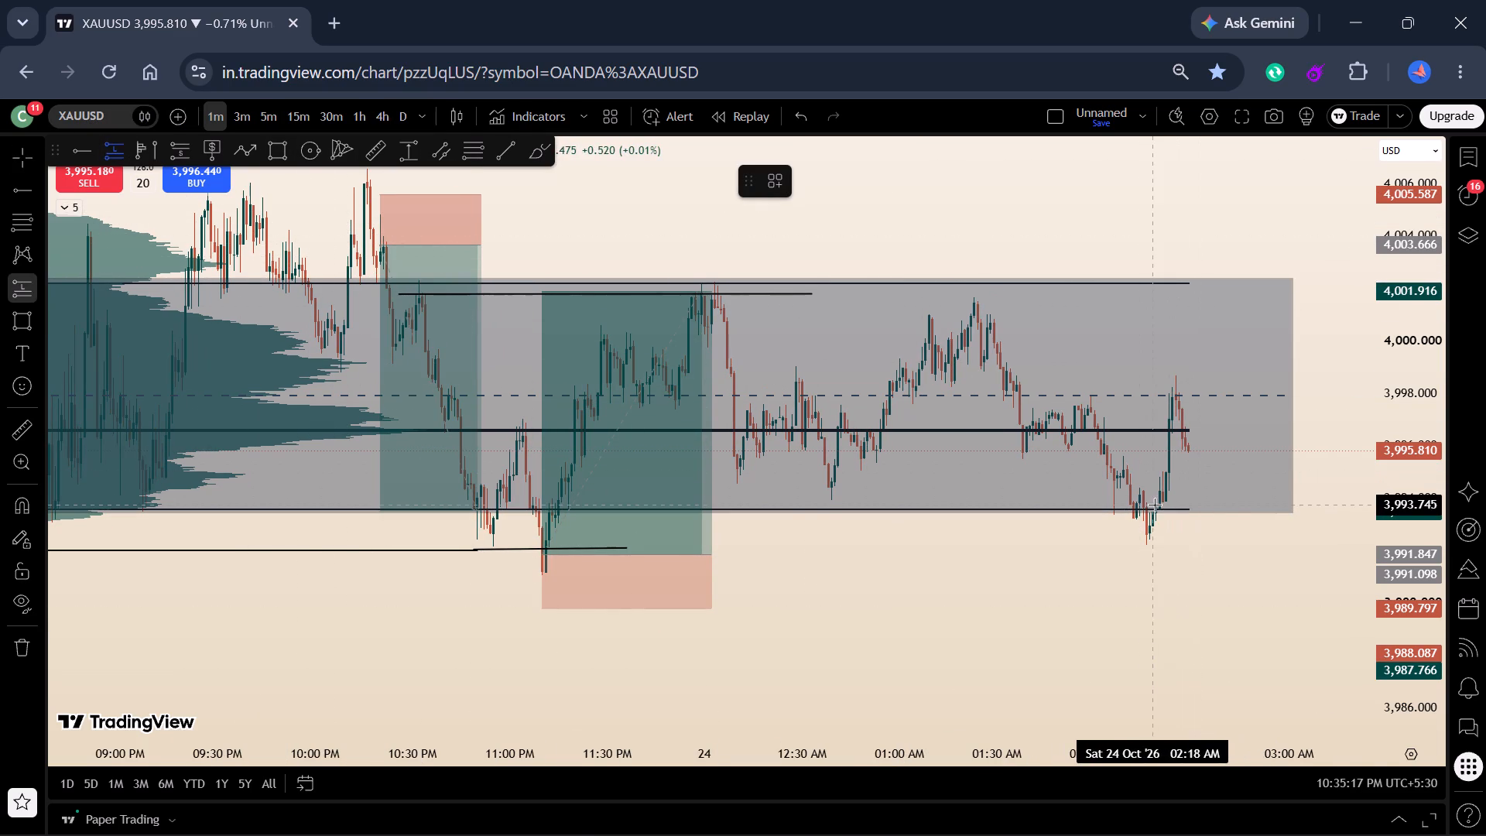
{"action": "left_click", "coordinate": [1160, 505]}
{"action": "left_click_drag", "start_coordinate": [1159, 584], "coordinate": [1162, 553]}
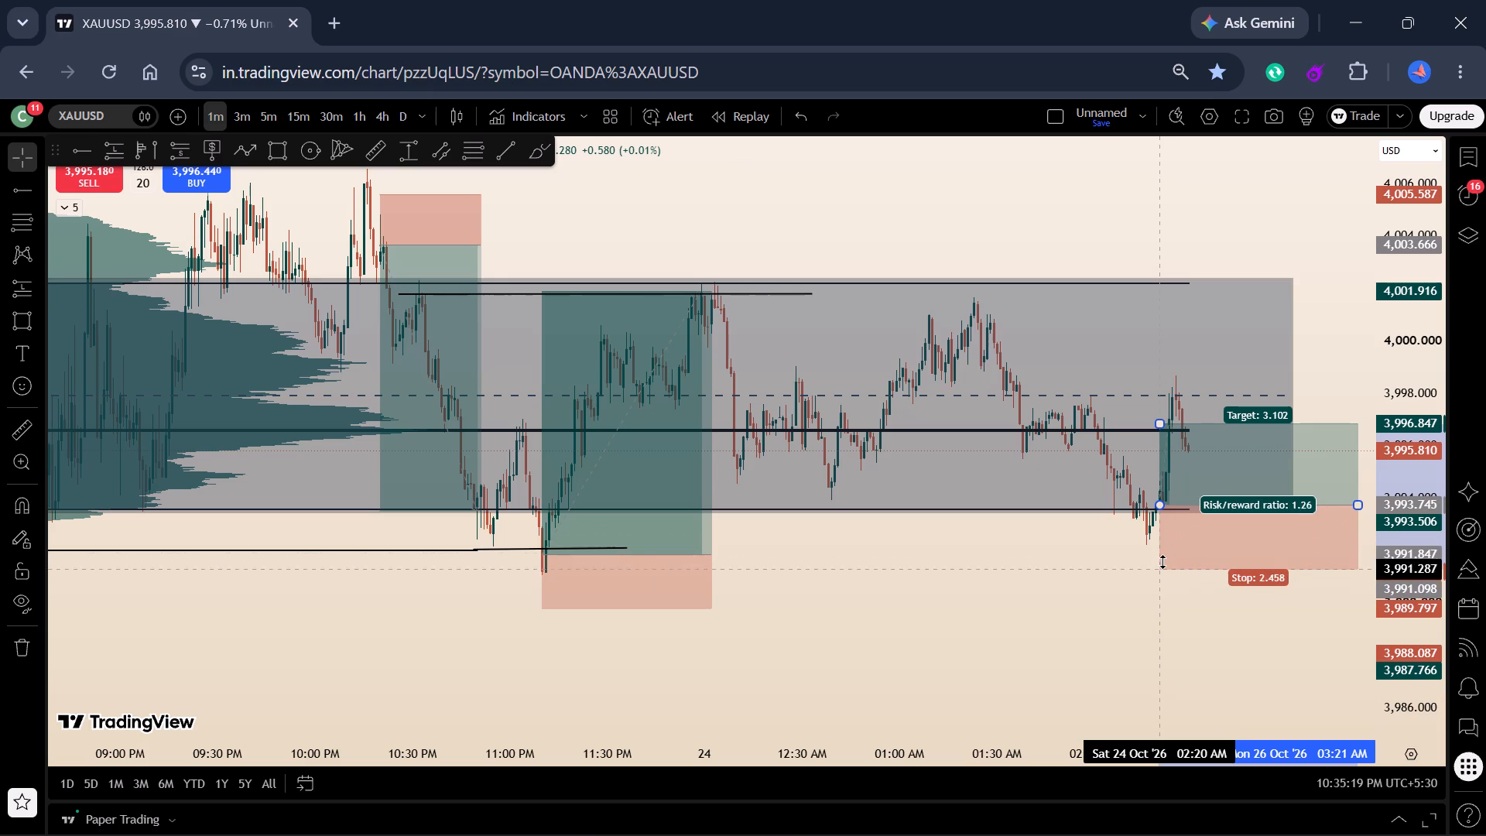
{"action": "left_click_drag", "start_coordinate": [1162, 553], "coordinate": [1164, 543]}
{"action": "left_click_drag", "start_coordinate": [1164, 423], "coordinate": [1165, 297]}
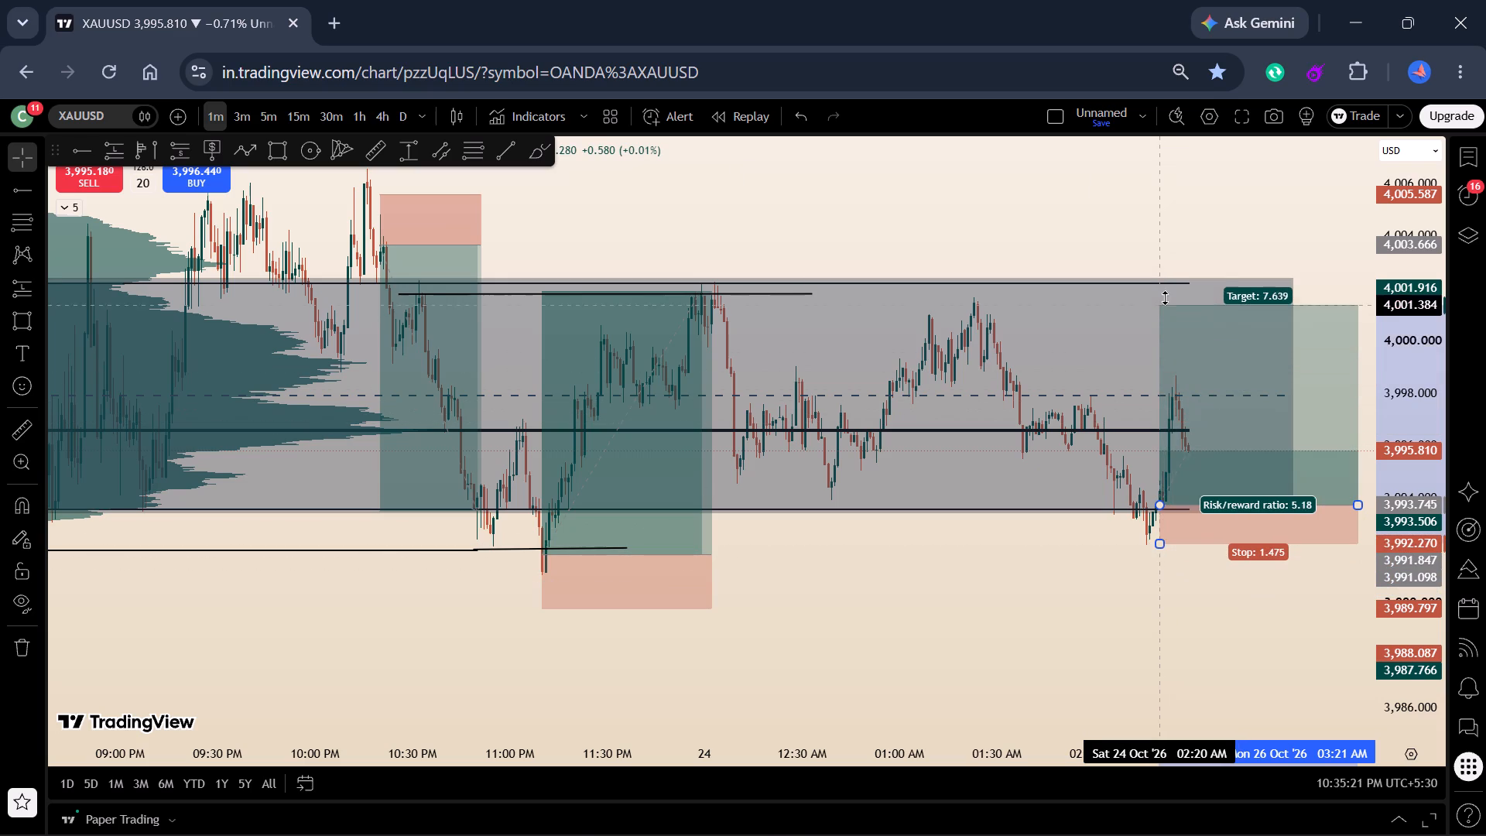
{"action": "left_click_drag", "start_coordinate": [1165, 297], "coordinate": [1166, 283]}
{"action": "left_click_drag", "start_coordinate": [1111, 245], "coordinate": [858, 293]}
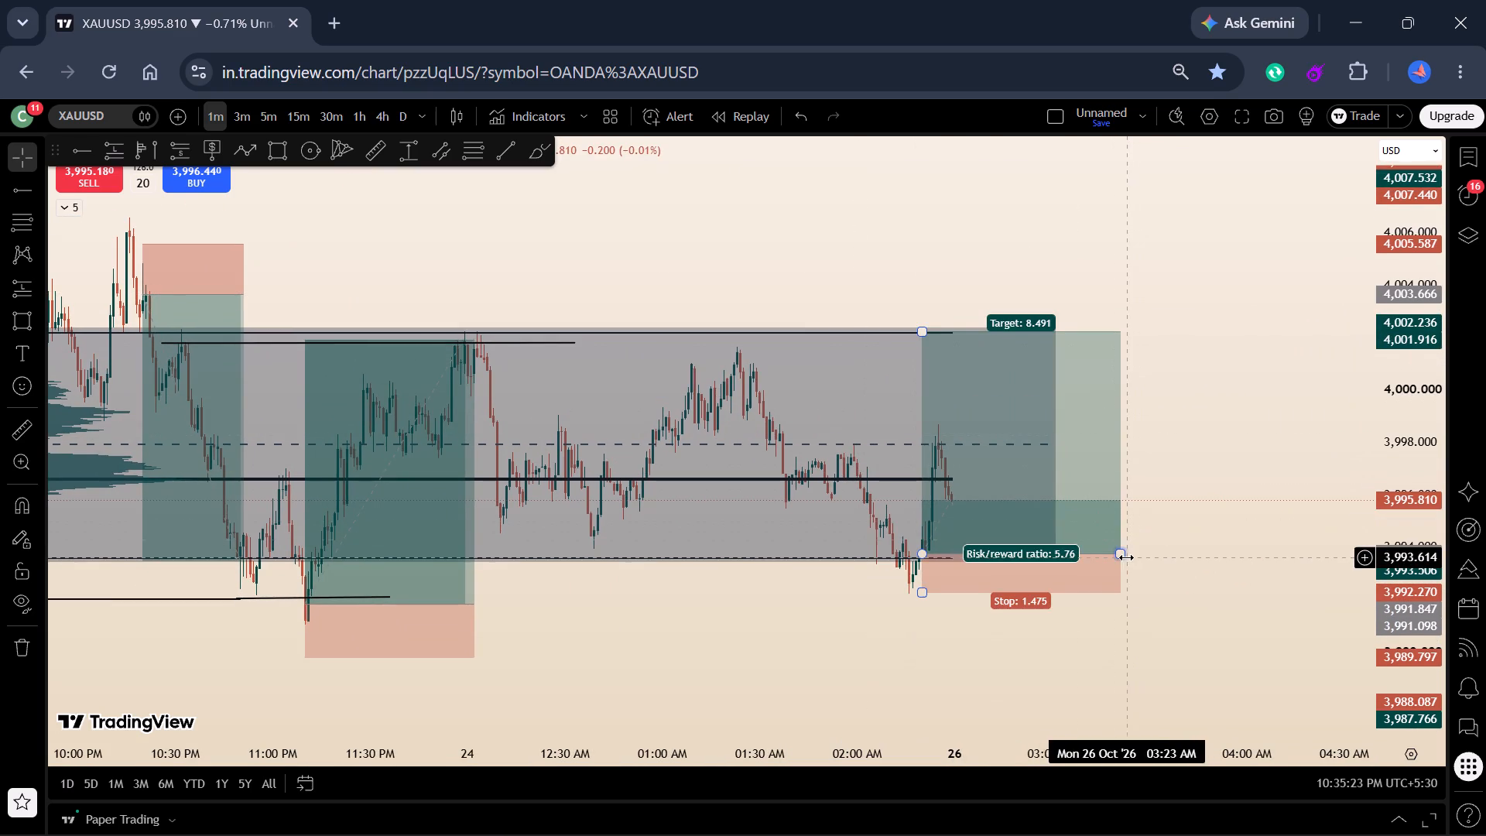
{"action": "left_click_drag", "start_coordinate": [1124, 558], "coordinate": [1004, 558]}
{"action": "left_click", "coordinate": [1170, 475]}
Examine the new long setup against the grey range, the volume profile and the sharp drop around 8:00 PM.
{"action": "left_click_drag", "start_coordinate": [1161, 481], "coordinate": [1274, 416]}
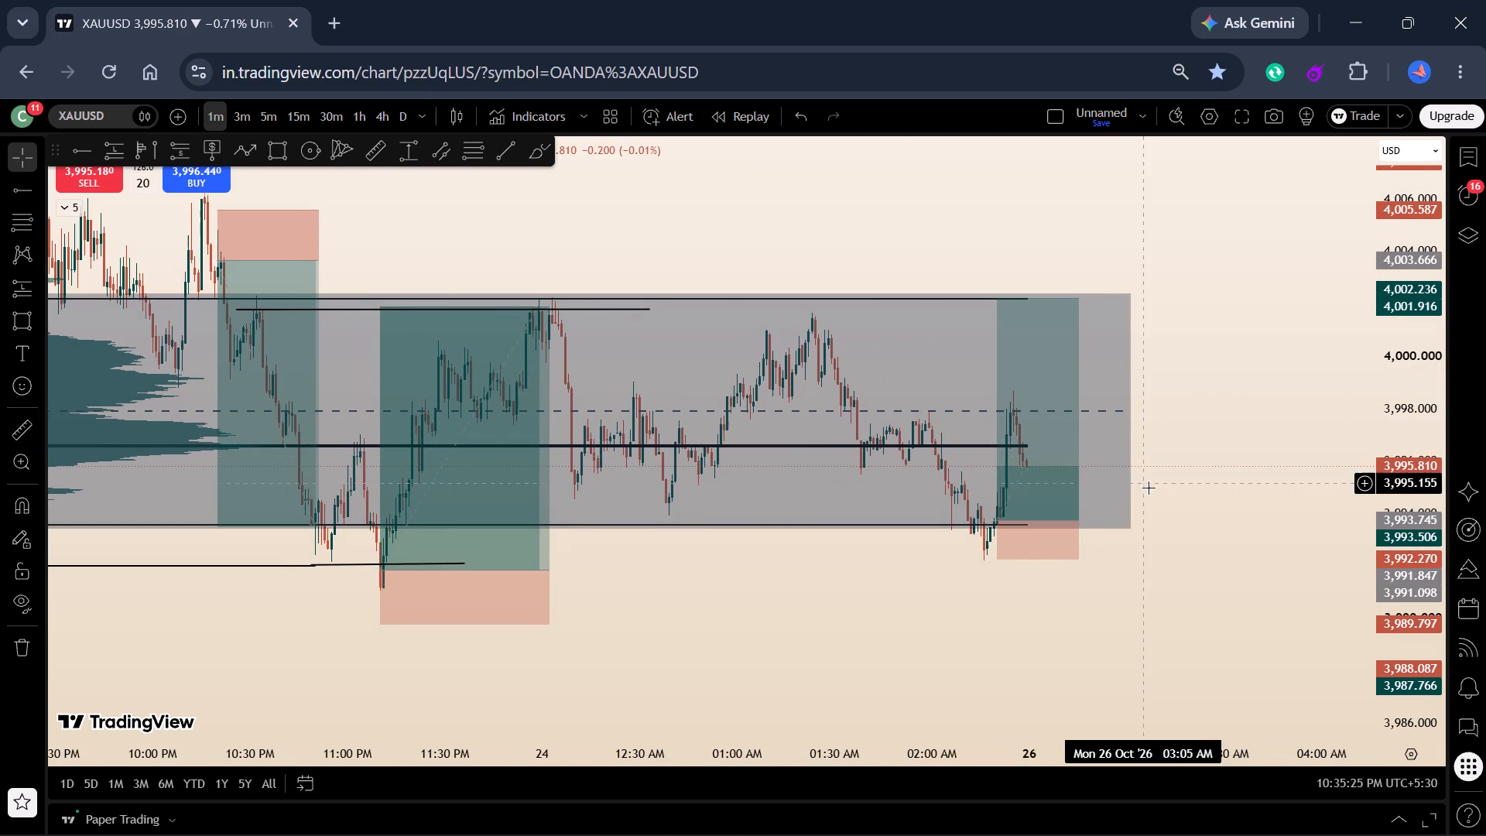
{"action": "scroll", "coordinate": [1161, 487], "scroll_direction": "up", "scroll_amount": 3}
{"action": "left_click_drag", "start_coordinate": [1133, 504], "coordinate": [1186, 523]}
{"action": "scroll", "coordinate": [810, 558], "scroll_direction": "down", "scroll_amount": 6}
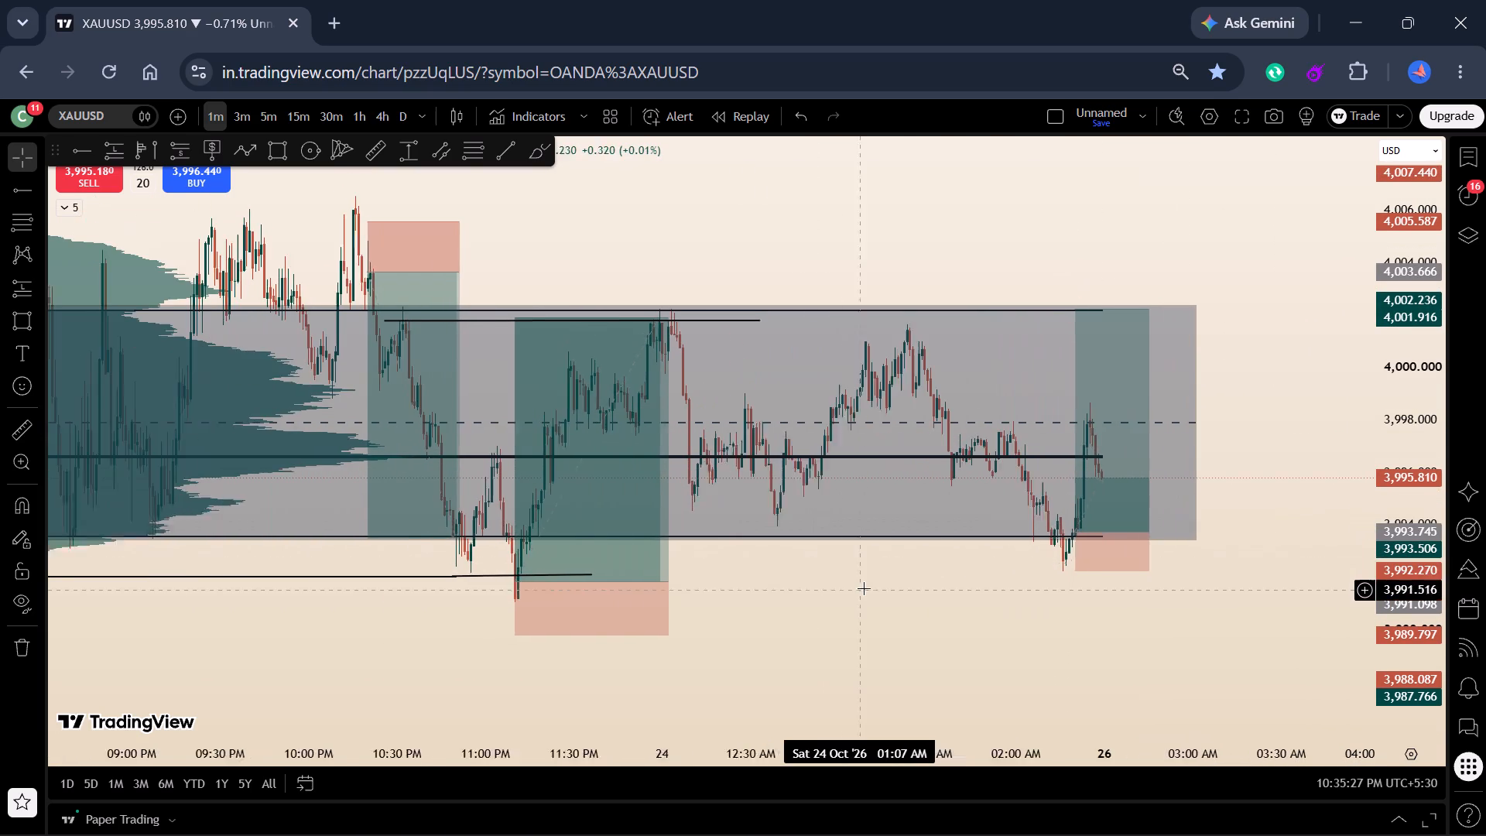
{"action": "left_click_drag", "start_coordinate": [821, 620], "coordinate": [1033, 509]}
{"action": "left_click_drag", "start_coordinate": [1403, 396], "coordinate": [1399, 527]}
{"action": "scroll", "coordinate": [762, 582], "scroll_direction": "down", "scroll_amount": 5}
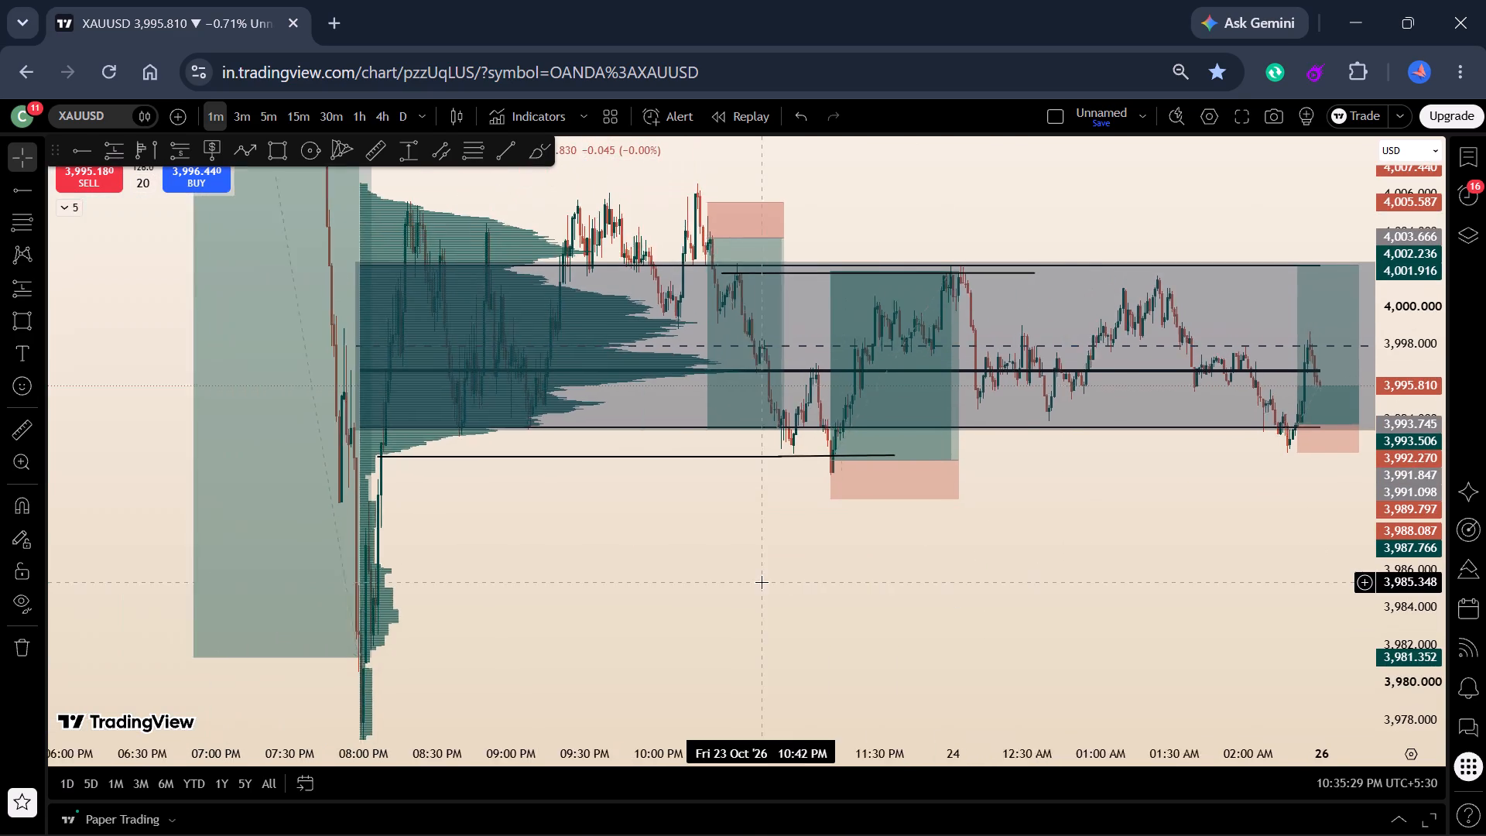
{"action": "scroll", "coordinate": [762, 582], "scroll_direction": "down", "scroll_amount": 2}
{"action": "left_click_drag", "start_coordinate": [754, 587], "coordinate": [852, 346]}
{"action": "scroll", "coordinate": [774, 437], "scroll_direction": "up", "scroll_amount": 4}
{"action": "left_click_drag", "start_coordinate": [707, 461], "coordinate": [991, 457]}
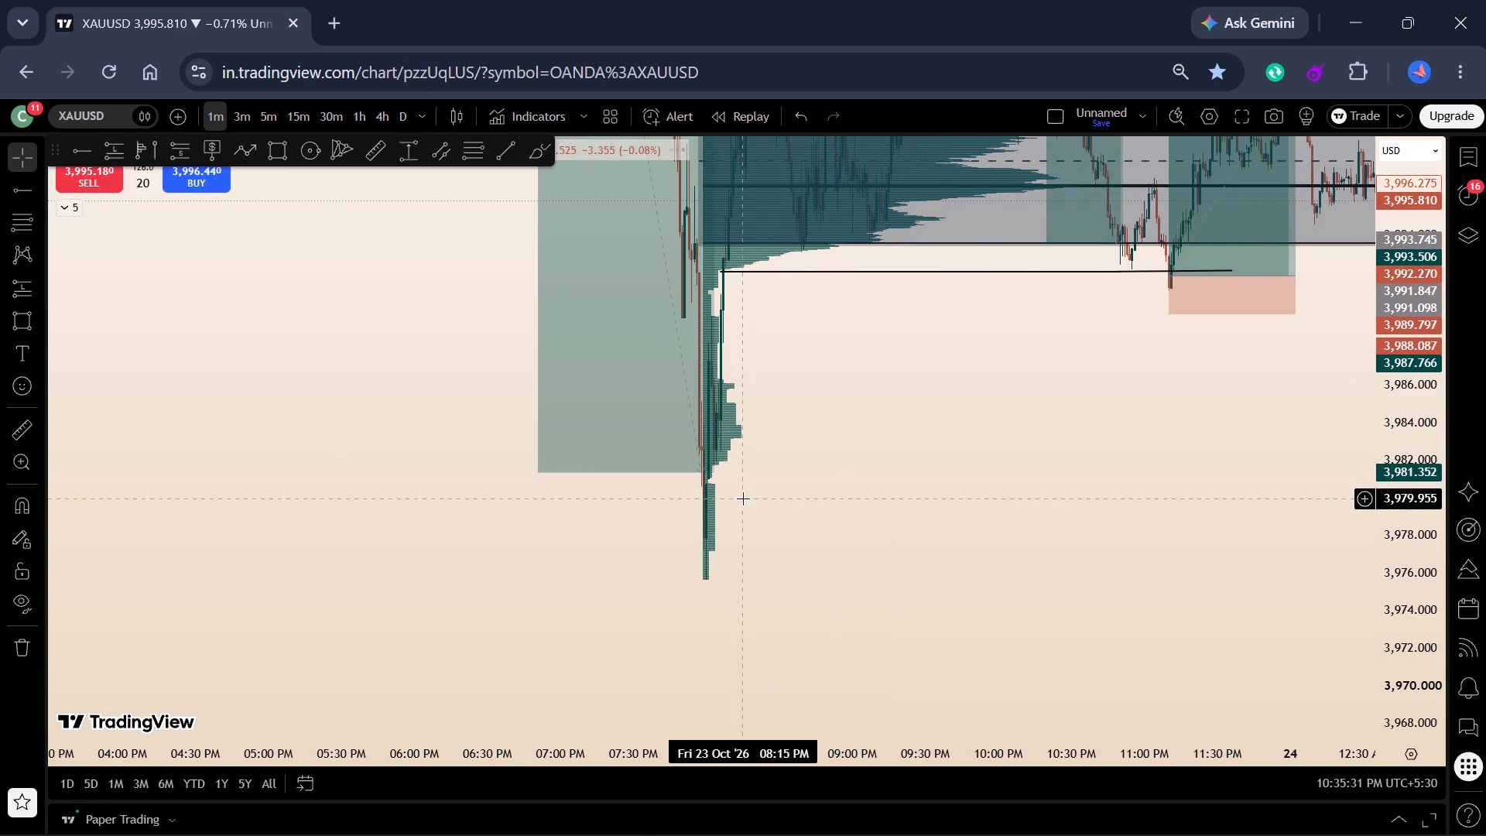
{"action": "left_click_drag", "start_coordinate": [1030, 425], "coordinate": [901, 531]}
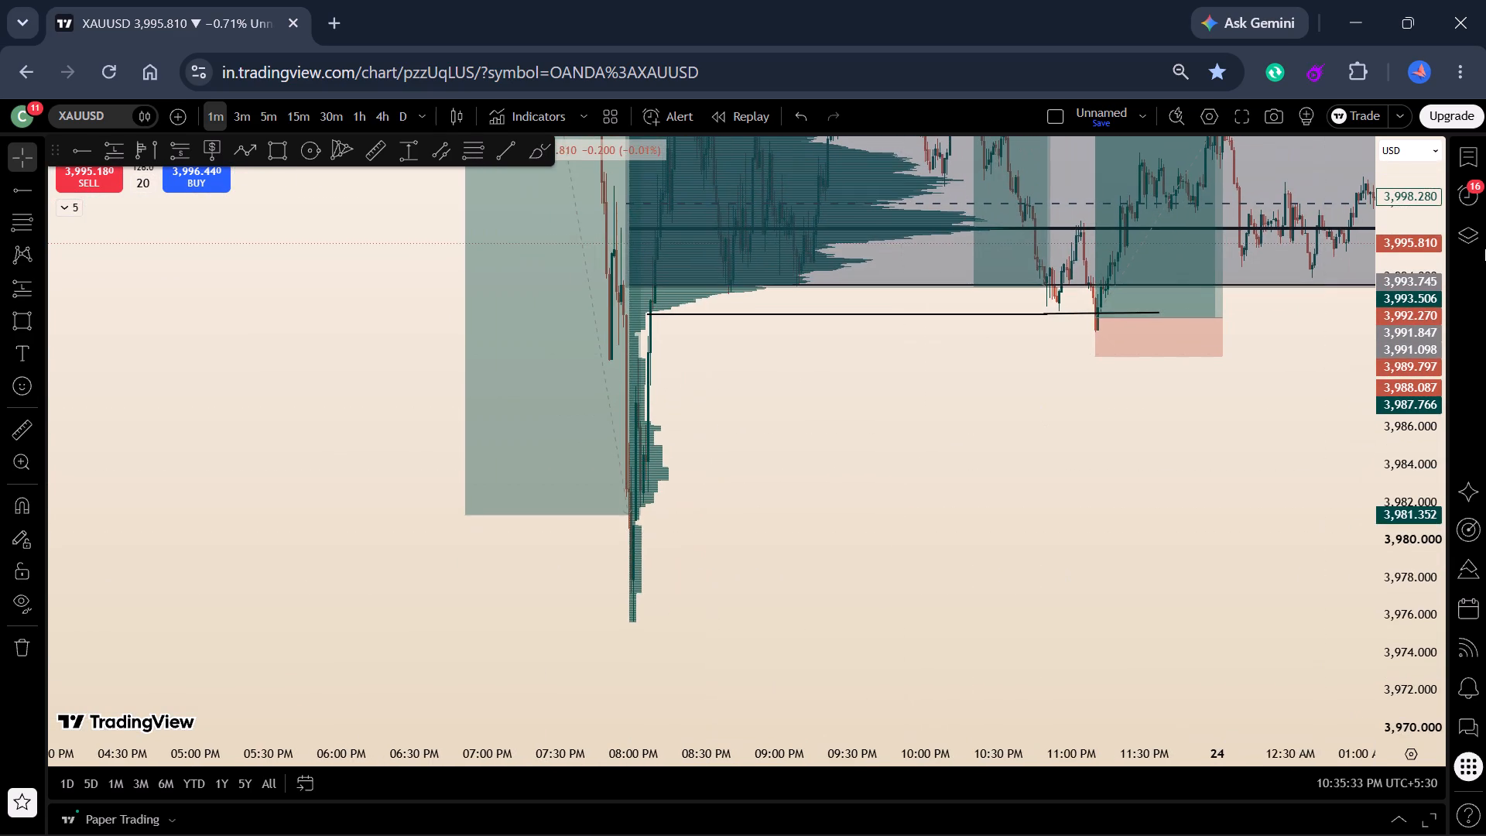
{"action": "left_click_drag", "start_coordinate": [1415, 240], "coordinate": [1380, 540]}
{"action": "scroll", "coordinate": [1265, 550], "scroll_direction": "down", "scroll_amount": 20}
{"action": "scroll", "coordinate": [1265, 550], "scroll_direction": "down", "scroll_amount": 2}
{"action": "left_click_drag", "start_coordinate": [1265, 492], "coordinate": [952, 573]}
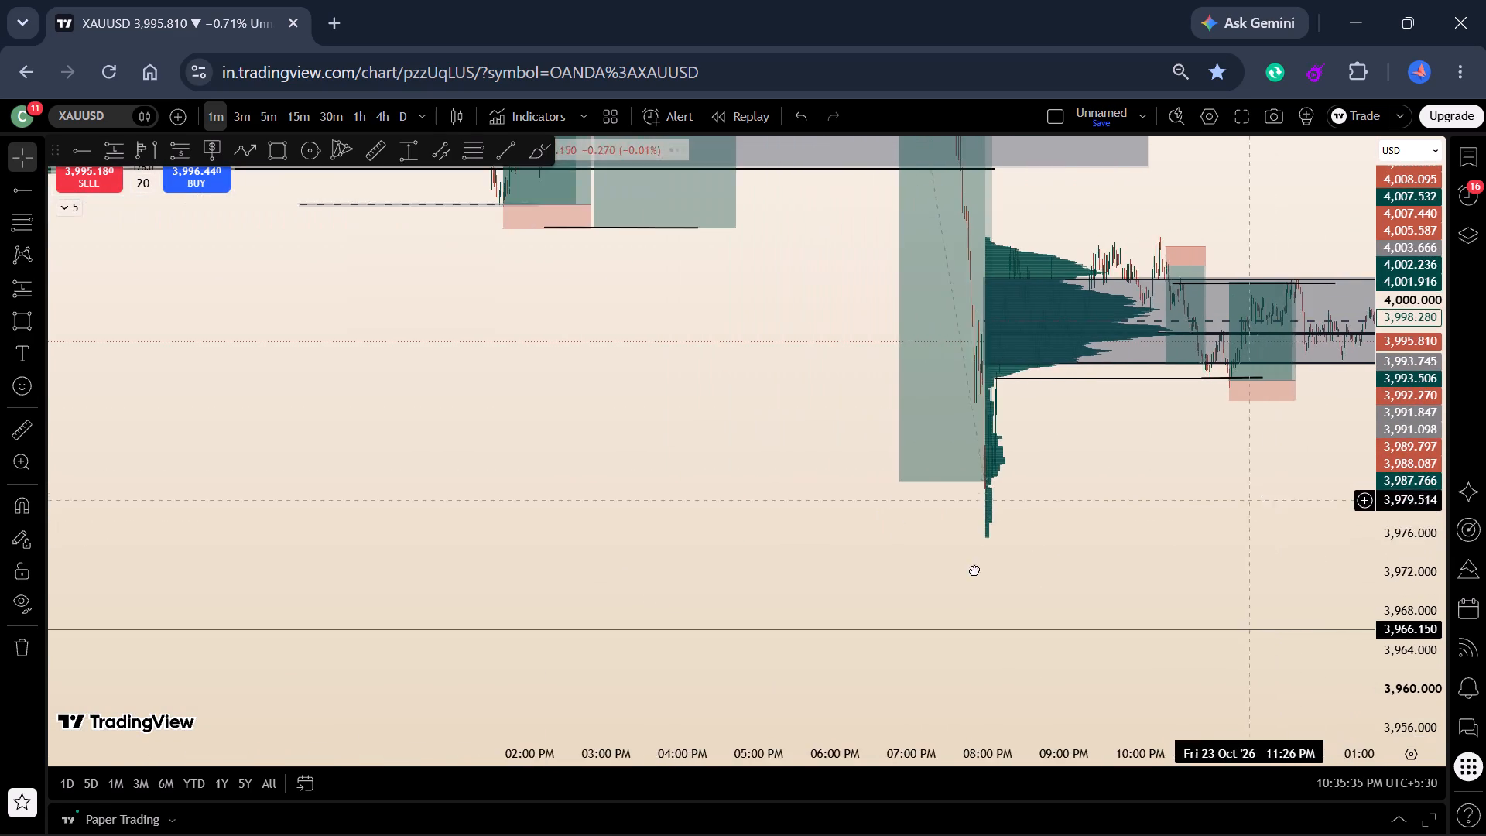
{"action": "left_click_drag", "start_coordinate": [952, 573], "coordinate": [918, 577]}
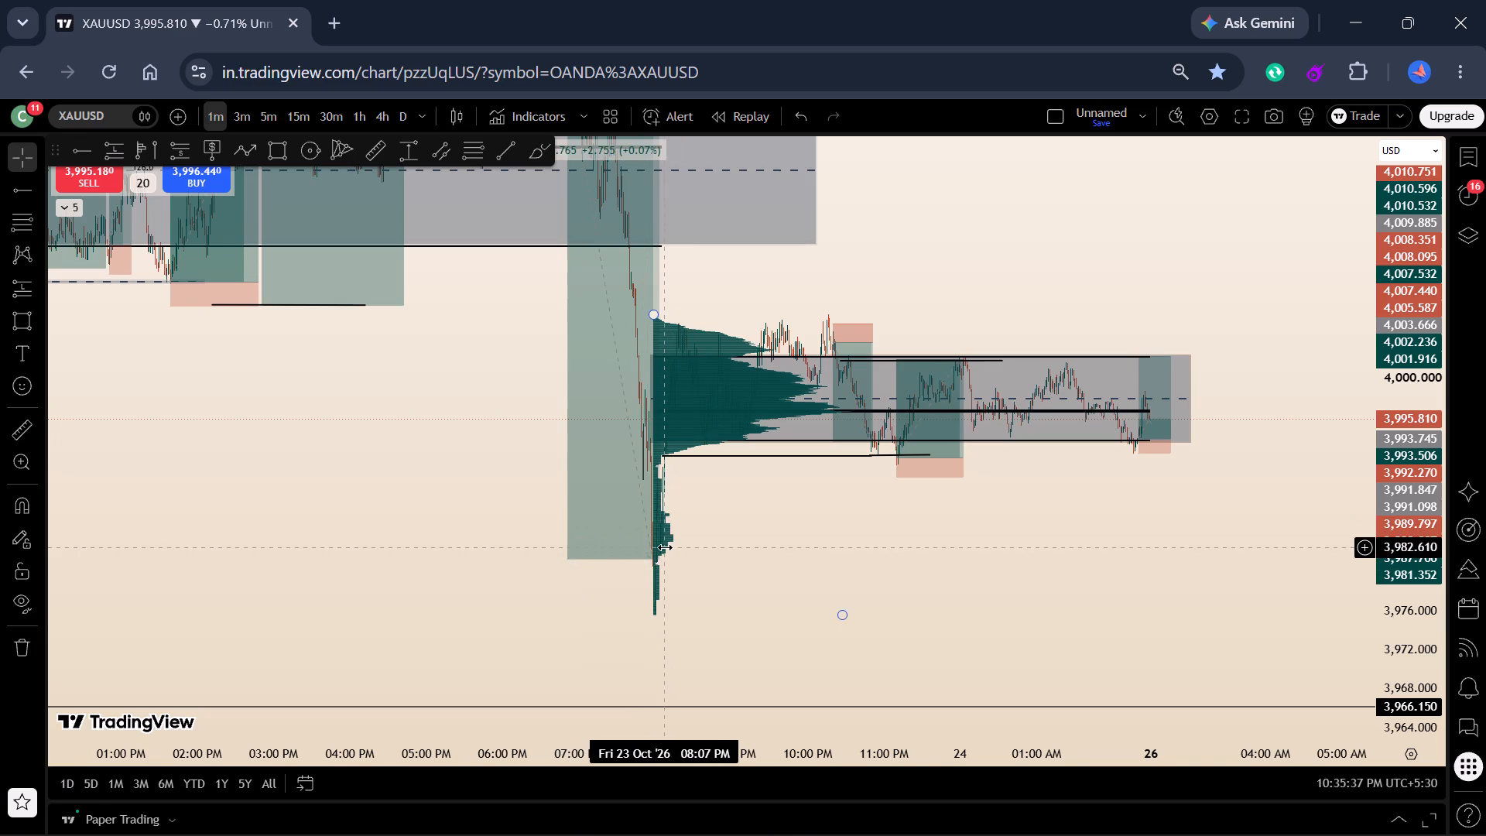
{"action": "scroll", "coordinate": [844, 529], "scroll_direction": "up", "scroll_amount": 12}
{"action": "left_click_drag", "start_coordinate": [749, 553], "coordinate": [1092, 570]}
{"action": "left_click_drag", "start_coordinate": [1408, 481], "coordinate": [1435, 227]}
{"action": "scroll", "coordinate": [1345, 421], "scroll_direction": "up", "scroll_amount": 6}
{"action": "left_click_drag", "start_coordinate": [1132, 510], "coordinate": [954, 605]}
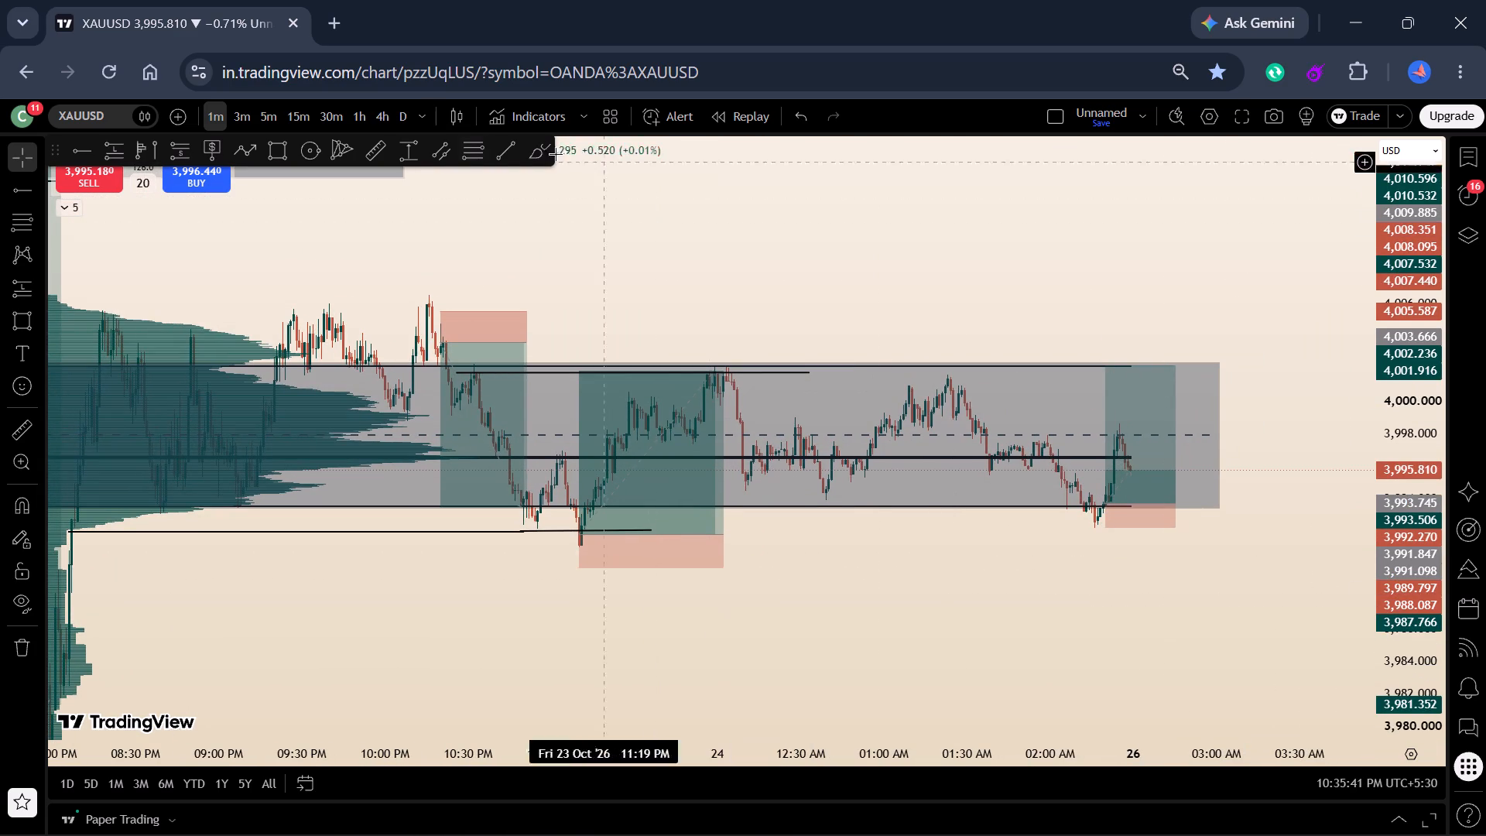
Switch the chart's symbol to BTCUSD, the Bitcoin spot crypto pair.
{"action": "left_click", "coordinate": [106, 116]}
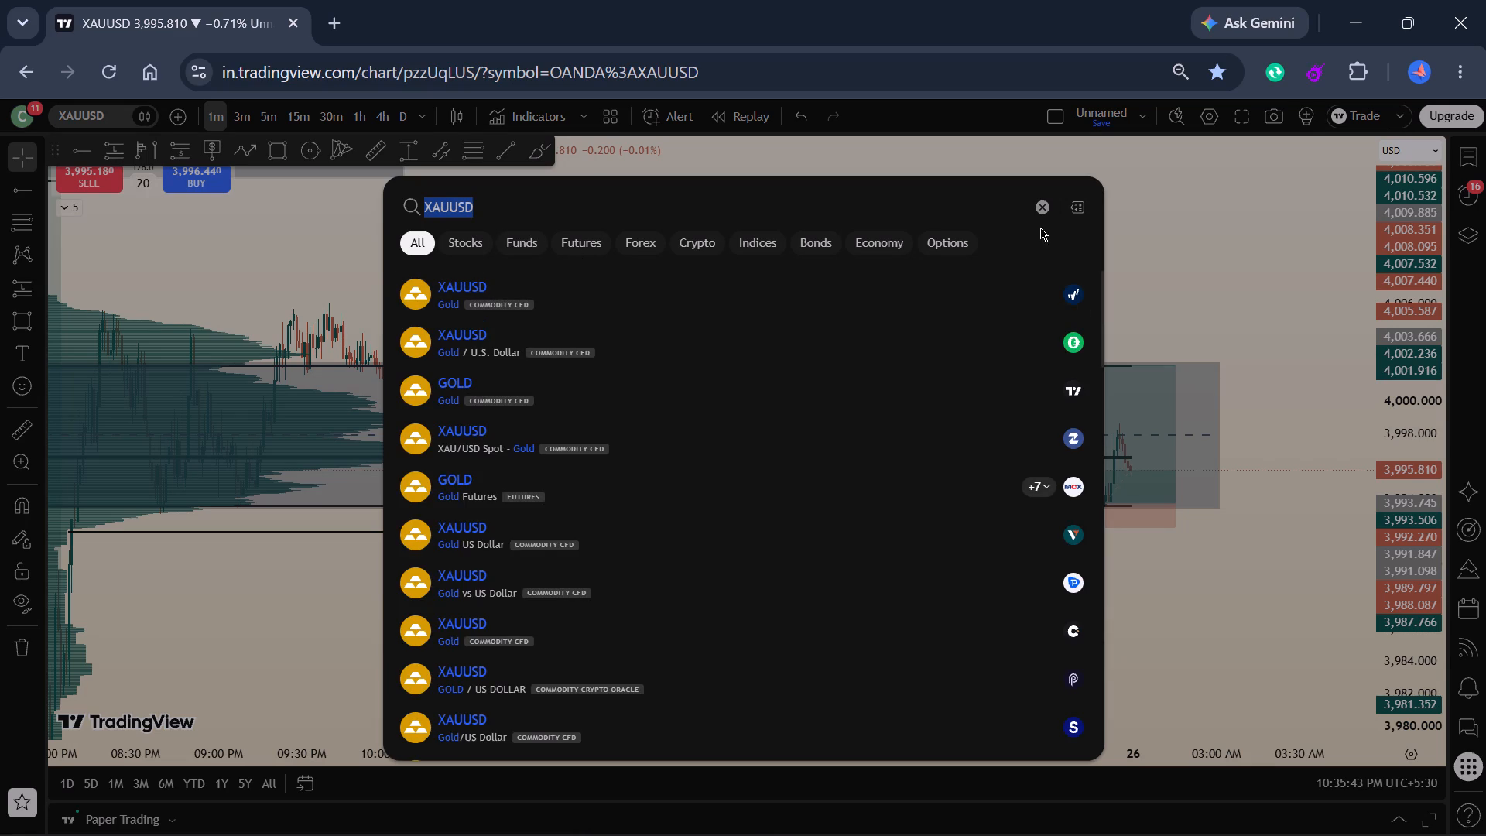
{"action": "left_click", "coordinate": [1040, 193]}
{"action": "left_click", "coordinate": [1034, 210]}
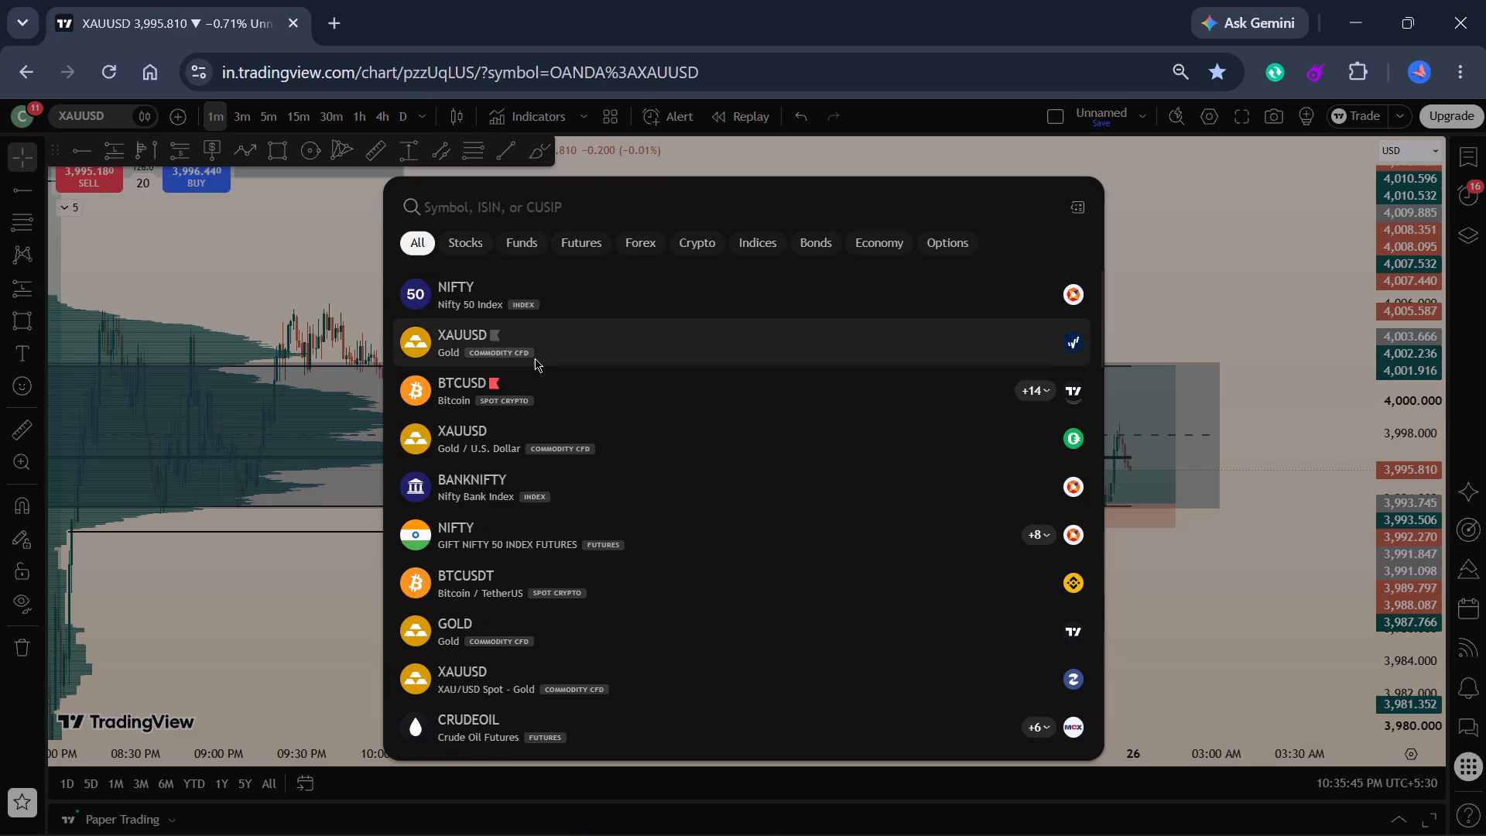
{"action": "left_click", "coordinate": [816, 397]}
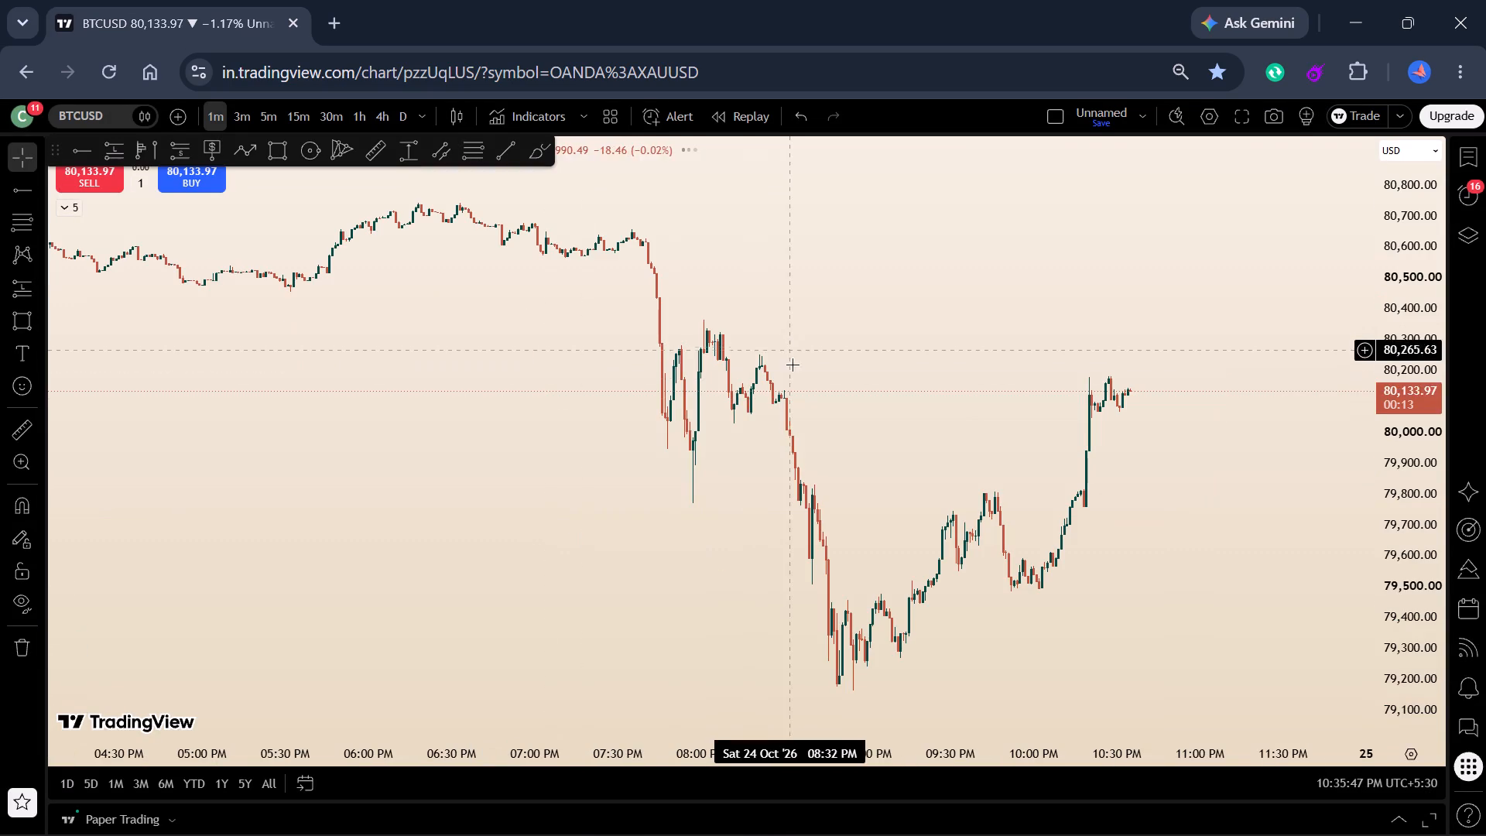
Examine the one-minute BTCUSD price action before and after the sharp evening drop, looking for a sideways range.
{"action": "scroll", "coordinate": [818, 380], "scroll_direction": "up", "scroll_amount": 3}
{"action": "left_click_drag", "start_coordinate": [738, 413], "coordinate": [1039, 395]}
{"action": "scroll", "coordinate": [1007, 389], "scroll_direction": "up", "scroll_amount": 3}
{"action": "left_click_drag", "start_coordinate": [1021, 346], "coordinate": [710, 407]}
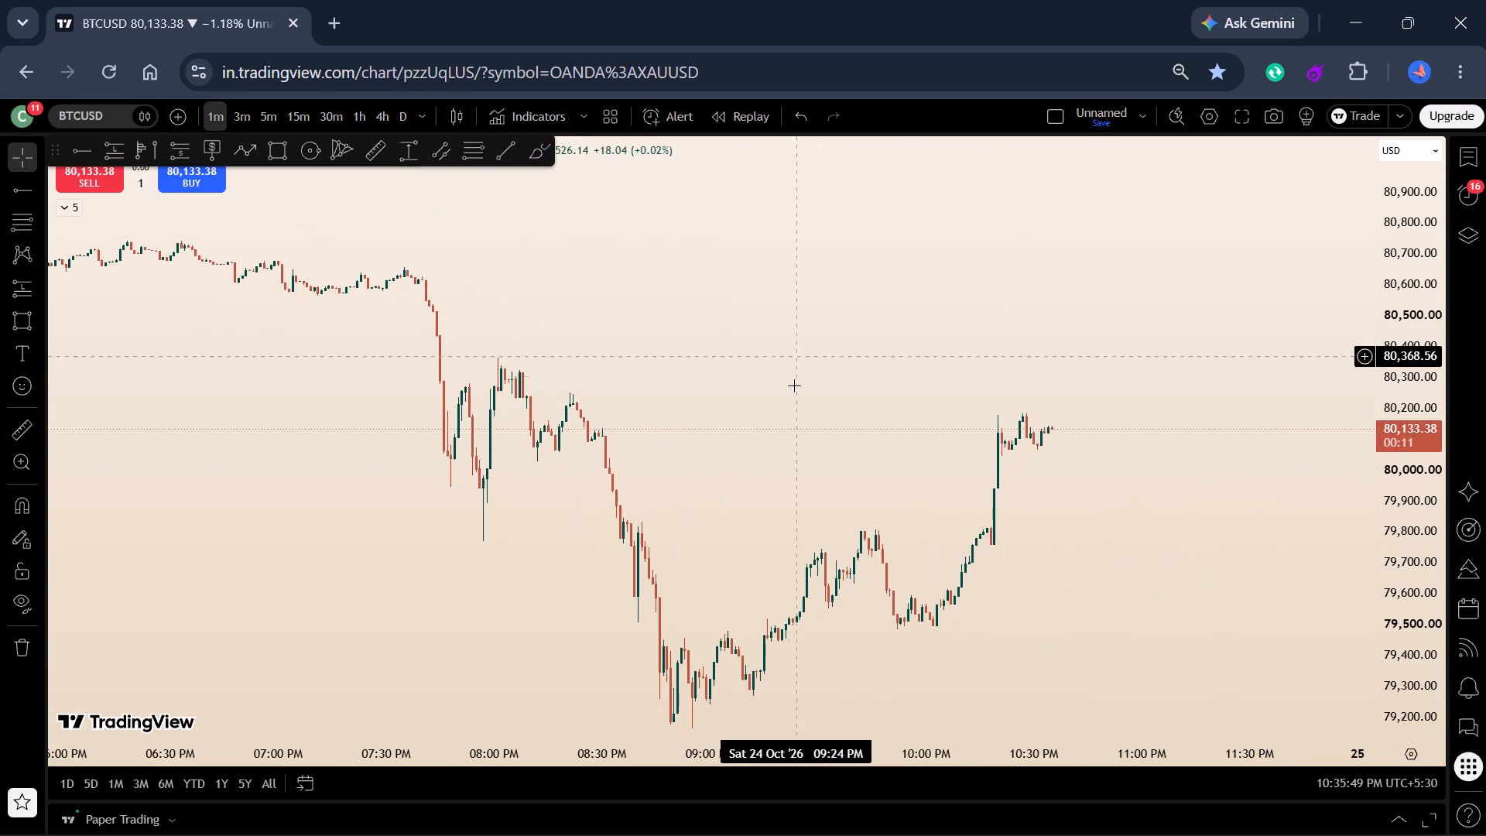
{"action": "left_click_drag", "start_coordinate": [754, 429], "coordinate": [819, 378]}
{"action": "left_click_drag", "start_coordinate": [715, 440], "coordinate": [1076, 493]}
{"action": "left_click_drag", "start_coordinate": [794, 372], "coordinate": [1028, 372]}
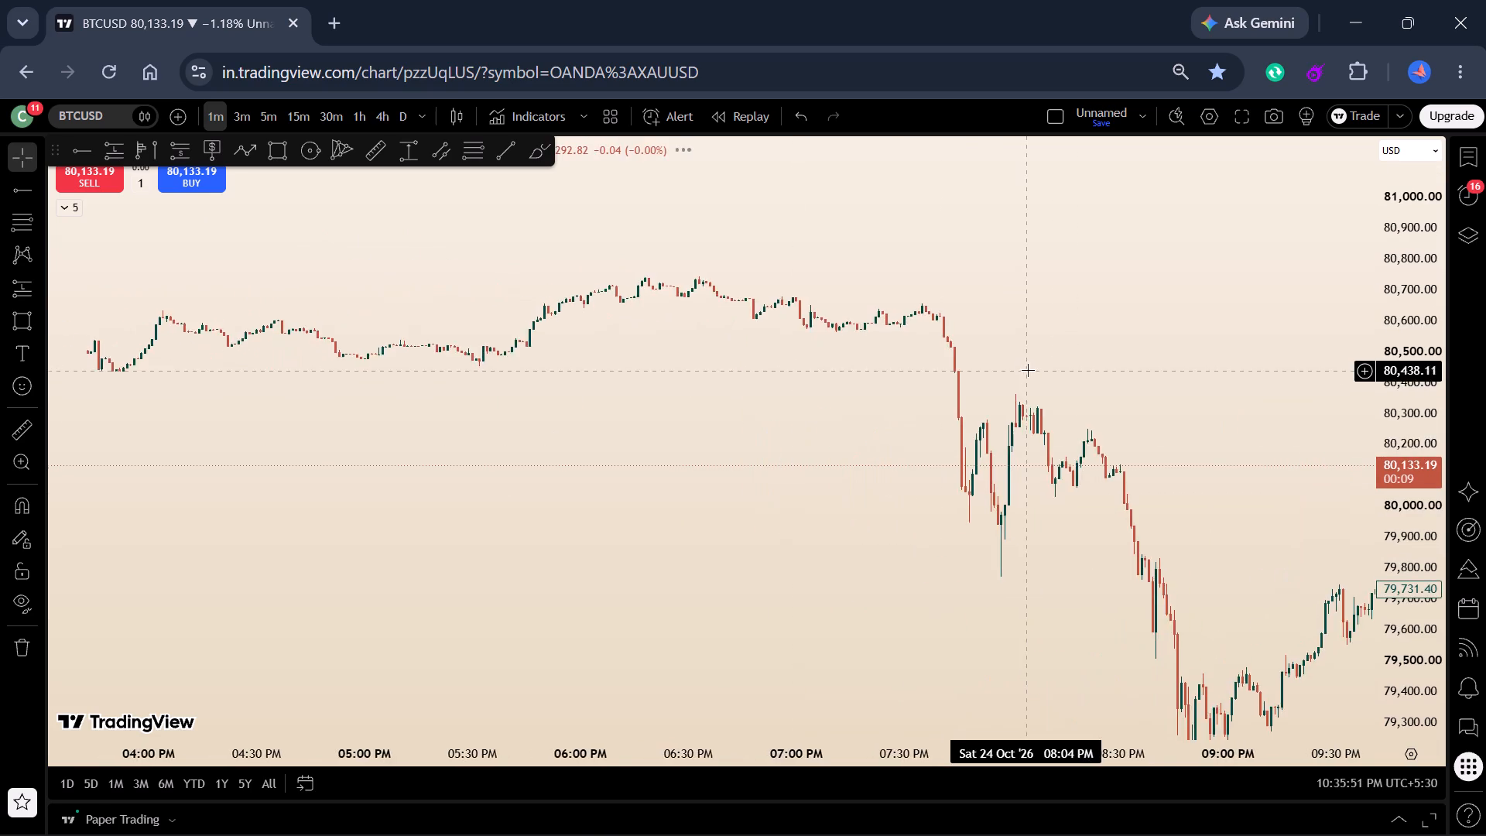
{"action": "scroll", "coordinate": [1025, 372], "scroll_direction": "down", "scroll_amount": 7}
{"action": "left_click_drag", "start_coordinate": [1051, 451], "coordinate": [952, 436]}
{"action": "left_click_drag", "start_coordinate": [756, 388], "coordinate": [813, 447]}
{"action": "scroll", "coordinate": [813, 441], "scroll_direction": "down", "scroll_amount": 8}
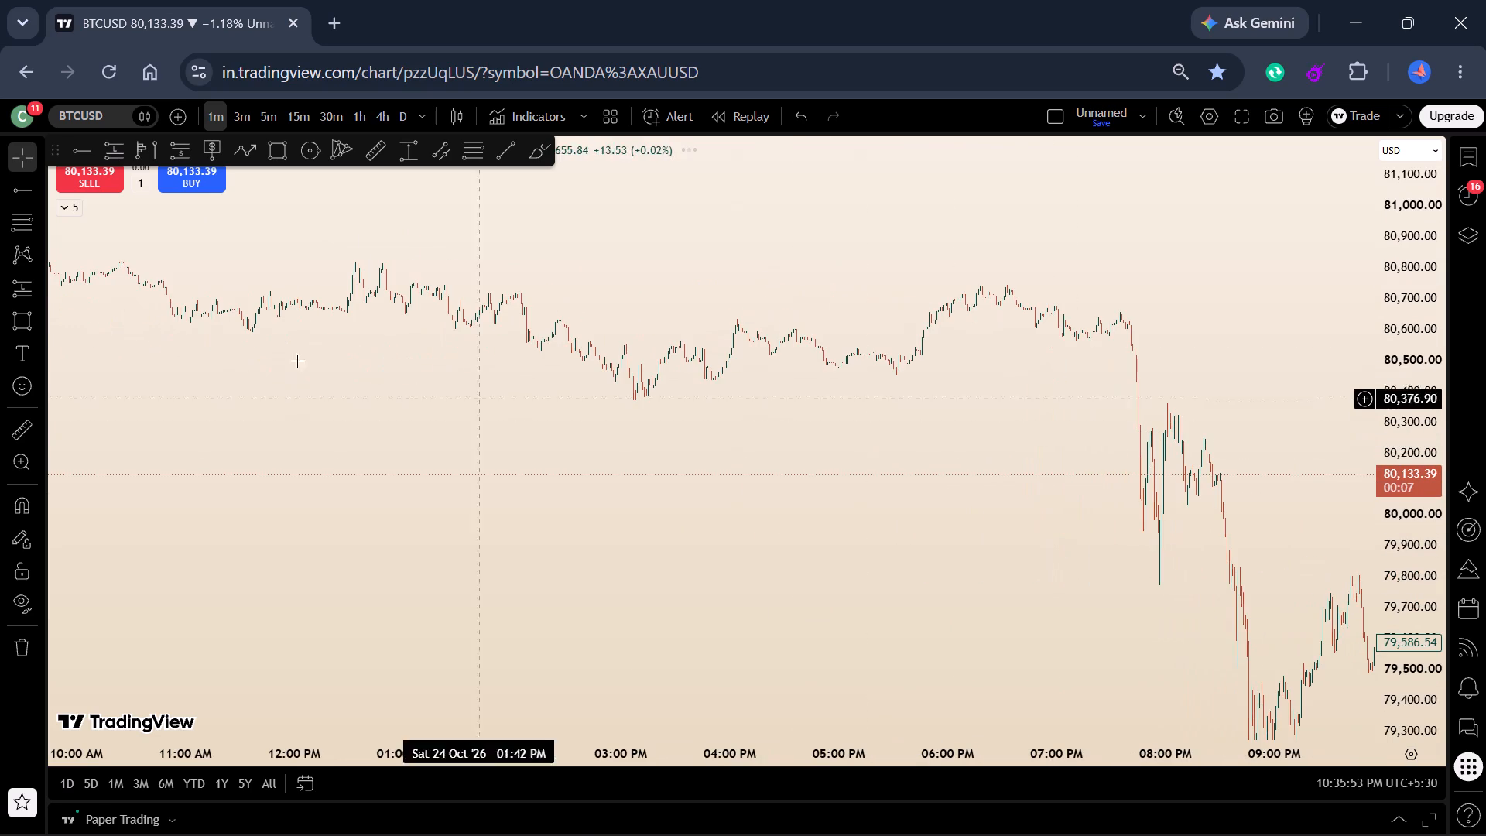
Place a fixed range volume profile from about 10:49 AM to about 7:40 PM, where the sharp drop begins.
{"action": "left_click", "coordinate": [139, 151]}
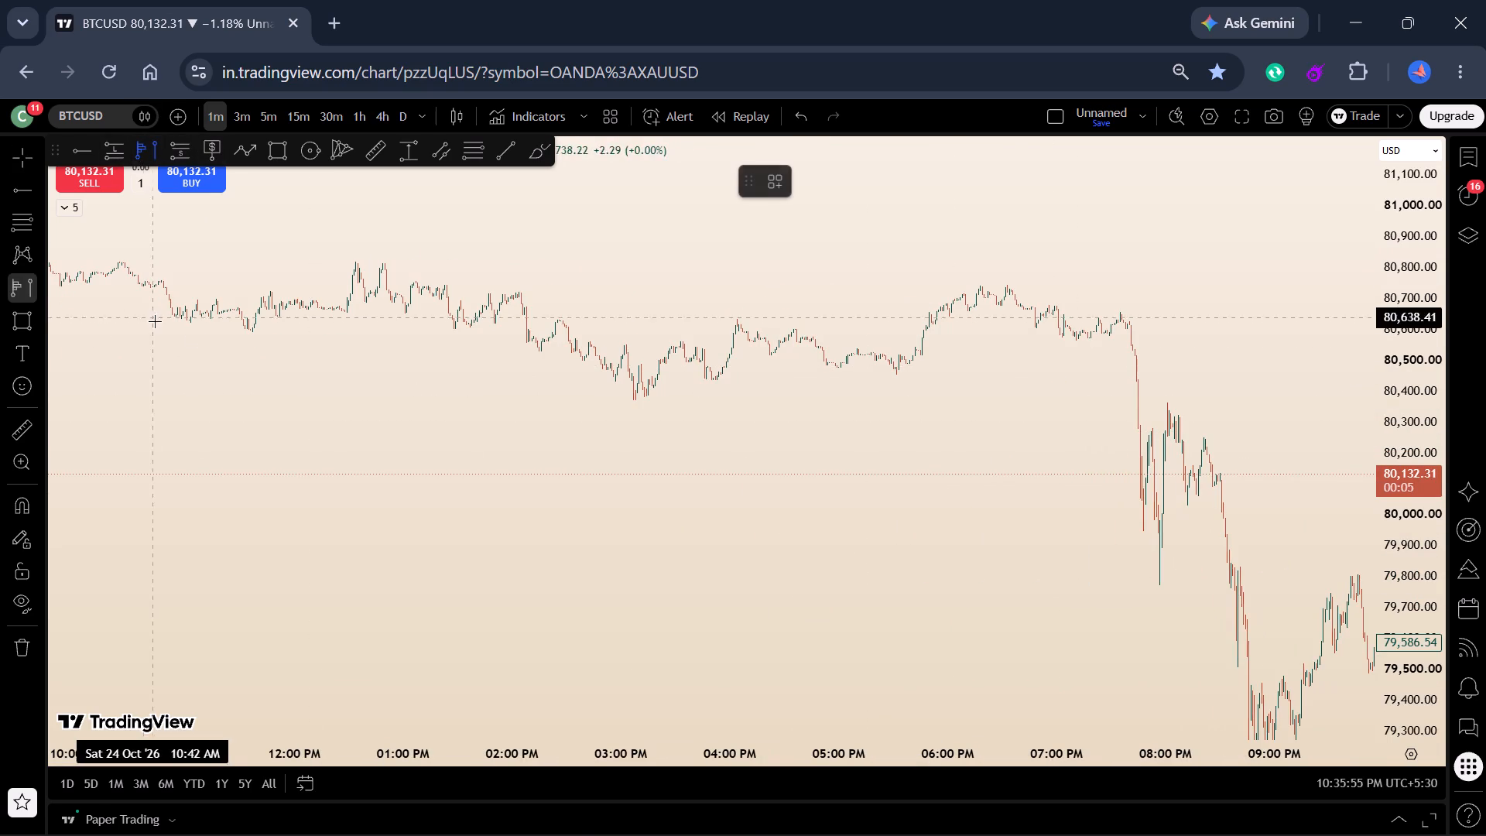
{"action": "left_click_drag", "start_coordinate": [165, 296], "coordinate": [254, 296]}
{"action": "left_click", "coordinate": [1197, 221]}
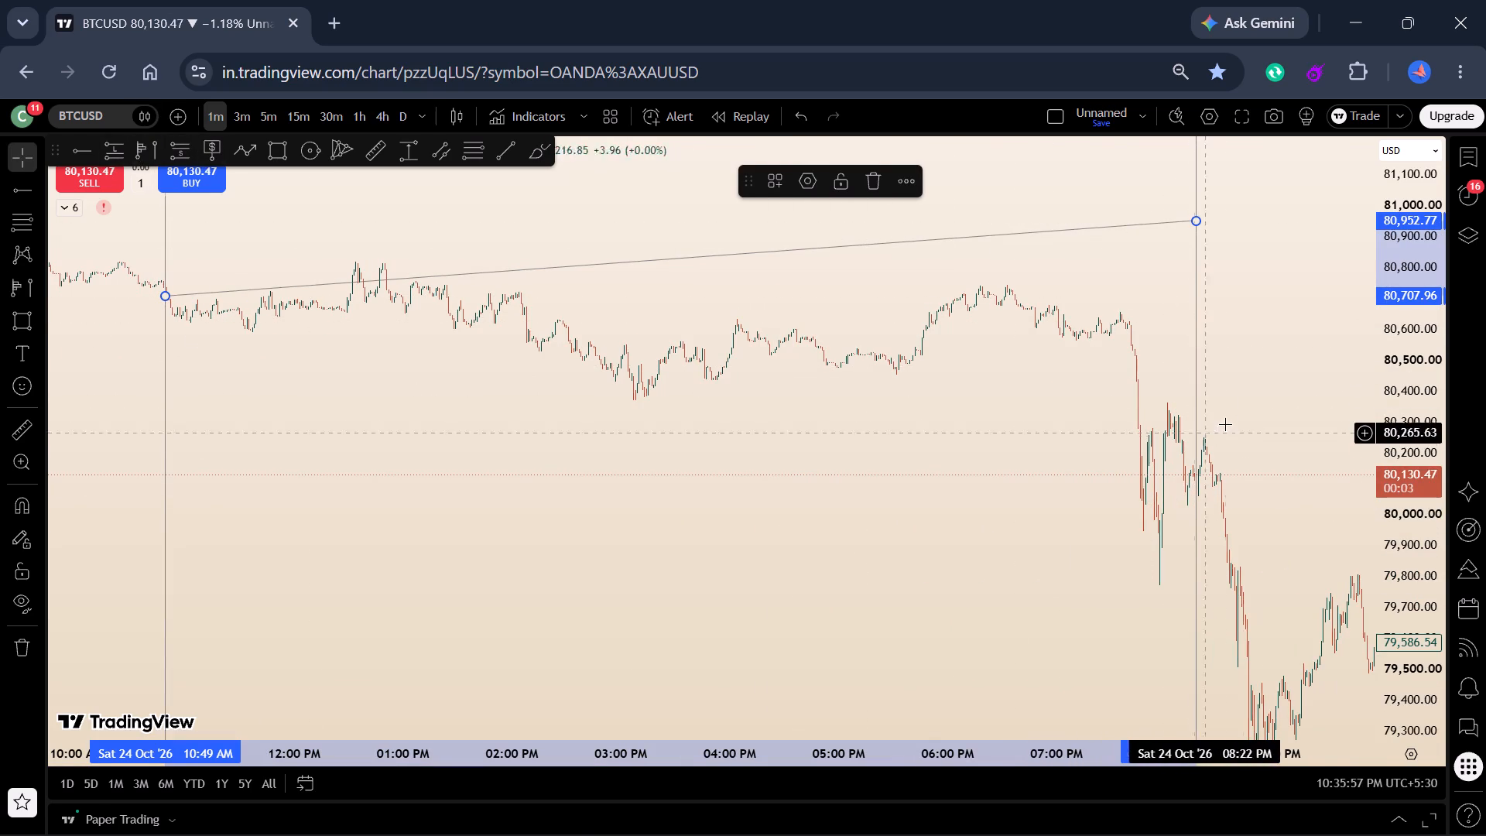
{"action": "left_click_drag", "start_coordinate": [1205, 222], "coordinate": [1179, 224]}
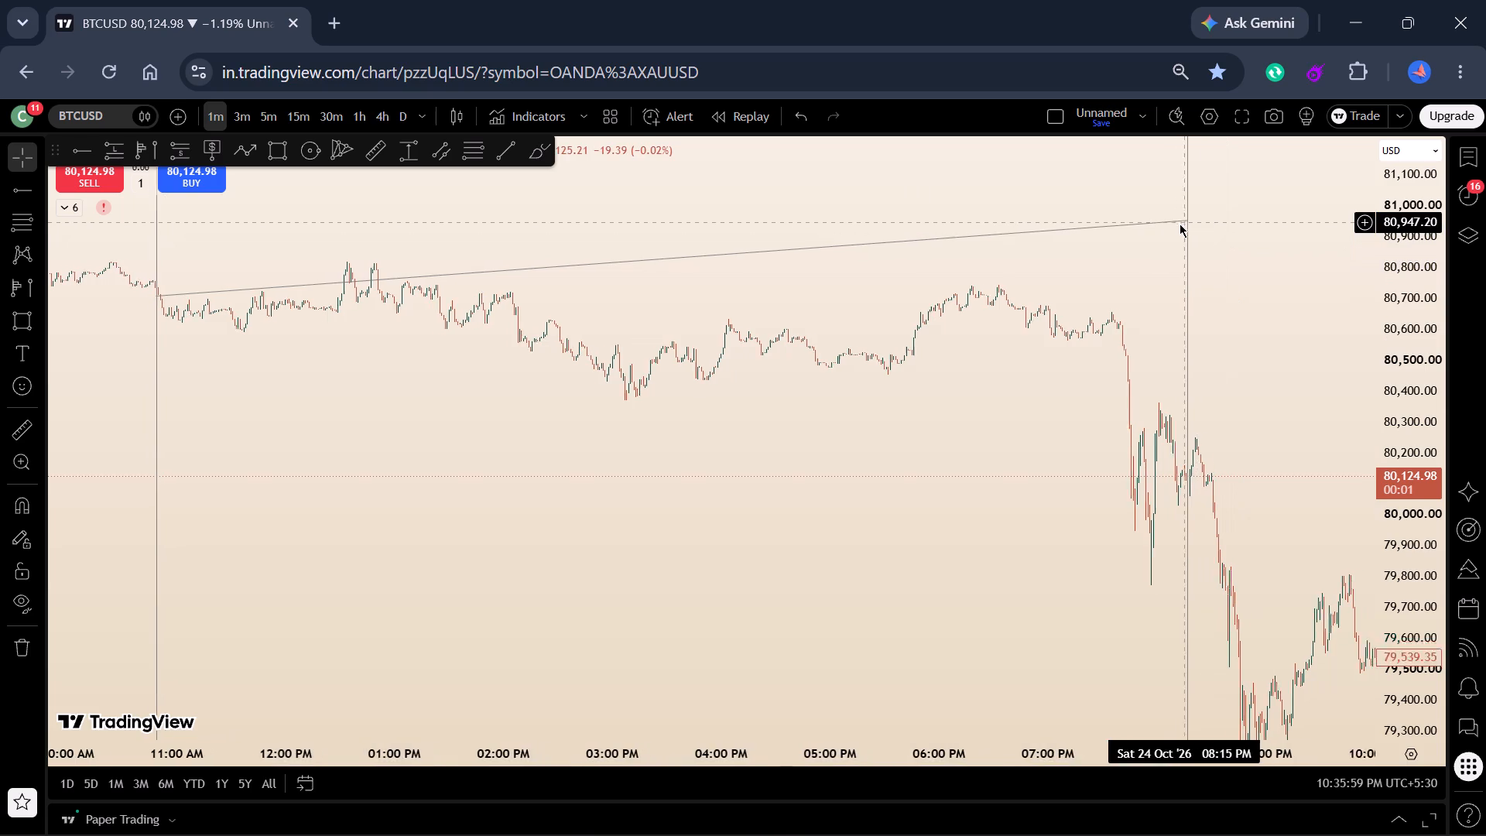
{"action": "left_click_drag", "start_coordinate": [1179, 224], "coordinate": [1165, 226]}
{"action": "left_click_drag", "start_coordinate": [1167, 220], "coordinate": [1101, 242]}
{"action": "left_click", "coordinate": [1204, 279]}
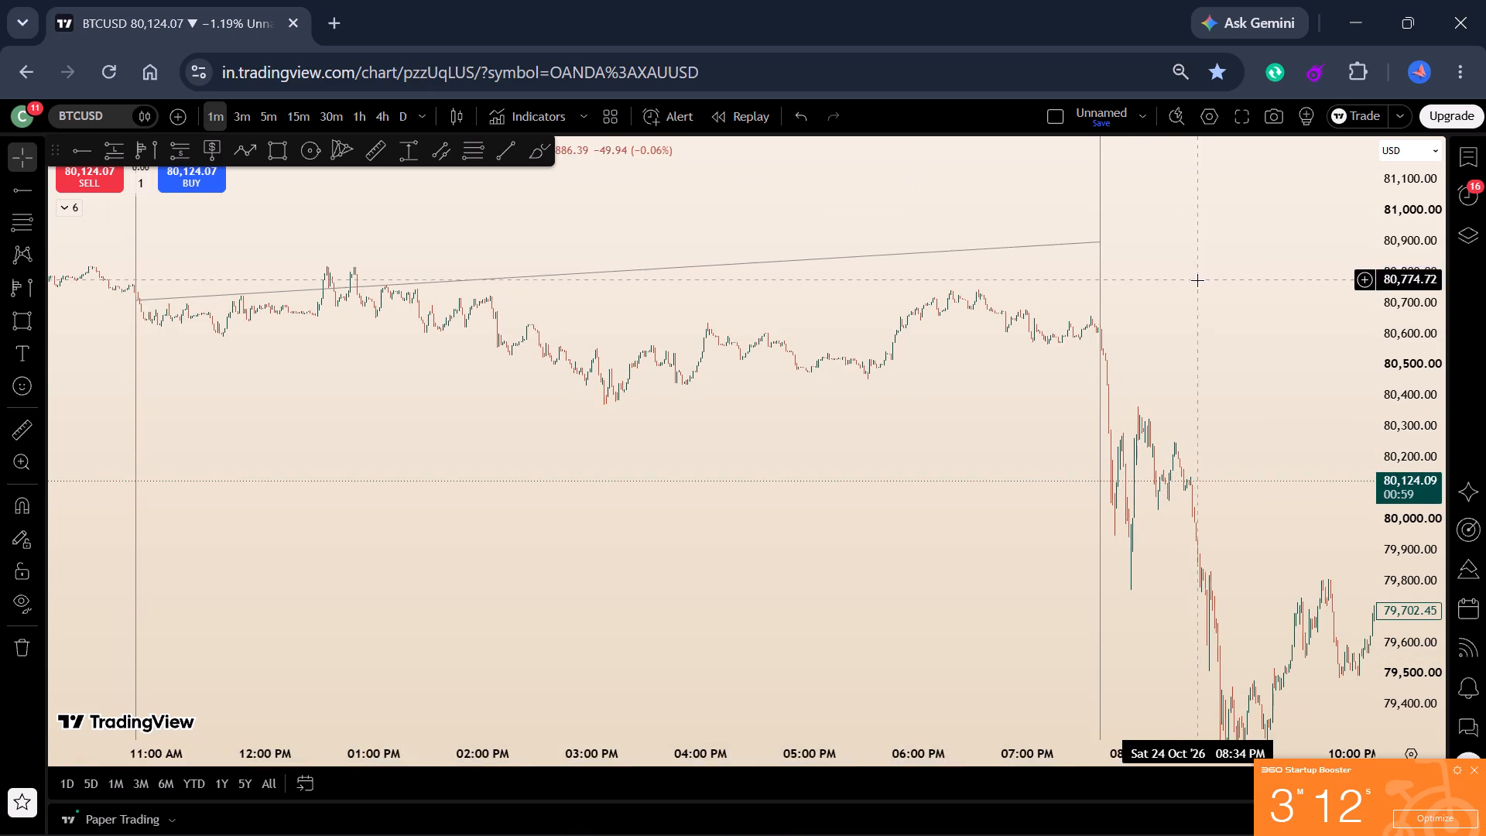
Examine the BTCUSD price action within and around the volume profile's boundaries.
{"action": "left_click_drag", "start_coordinate": [1193, 305], "coordinate": [1231, 426]}
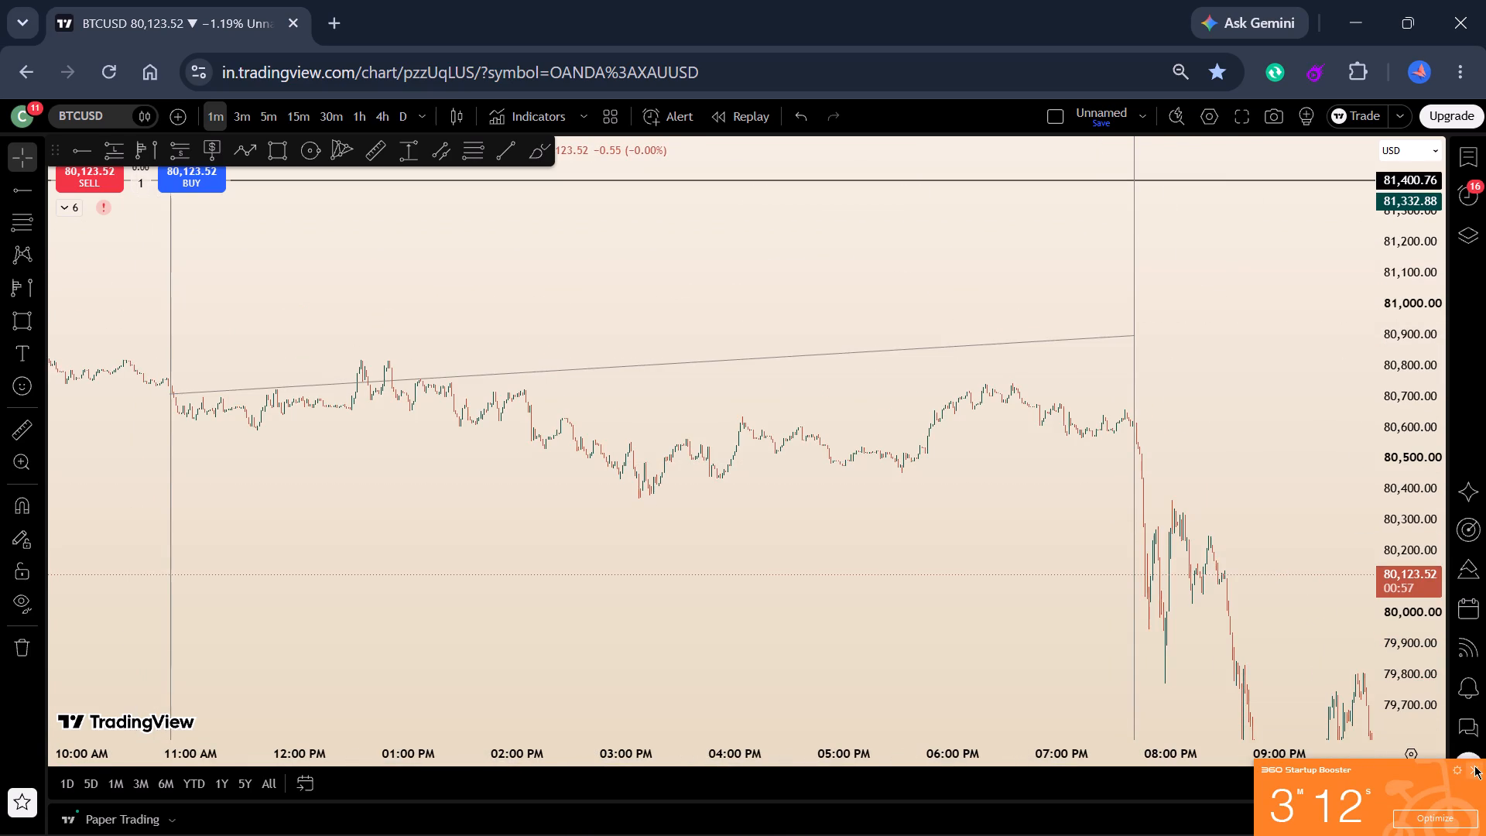
{"action": "left_click_drag", "start_coordinate": [1255, 479], "coordinate": [1238, 475]}
{"action": "scroll", "coordinate": [1238, 475], "scroll_direction": "down", "scroll_amount": 15}
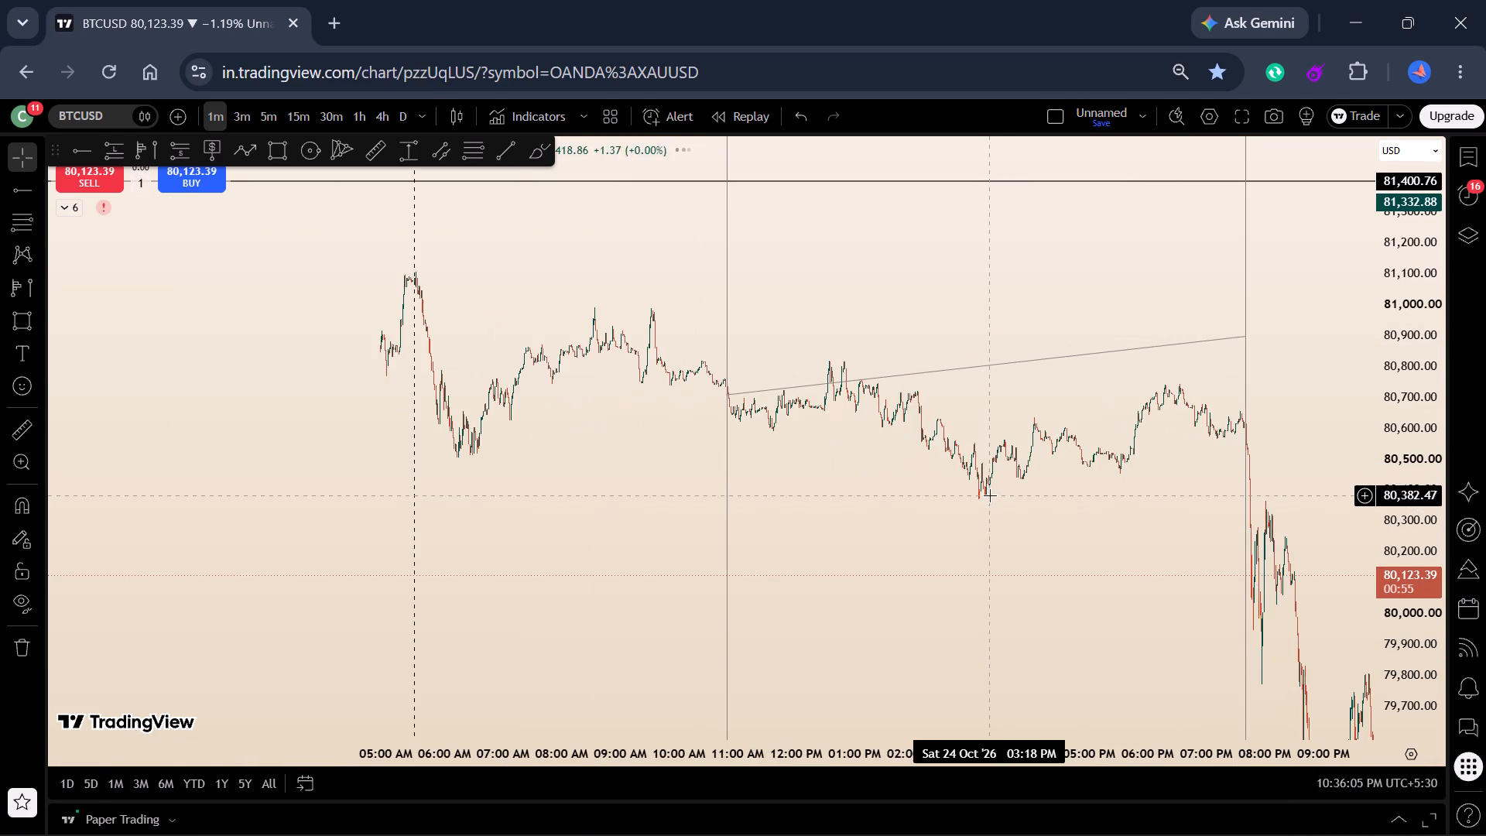
{"action": "left_click_drag", "start_coordinate": [950, 538], "coordinate": [845, 538]}
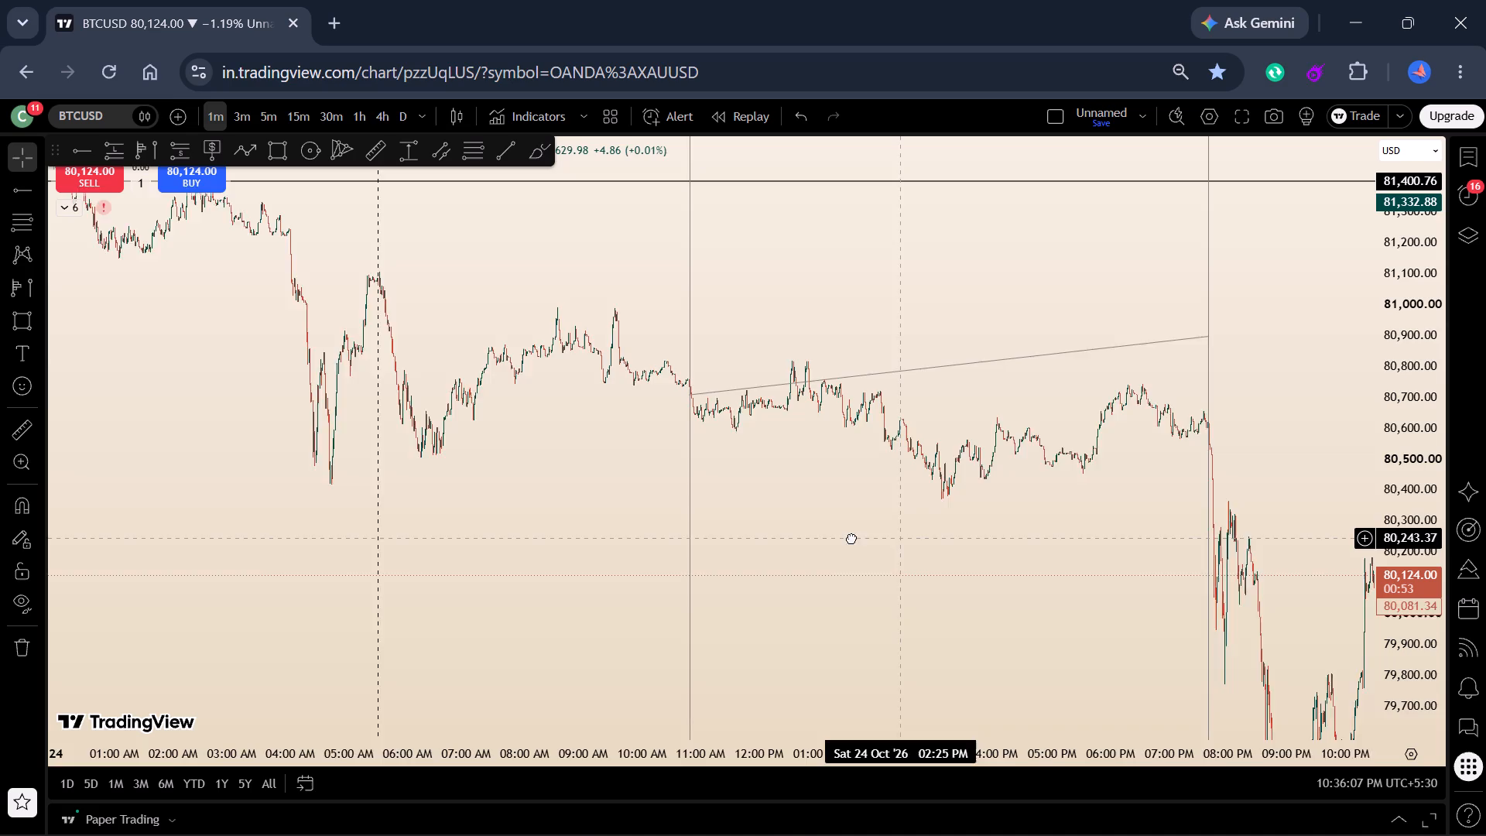
{"action": "left_click_drag", "start_coordinate": [845, 538], "coordinate": [728, 521]}
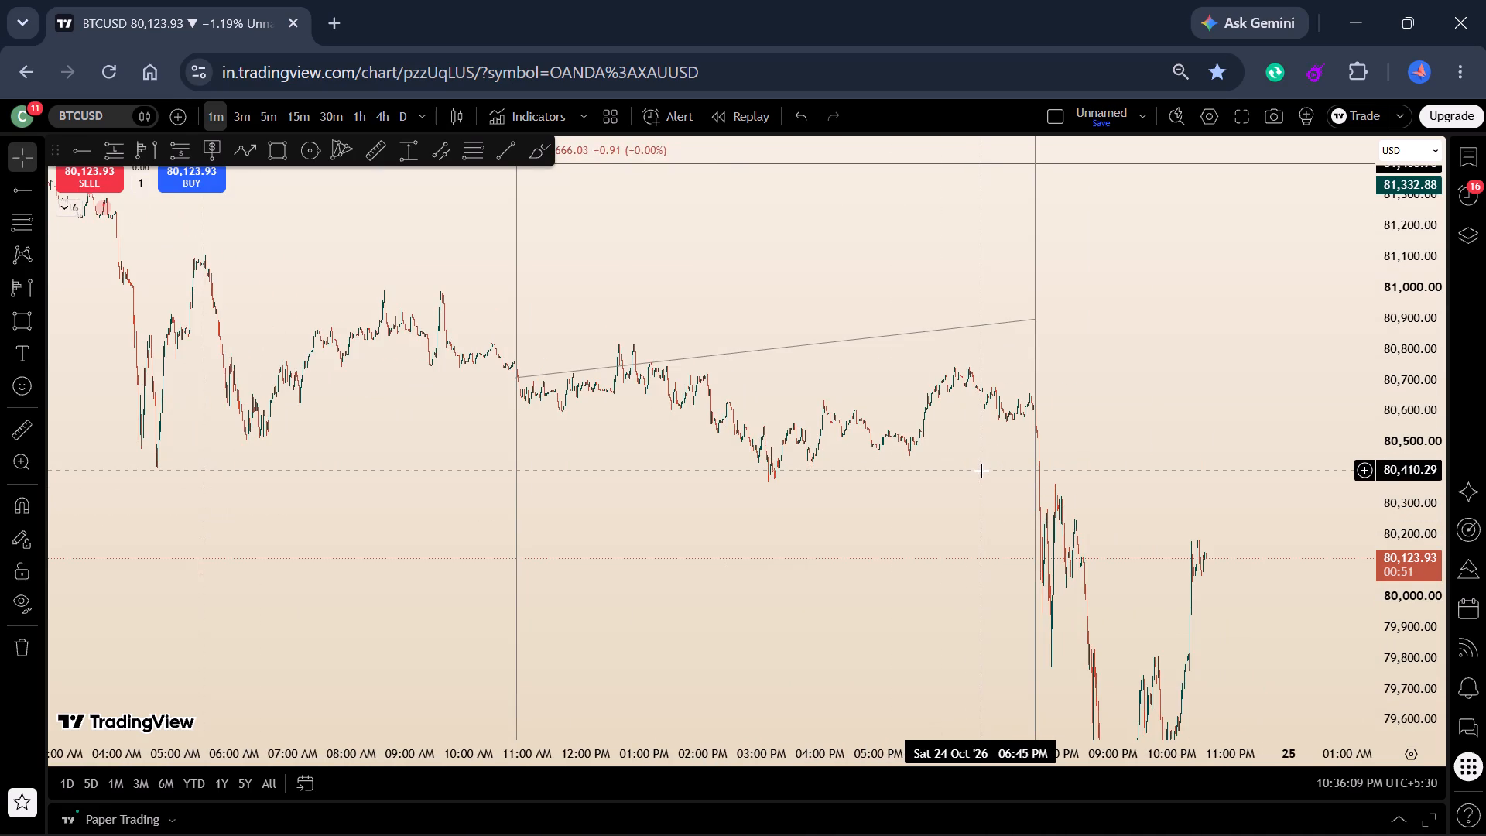
{"action": "left_click_drag", "start_coordinate": [996, 485], "coordinate": [972, 492]}
{"action": "scroll", "coordinate": [954, 485], "scroll_direction": "up", "scroll_amount": 4}
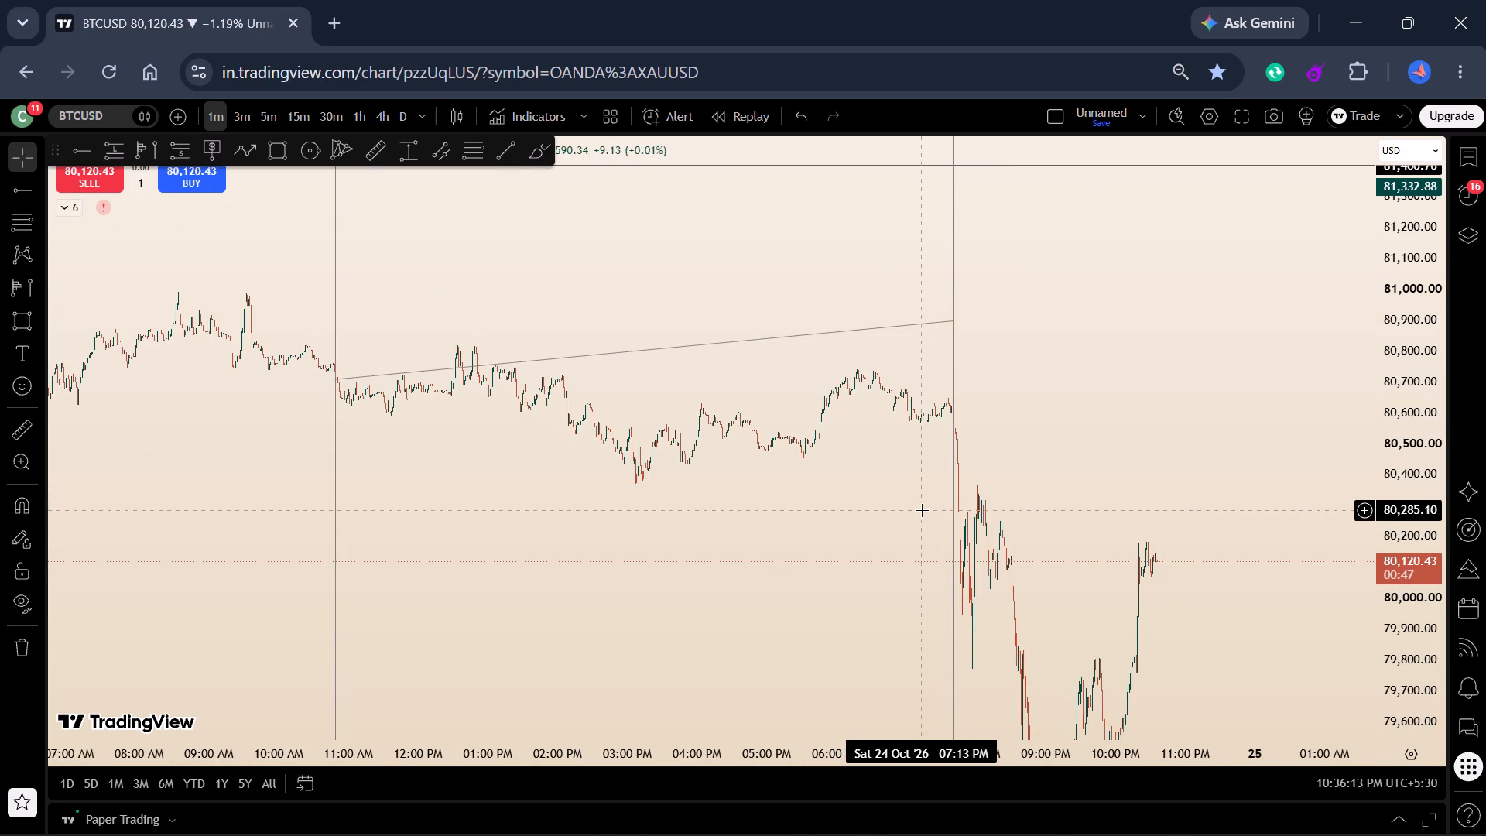
{"action": "scroll", "coordinate": [916, 518], "scroll_direction": "up", "scroll_amount": 1}
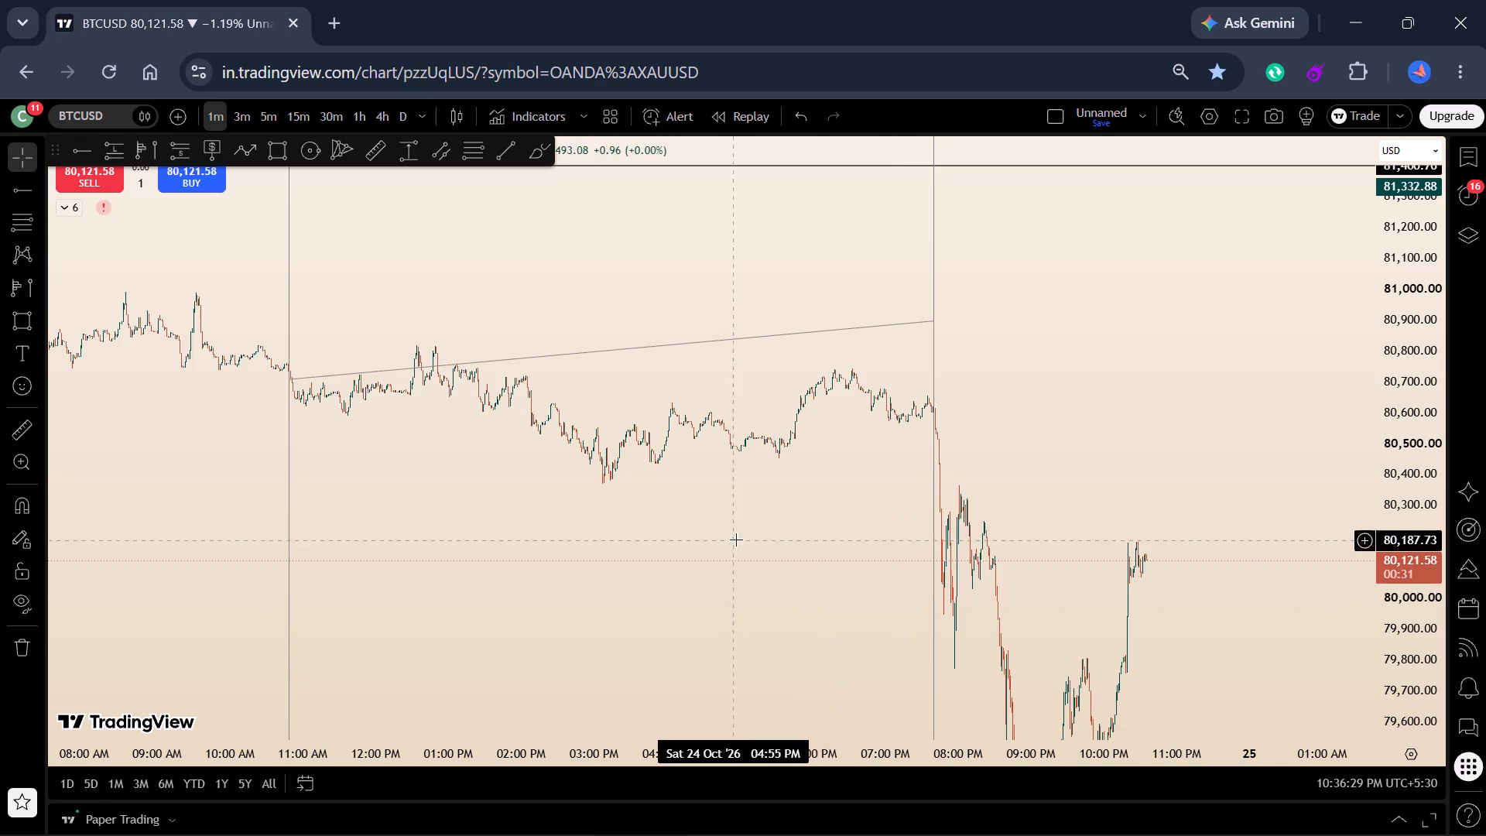
{"action": "scroll", "coordinate": [772, 529], "scroll_direction": "up", "scroll_amount": 4}
{"action": "left_click_drag", "start_coordinate": [663, 557], "coordinate": [855, 507]}
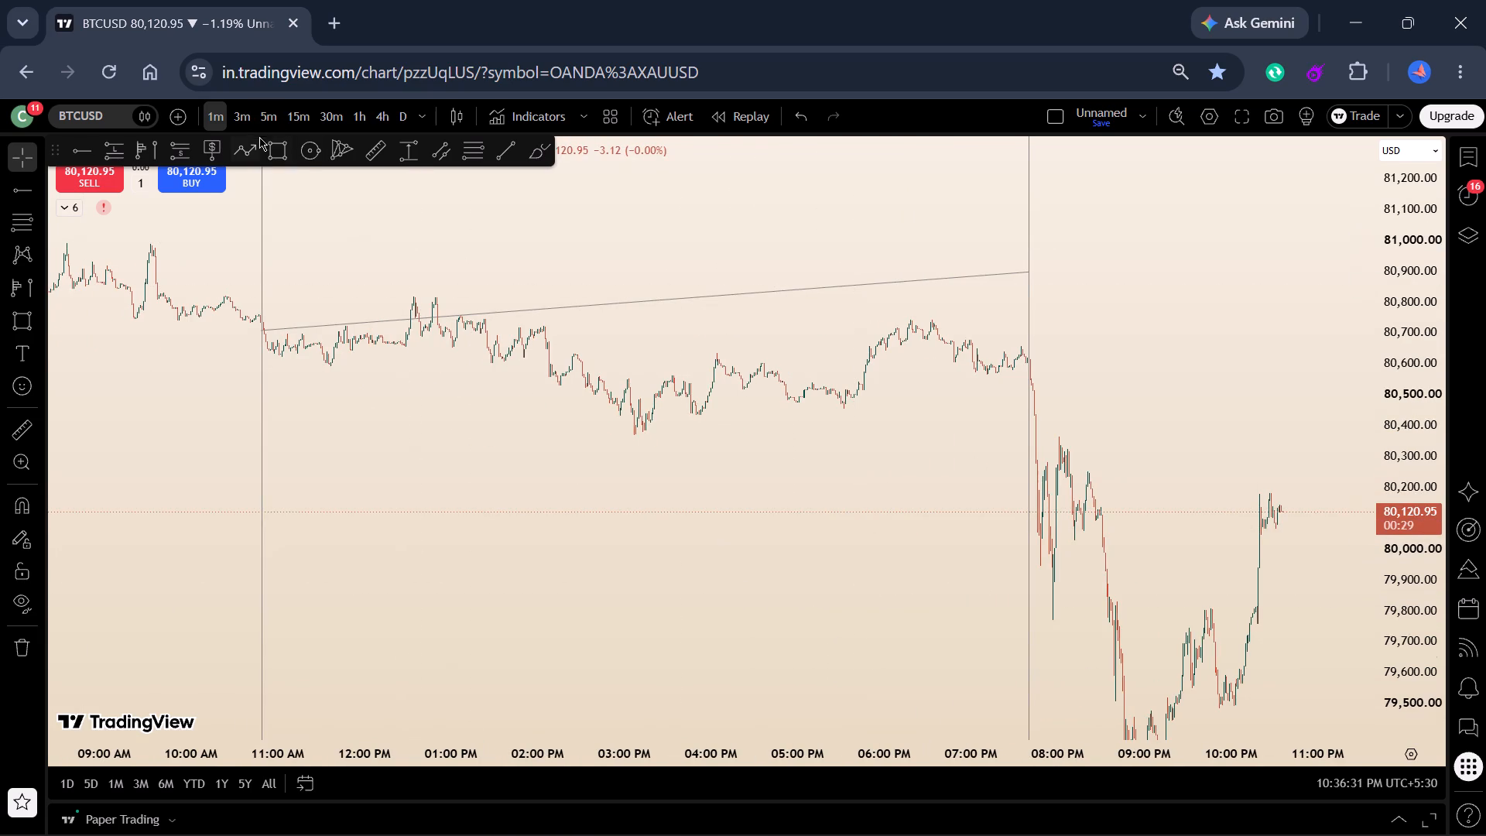
Draw a rectangle over the sideways range from about 10:52 AM to 7:50 PM, between about 80,769 and 80,450.
{"action": "left_click", "coordinate": [265, 148]}
{"action": "left_click", "coordinate": [265, 311]}
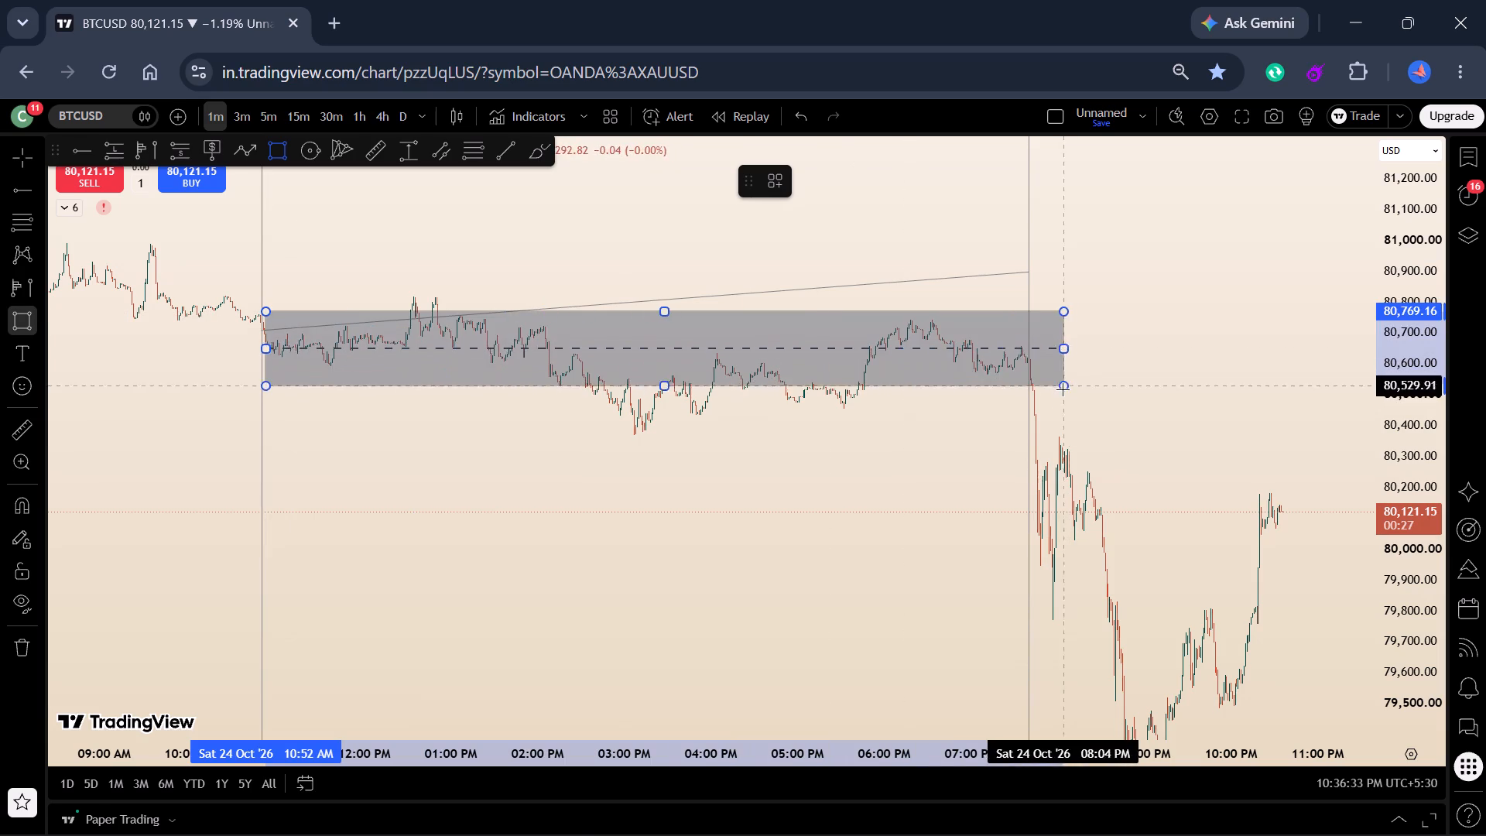
{"action": "left_click", "coordinate": [1045, 409]}
{"action": "left_click", "coordinate": [1327, 292]}
{"action": "left_click", "coordinate": [1277, 293]}
Examine the rectangle-marked range and the price movement that follows its breakdown.
{"action": "scroll", "coordinate": [1293, 293], "scroll_direction": "down", "scroll_amount": 4}
{"action": "left_click_drag", "start_coordinate": [1334, 325], "coordinate": [1330, 349]}
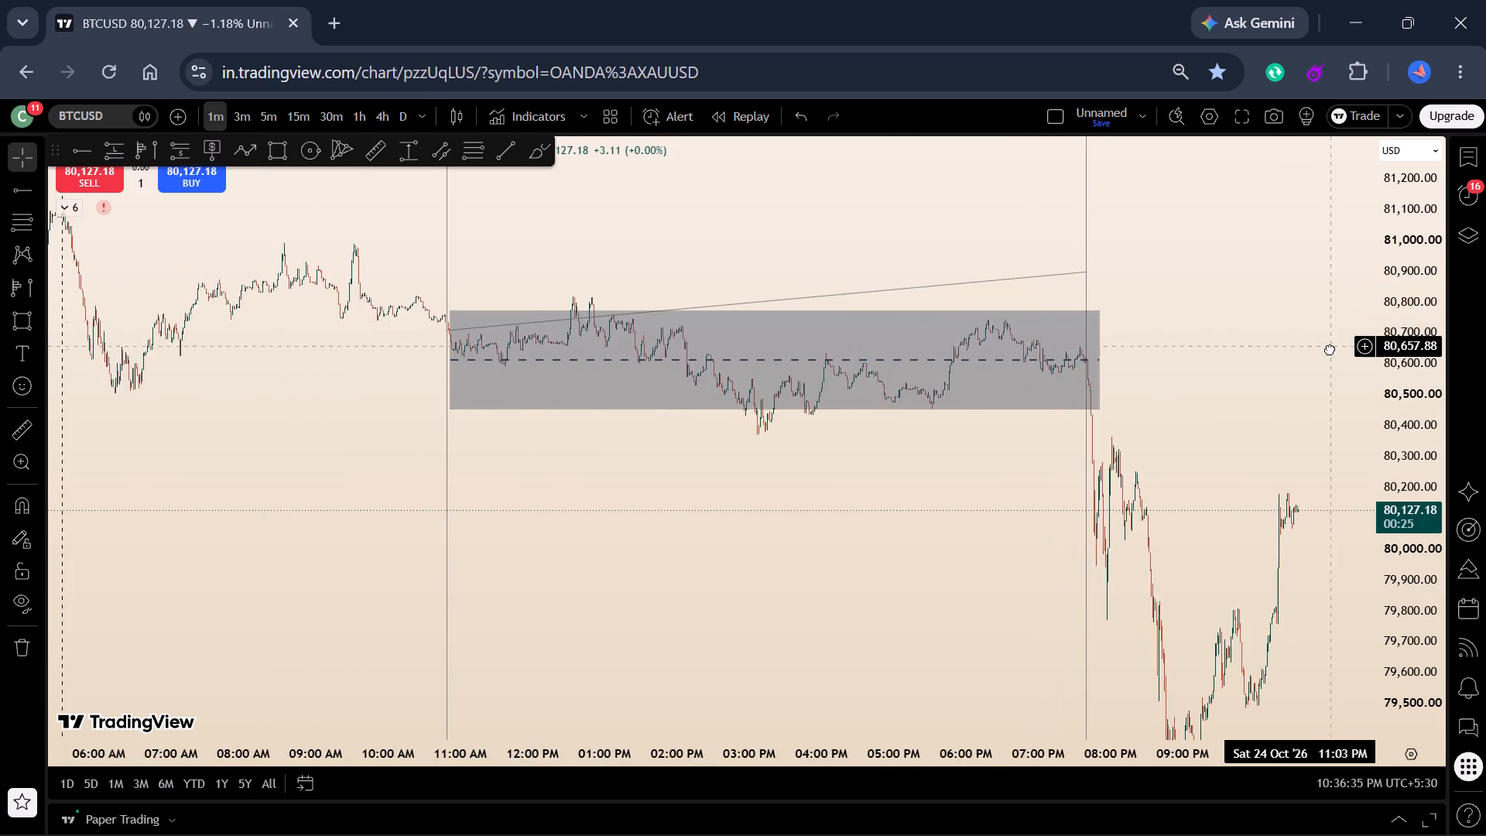
{"action": "left_click_drag", "start_coordinate": [1330, 349], "coordinate": [866, 180]}
{"action": "scroll", "coordinate": [926, 242], "scroll_direction": "up", "scroll_amount": 7}
{"action": "left_click_drag", "start_coordinate": [763, 346], "coordinate": [1206, 380]}
{"action": "scroll", "coordinate": [1091, 393], "scroll_direction": "up", "scroll_amount": 7}
{"action": "left_click_drag", "start_coordinate": [711, 431], "coordinate": [1163, 560]}
{"action": "scroll", "coordinate": [892, 420], "scroll_direction": "down", "scroll_amount": 2}
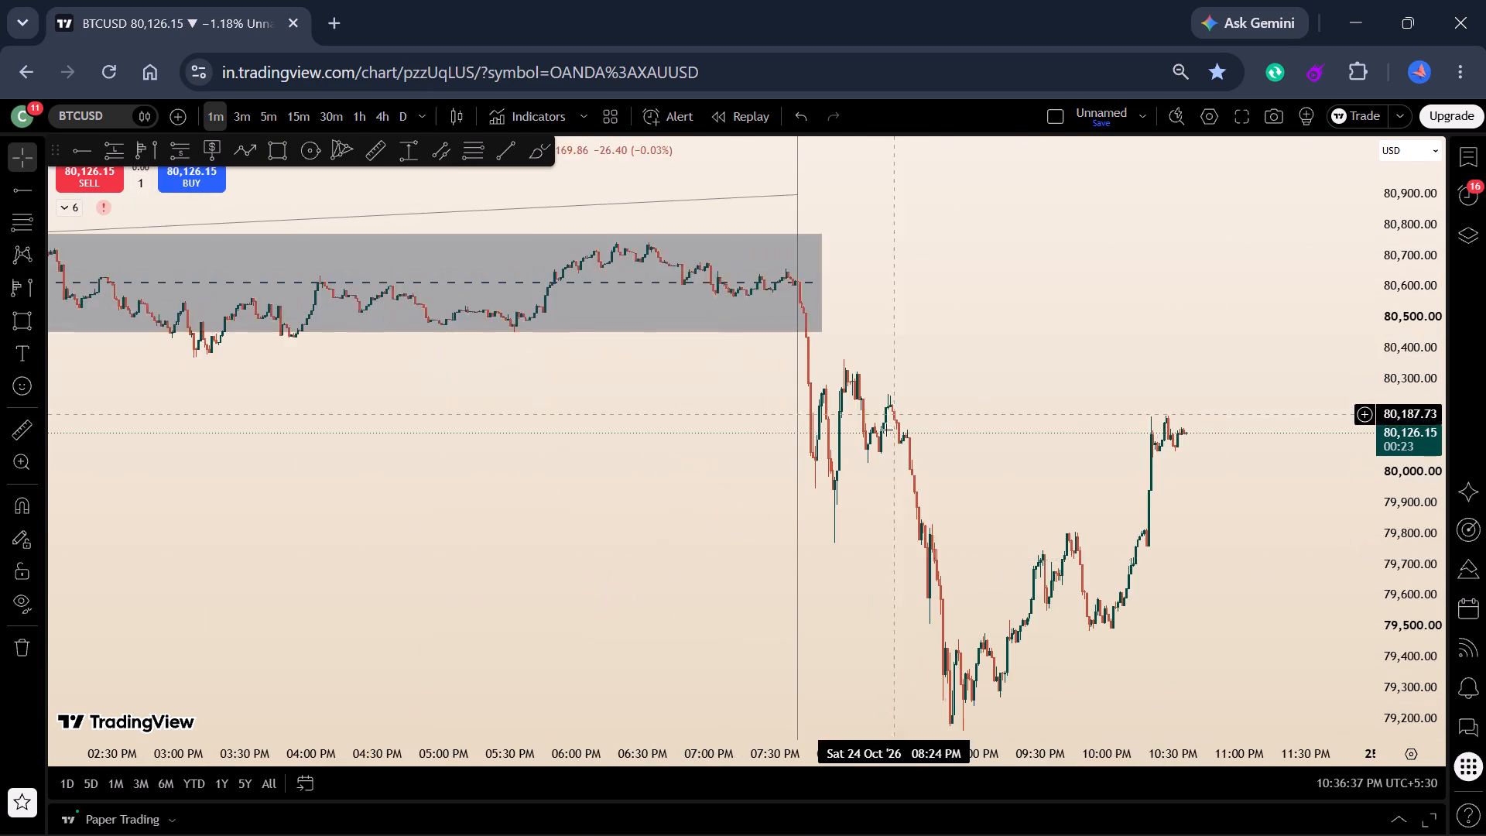
{"action": "scroll", "coordinate": [886, 430], "scroll_direction": "down", "scroll_amount": 11}
{"action": "left_click_drag", "start_coordinate": [630, 514], "coordinate": [654, 508]}
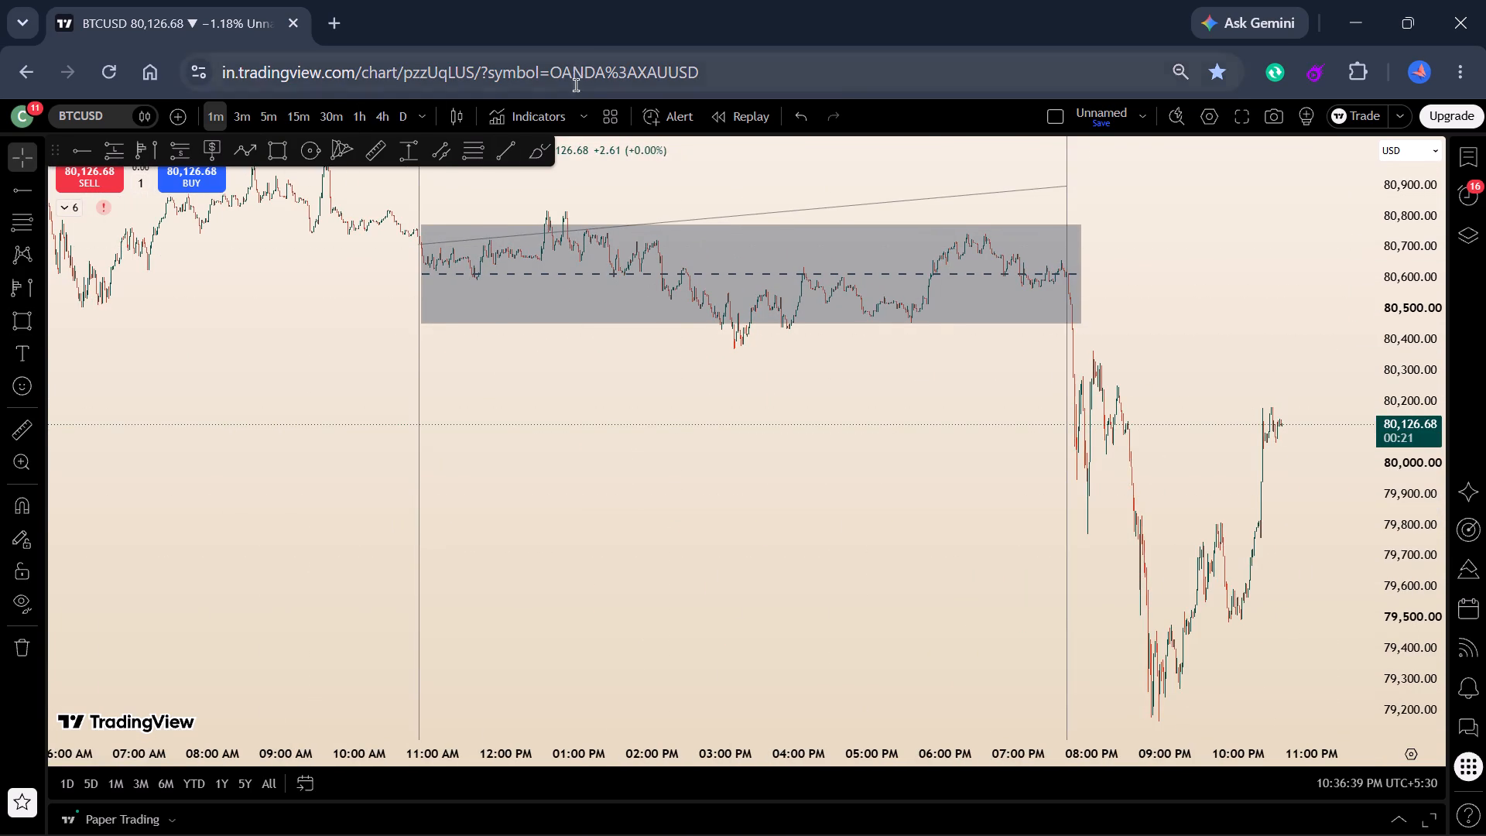
Measure the time and price span across the marked range, from about 10:51 AM to about 7:42 PM.
{"action": "left_click", "coordinate": [382, 151]}
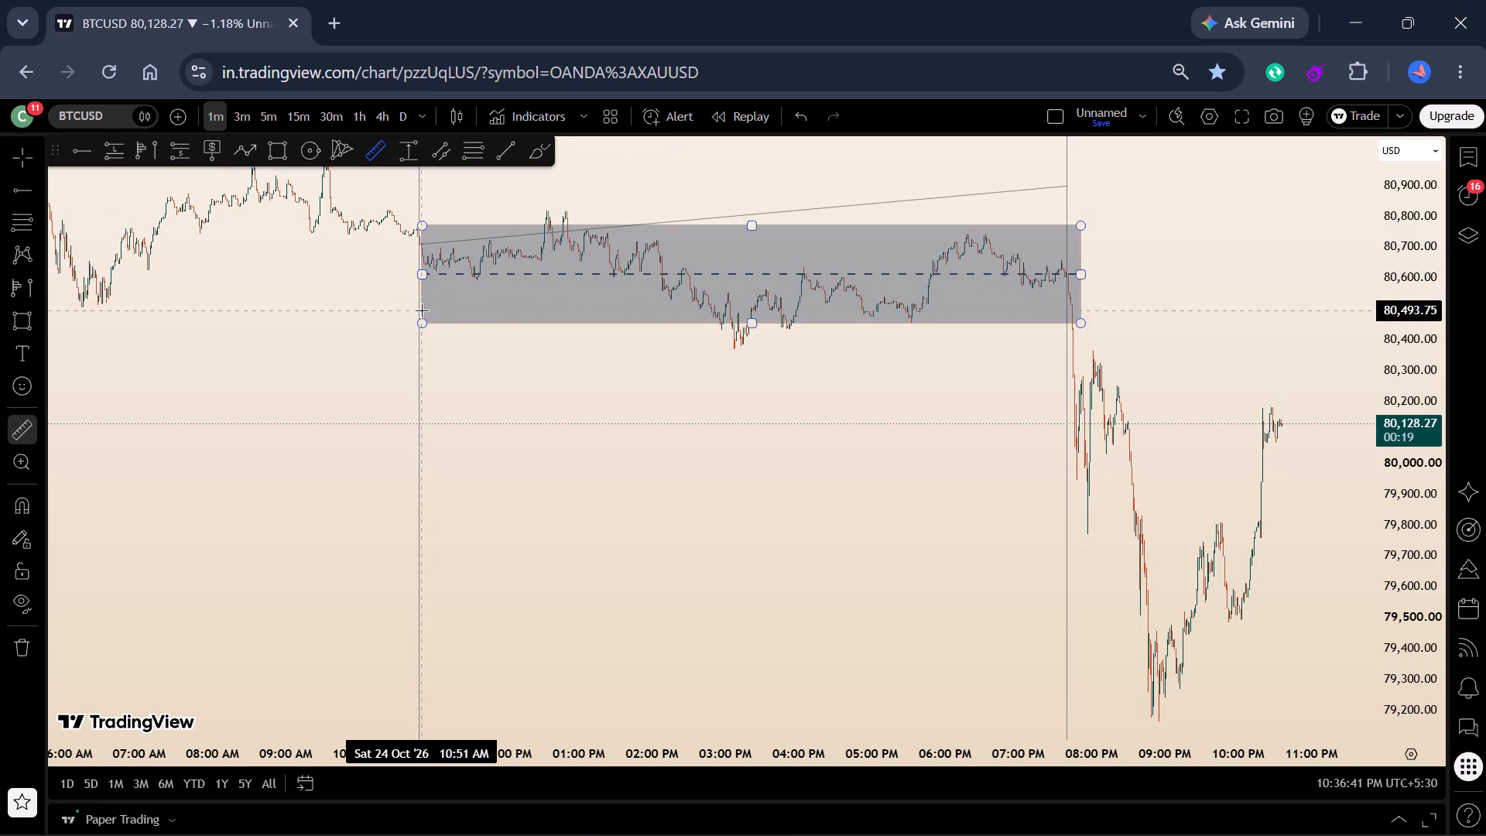
{"action": "left_click", "coordinate": [422, 311]}
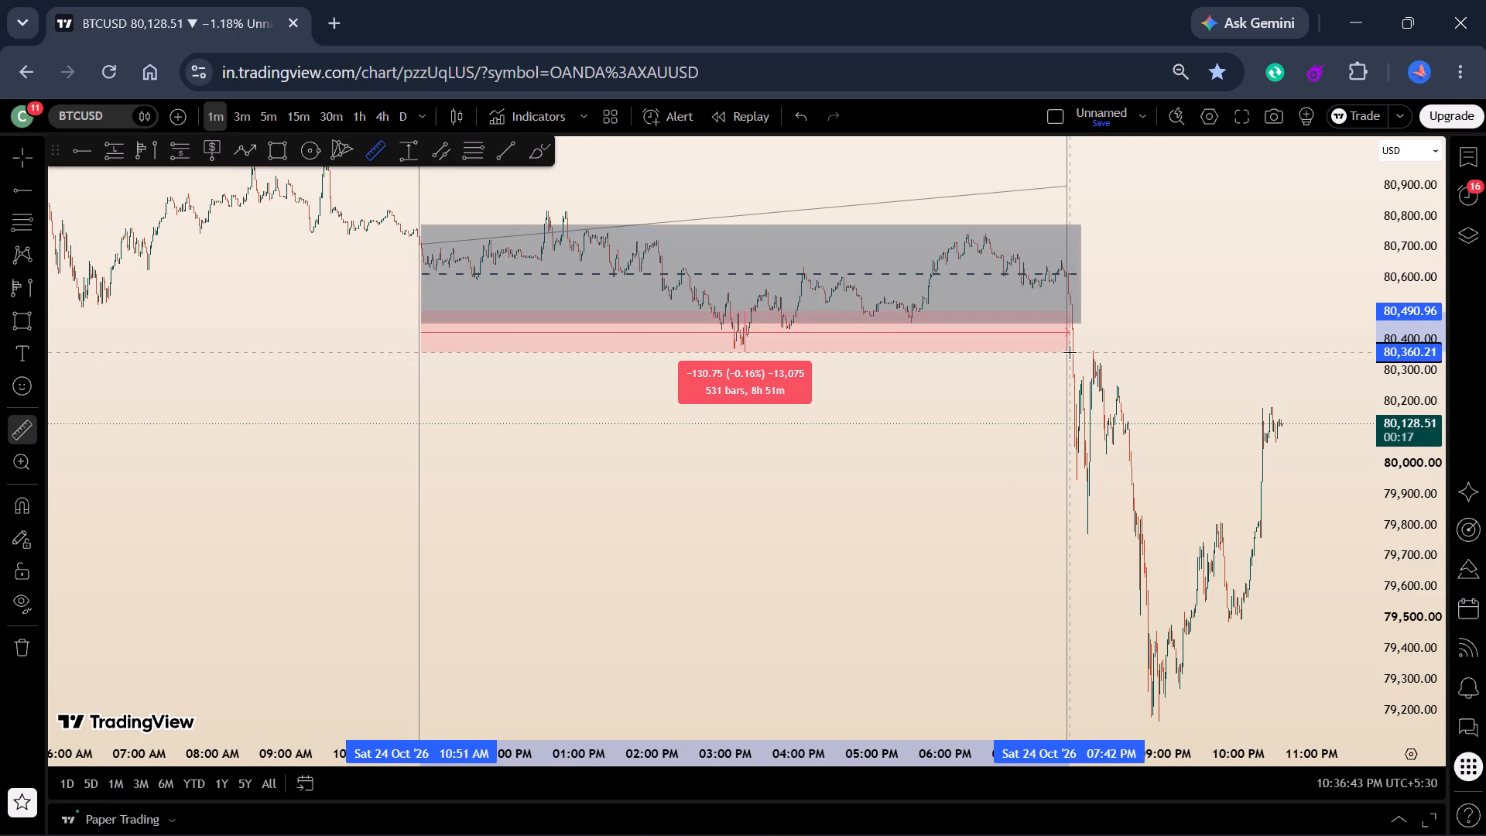
{"action": "left_click", "coordinate": [1069, 352]}
{"action": "scroll", "coordinate": [1159, 306], "scroll_direction": "down", "scroll_amount": 1}
{"action": "left_click", "coordinate": [1173, 284]}
{"action": "left_click", "coordinate": [1180, 269]}
Examine the BTCUSD price action before, within and after the marked sideways range.
{"action": "left_click_drag", "start_coordinate": [1180, 272], "coordinate": [1241, 355]}
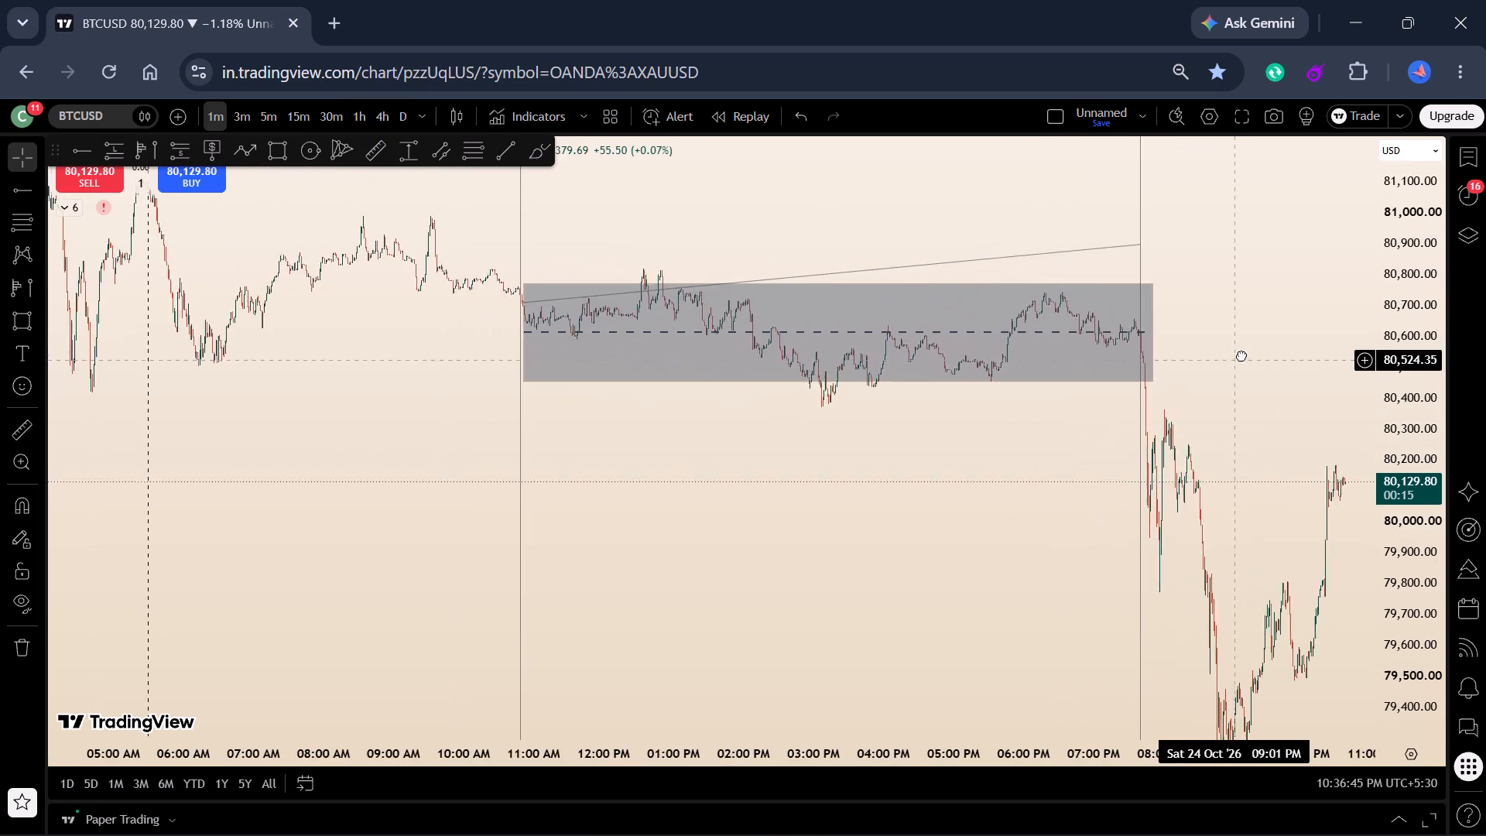
{"action": "left_click_drag", "start_coordinate": [1241, 355], "coordinate": [1241, 345]}
{"action": "scroll", "coordinate": [1147, 328], "scroll_direction": "down", "scroll_amount": 9}
{"action": "left_click_drag", "start_coordinate": [413, 404], "coordinate": [682, 646]}
{"action": "left_click_drag", "start_coordinate": [604, 553], "coordinate": [880, 779]}
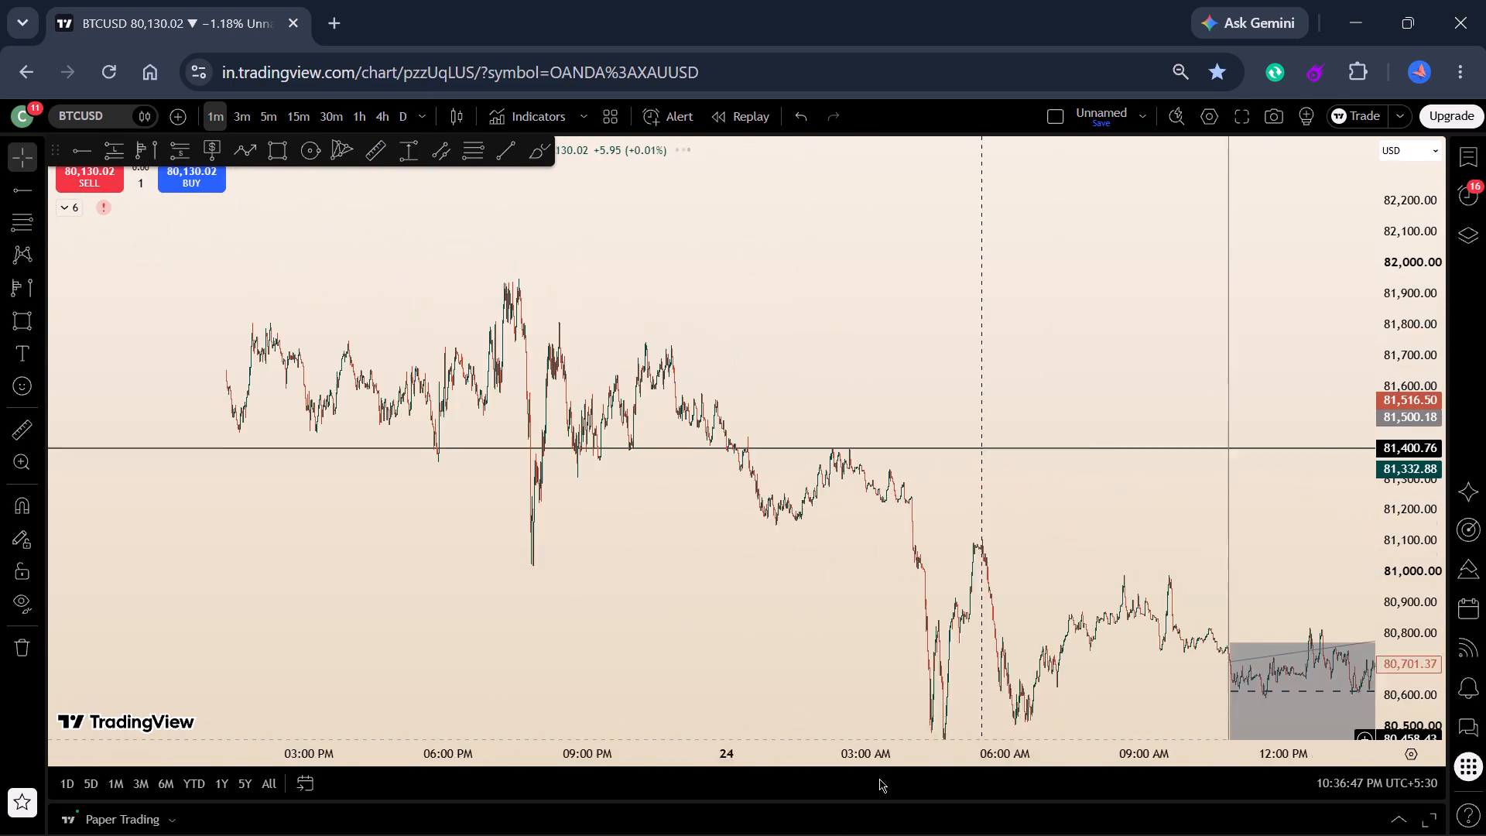
{"action": "left_click_drag", "start_coordinate": [880, 779], "coordinate": [430, 501]}
{"action": "left_click_drag", "start_coordinate": [971, 692], "coordinate": [563, 564]}
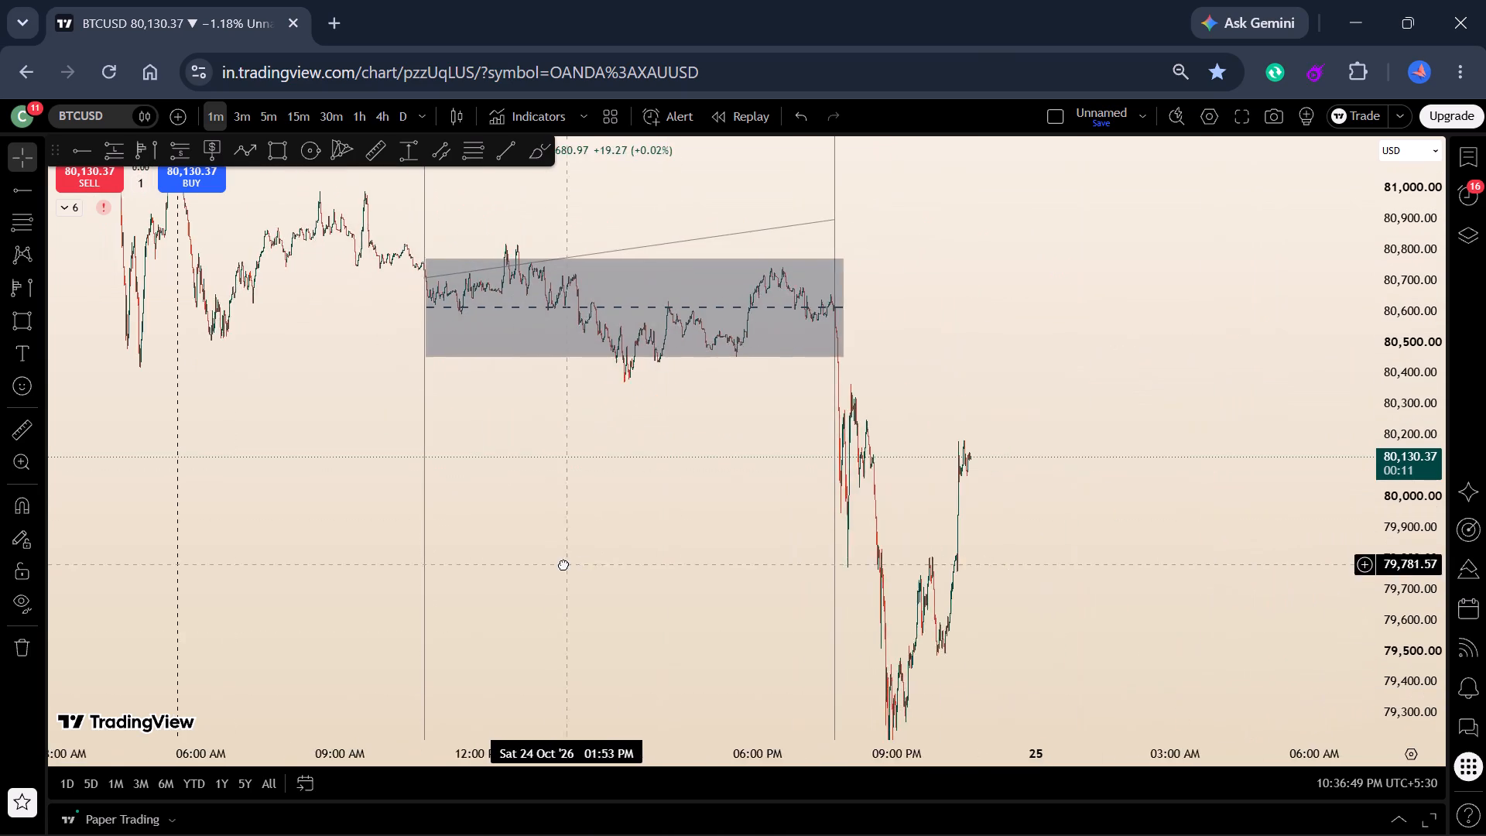
{"action": "scroll", "coordinate": [906, 605], "scroll_direction": "up", "scroll_amount": 8}
{"action": "left_click_drag", "start_coordinate": [791, 564], "coordinate": [986, 502]}
{"action": "left_click_drag", "start_coordinate": [520, 520], "coordinate": [645, 584]}
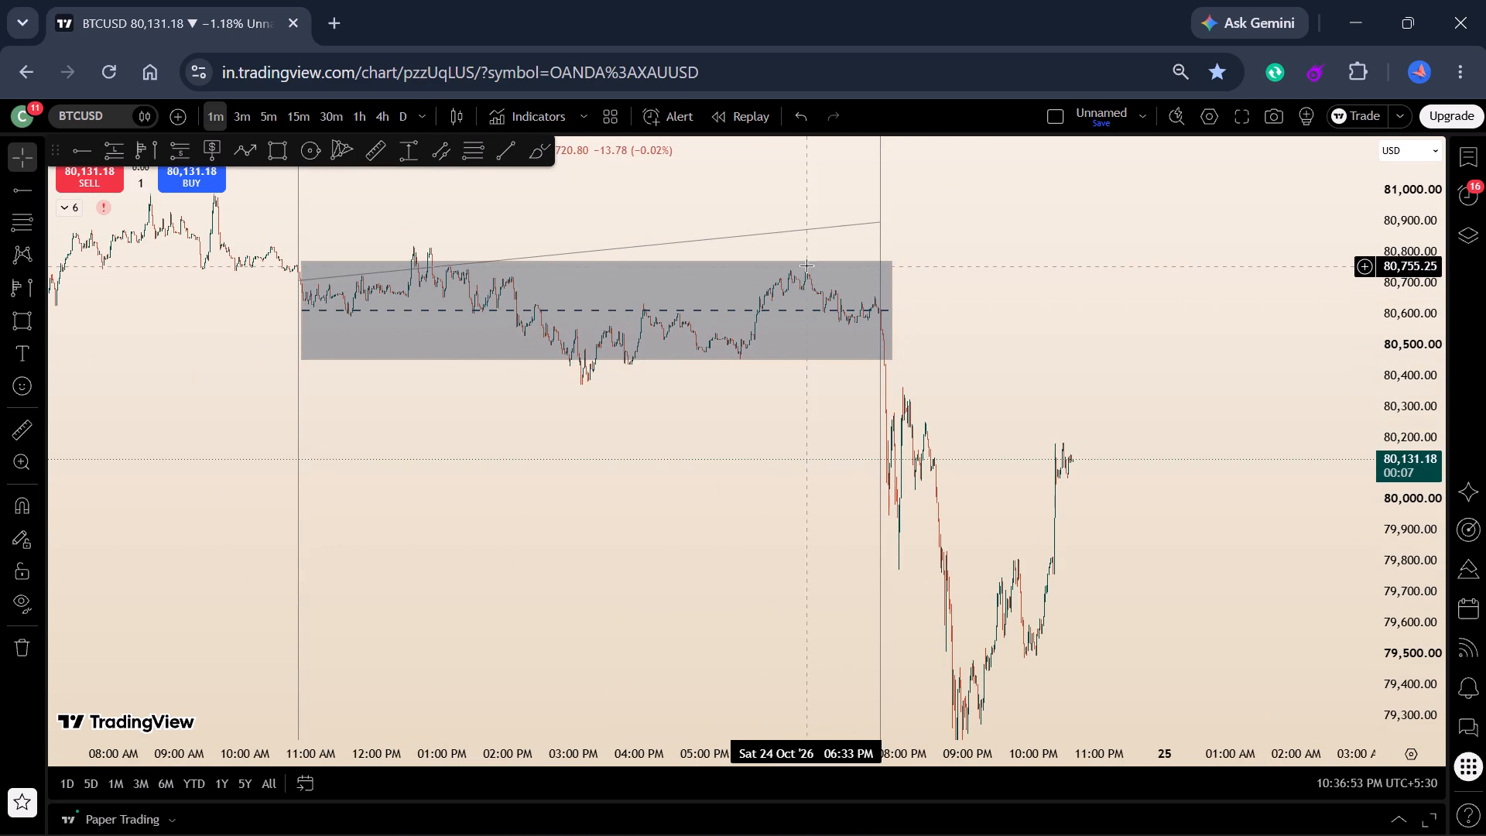
{"action": "left_click_drag", "start_coordinate": [1077, 364], "coordinate": [1062, 332]}
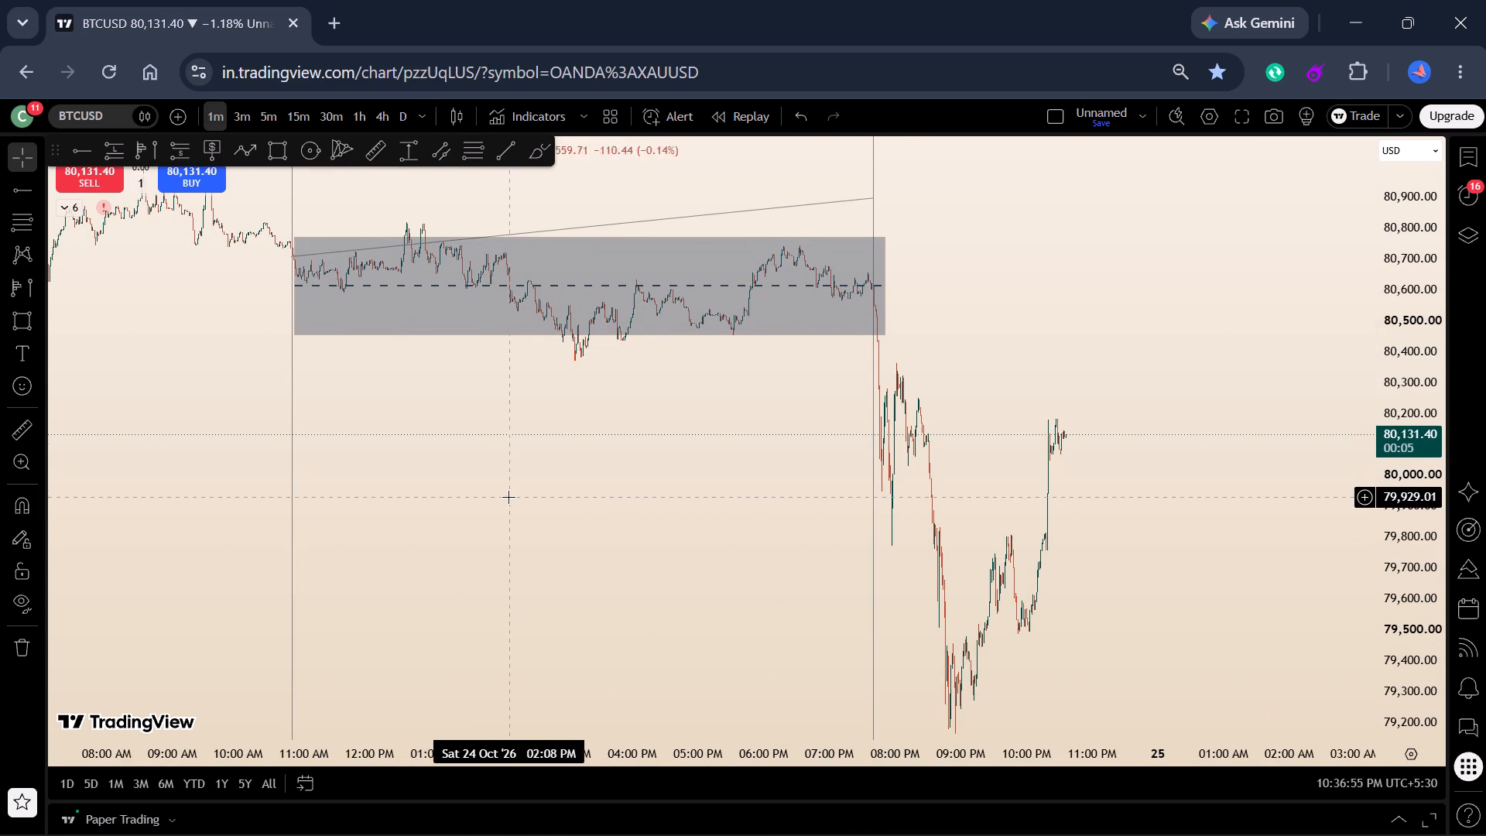
{"action": "left_click_drag", "start_coordinate": [495, 483], "coordinate": [552, 639]}
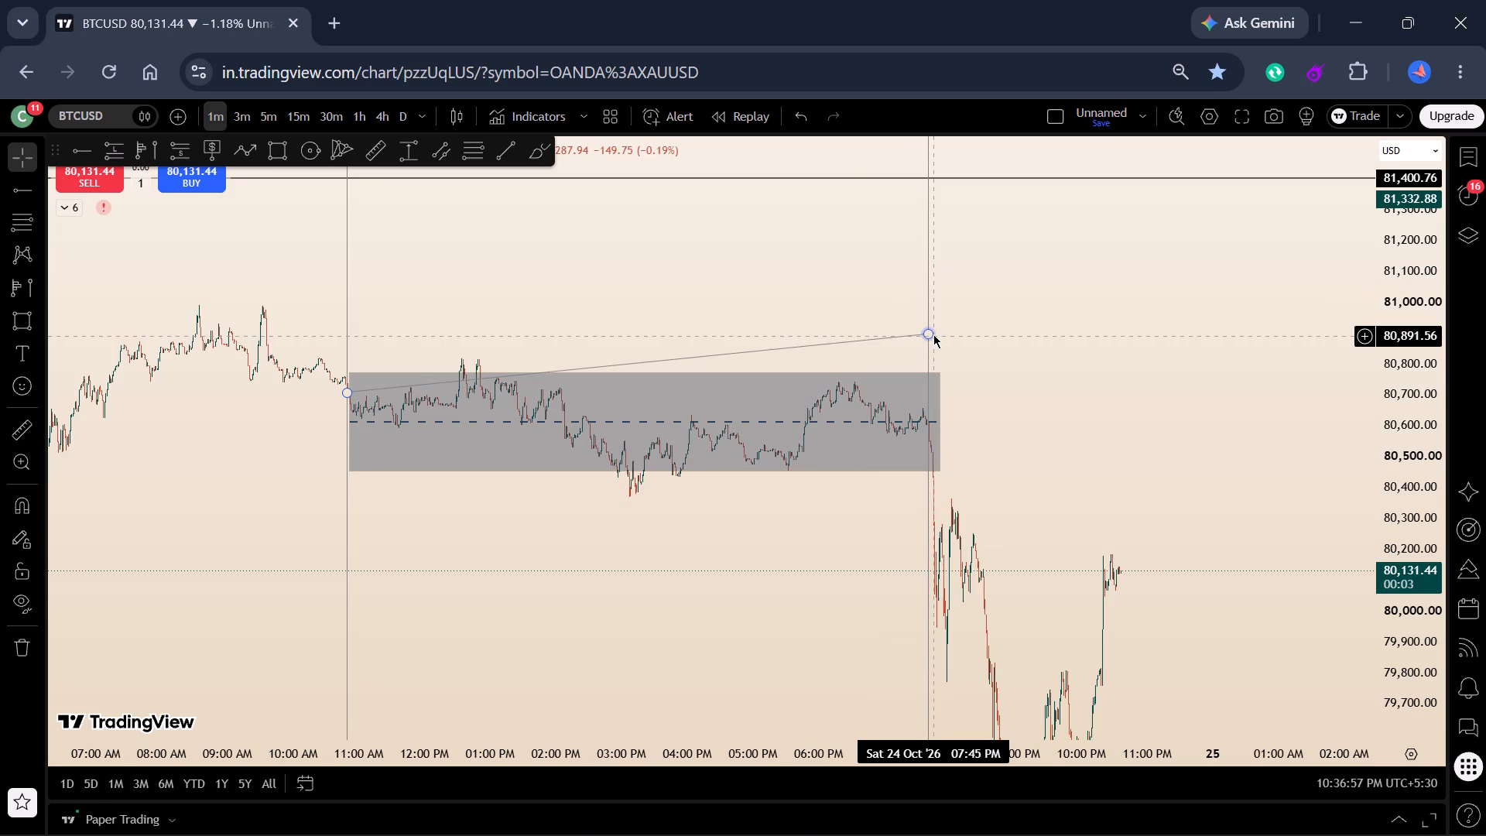
{"action": "left_click_drag", "start_coordinate": [925, 327], "coordinate": [937, 370]}
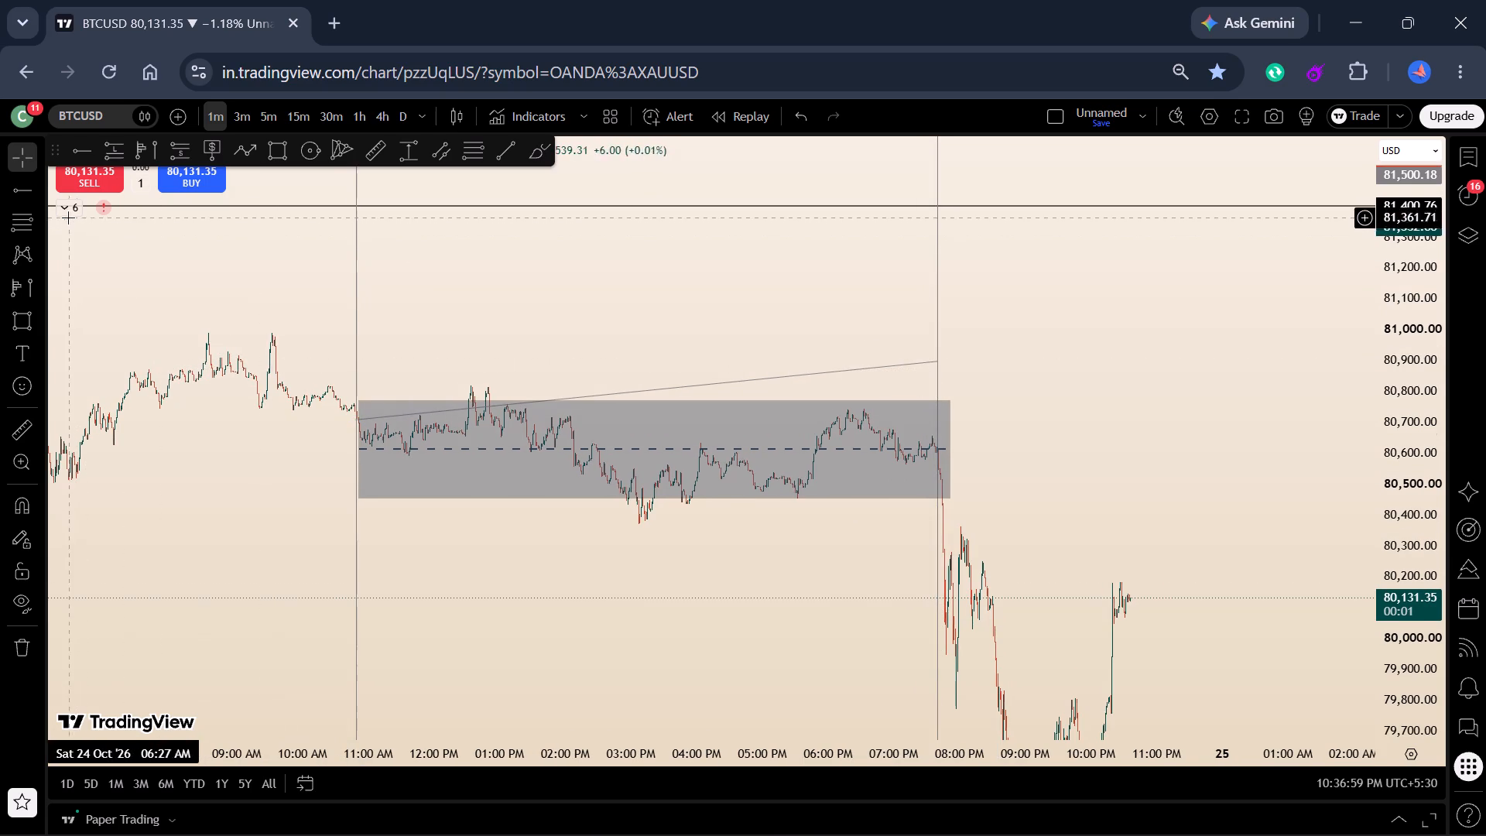
Delete the fixed range volume profile from the BTCUSD chart.
{"action": "left_click", "coordinate": [67, 212]}
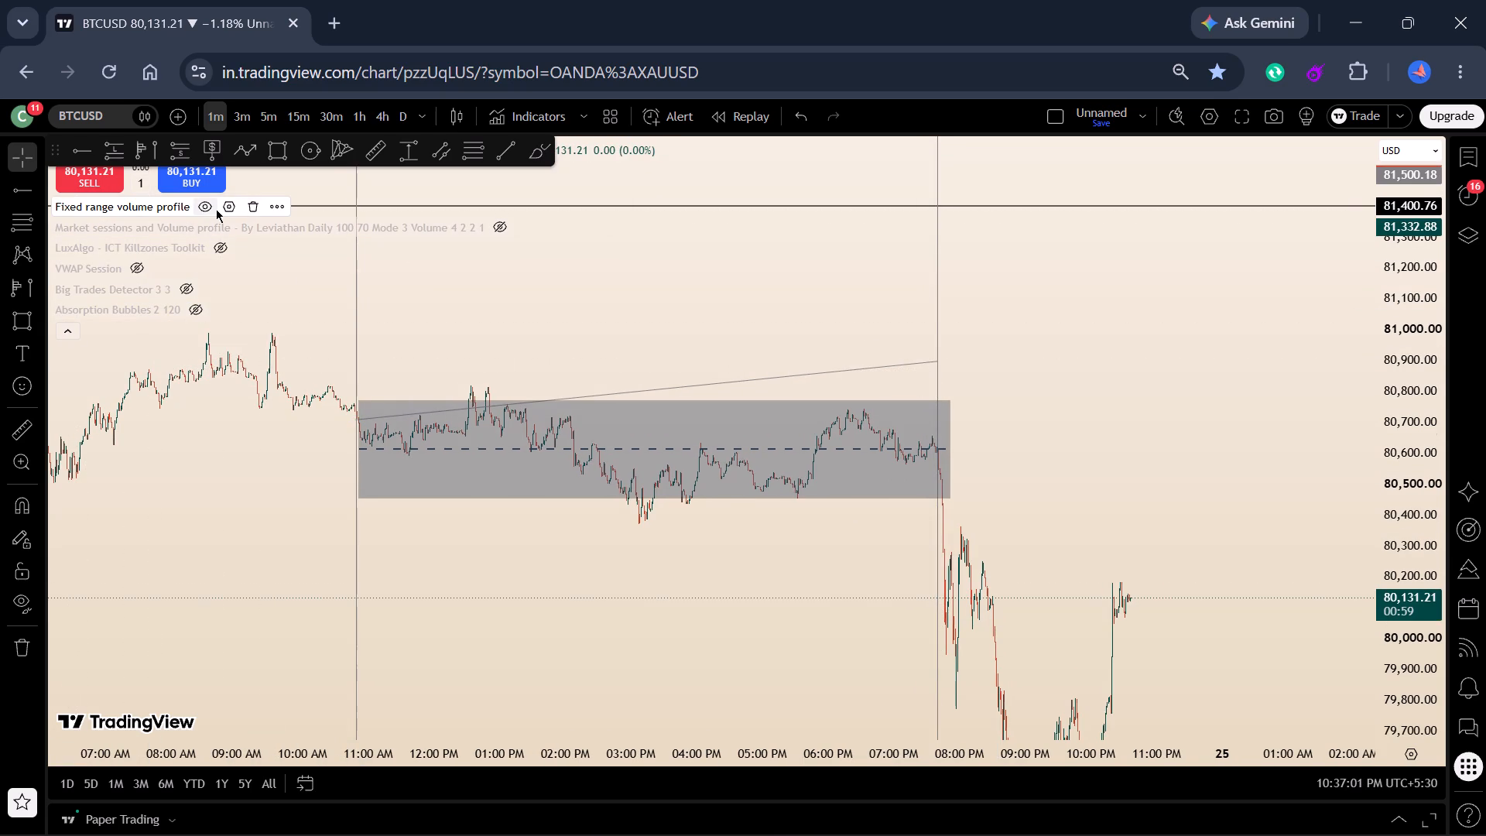
{"action": "double_click", "coordinate": [202, 208]}
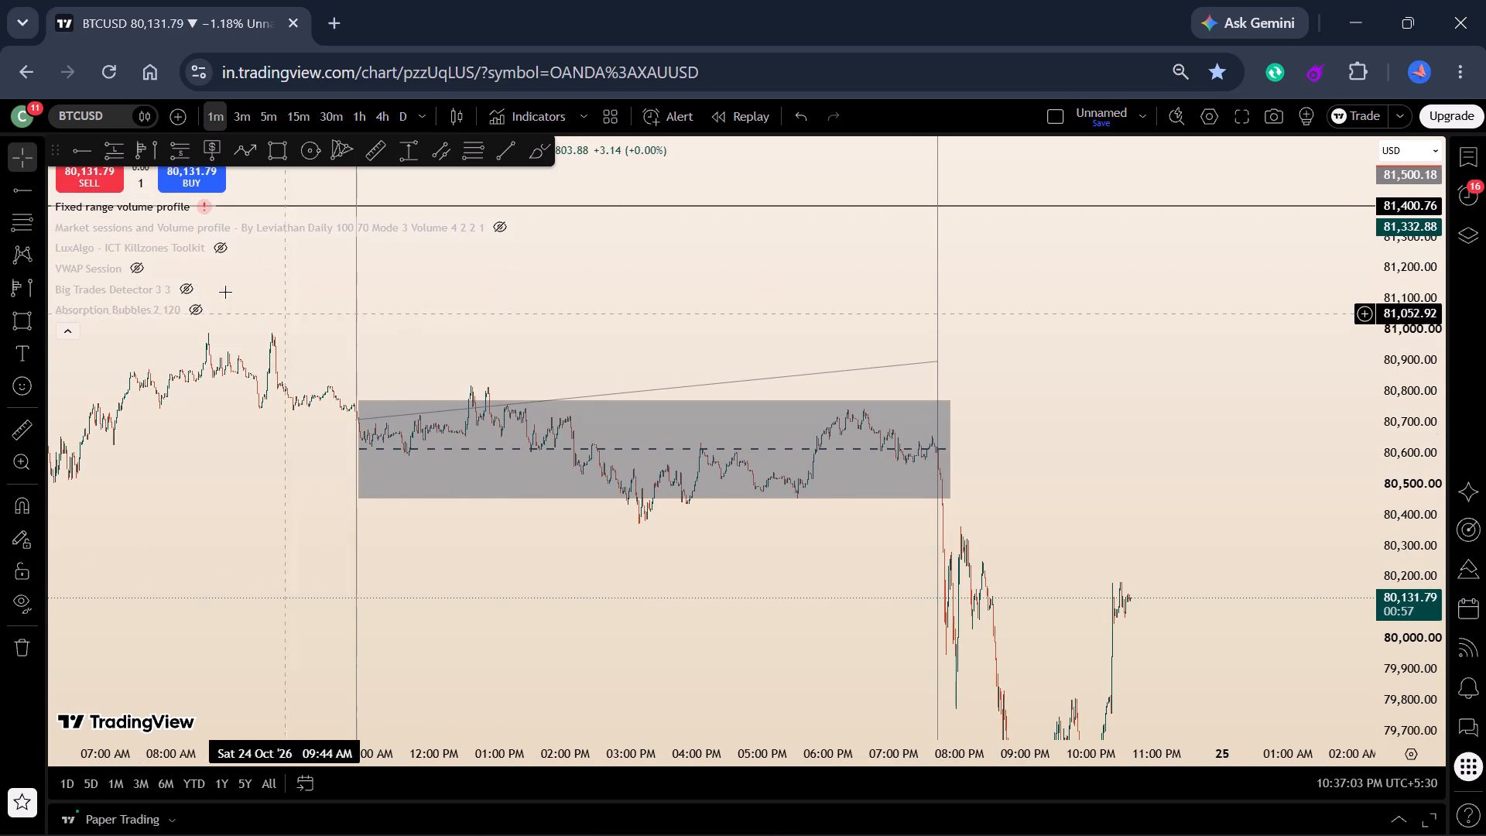
{"action": "left_click_drag", "start_coordinate": [248, 207], "coordinate": [258, 208]}
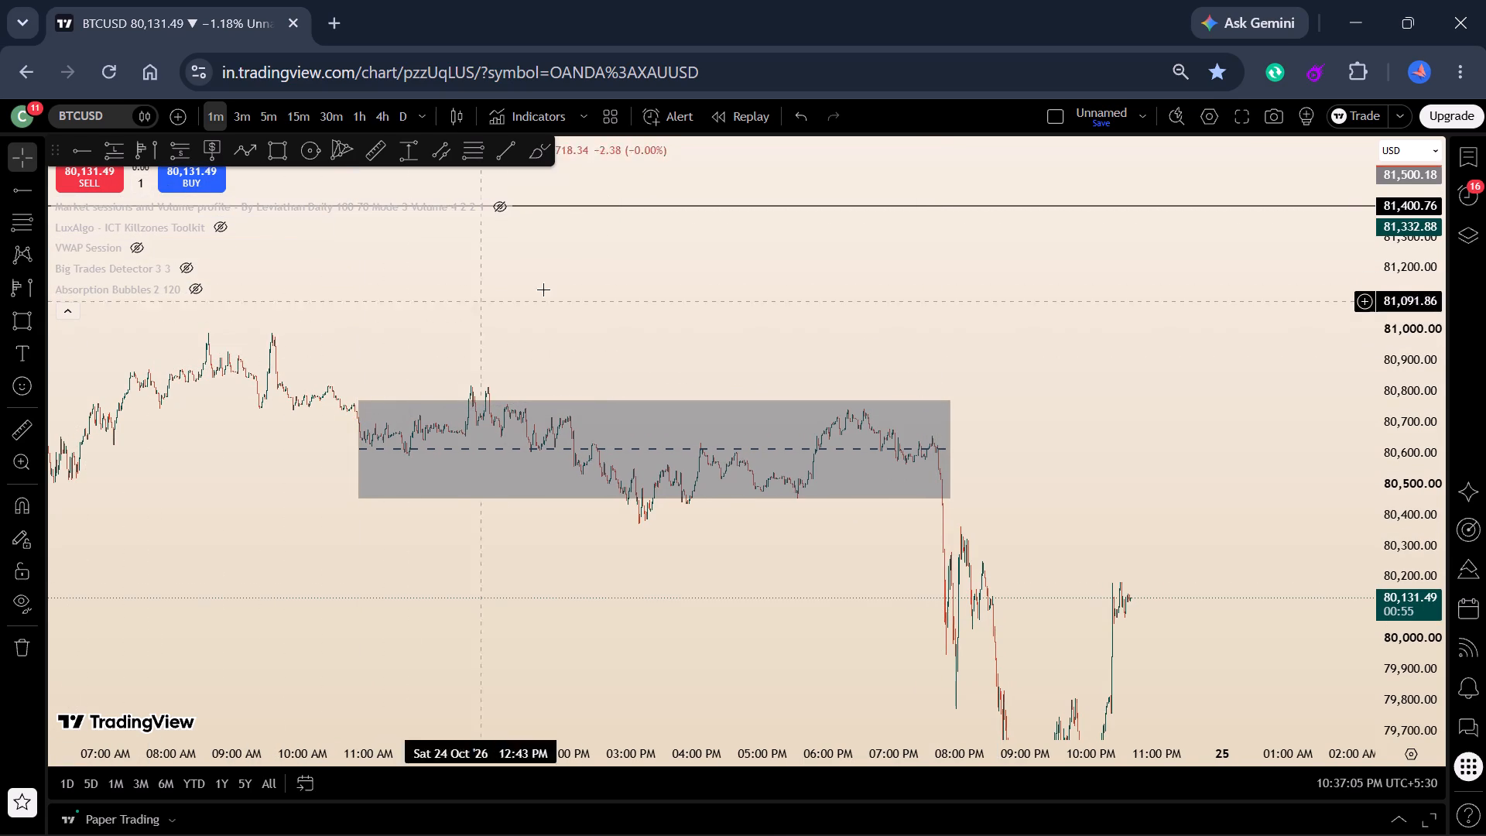
Examine the one-minute sell-off below the marked range and the recovery that follows it.
{"action": "left_click_drag", "start_coordinate": [847, 333], "coordinate": [557, 334]}
{"action": "left_click_drag", "start_coordinate": [998, 495], "coordinate": [1075, 228]}
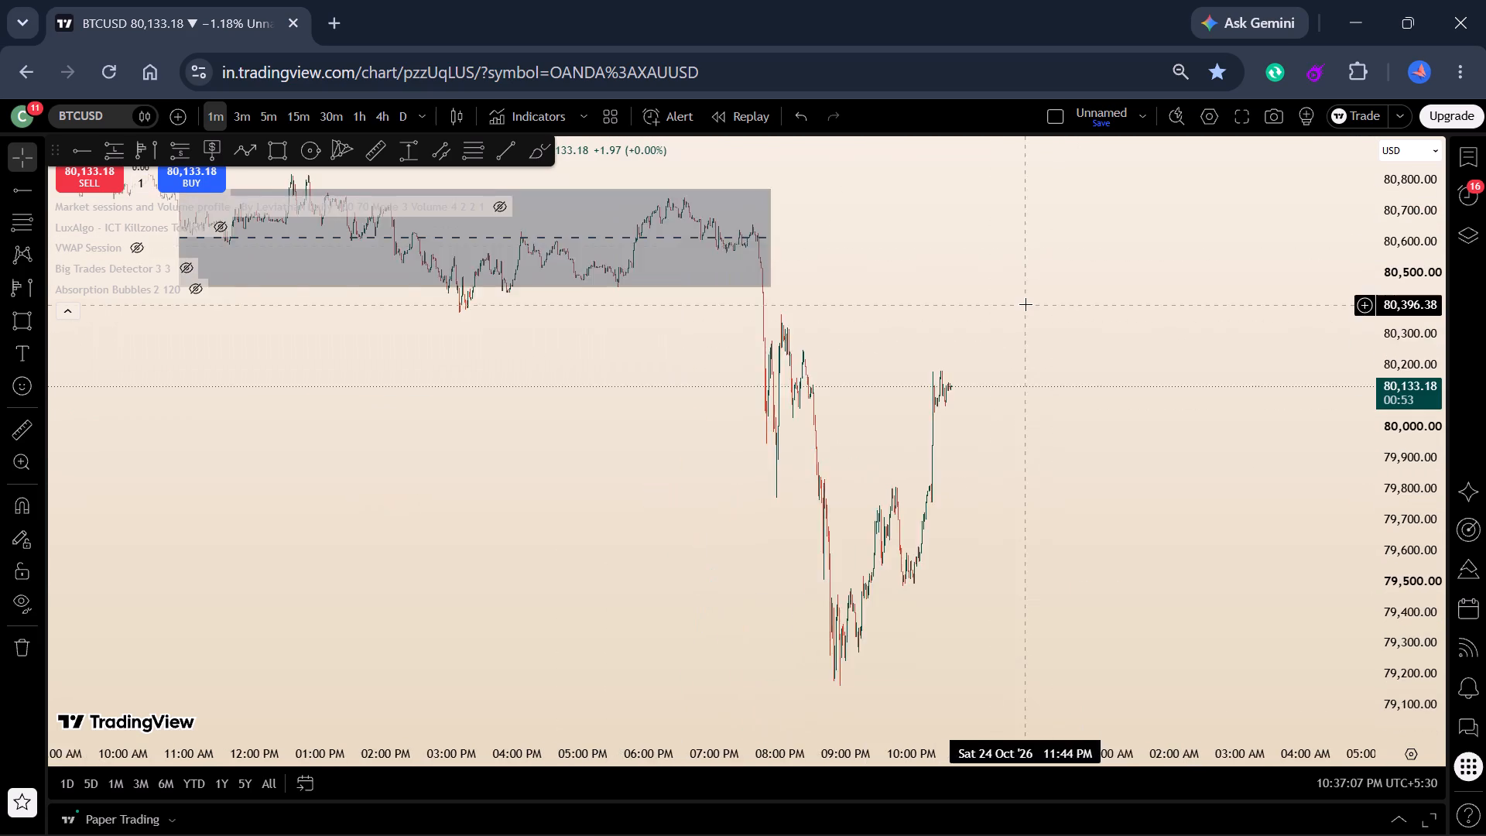
{"action": "scroll", "coordinate": [1025, 304], "scroll_direction": "up", "scroll_amount": 6}
{"action": "left_click_drag", "start_coordinate": [943, 347], "coordinate": [1098, 393]}
{"action": "scroll", "coordinate": [1049, 365], "scroll_direction": "up", "scroll_amount": 6}
{"action": "left_click_drag", "start_coordinate": [862, 384], "coordinate": [1097, 334]}
{"action": "scroll", "coordinate": [1028, 331], "scroll_direction": "up", "scroll_amount": 14}
{"action": "left_click_drag", "start_coordinate": [774, 367], "coordinate": [762, 368]}
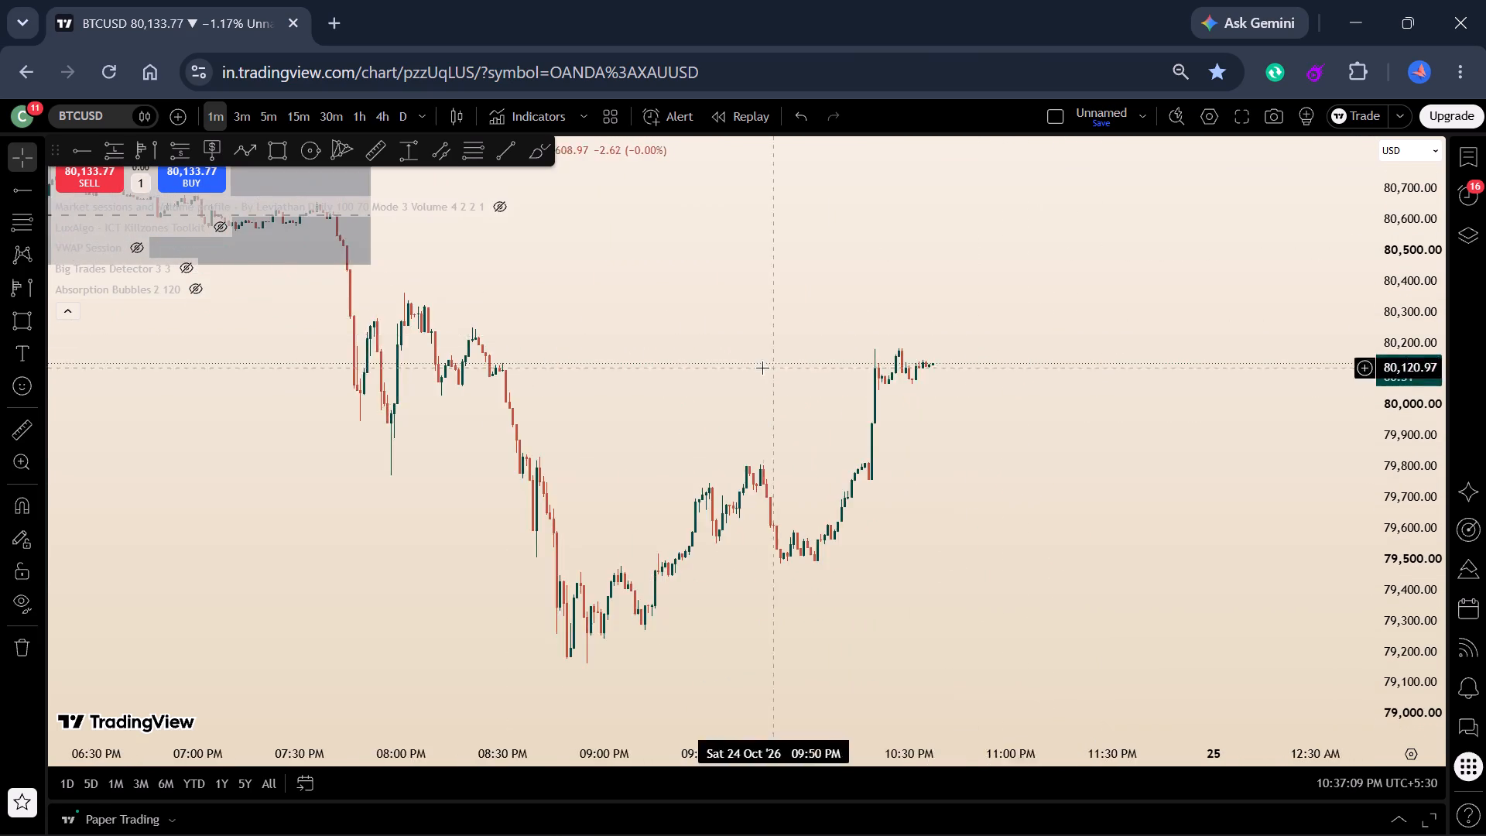
{"action": "left_click_drag", "start_coordinate": [762, 368], "coordinate": [930, 392]}
{"action": "scroll", "coordinate": [878, 385], "scroll_direction": "up", "scroll_amount": 4}
{"action": "left_click_drag", "start_coordinate": [850, 400], "coordinate": [832, 304]}
{"action": "left_click_drag", "start_coordinate": [724, 376], "coordinate": [805, 574]}
{"action": "left_click_drag", "start_coordinate": [760, 494], "coordinate": [743, 427]}
{"action": "left_click_drag", "start_coordinate": [742, 427], "coordinate": [750, 450]}
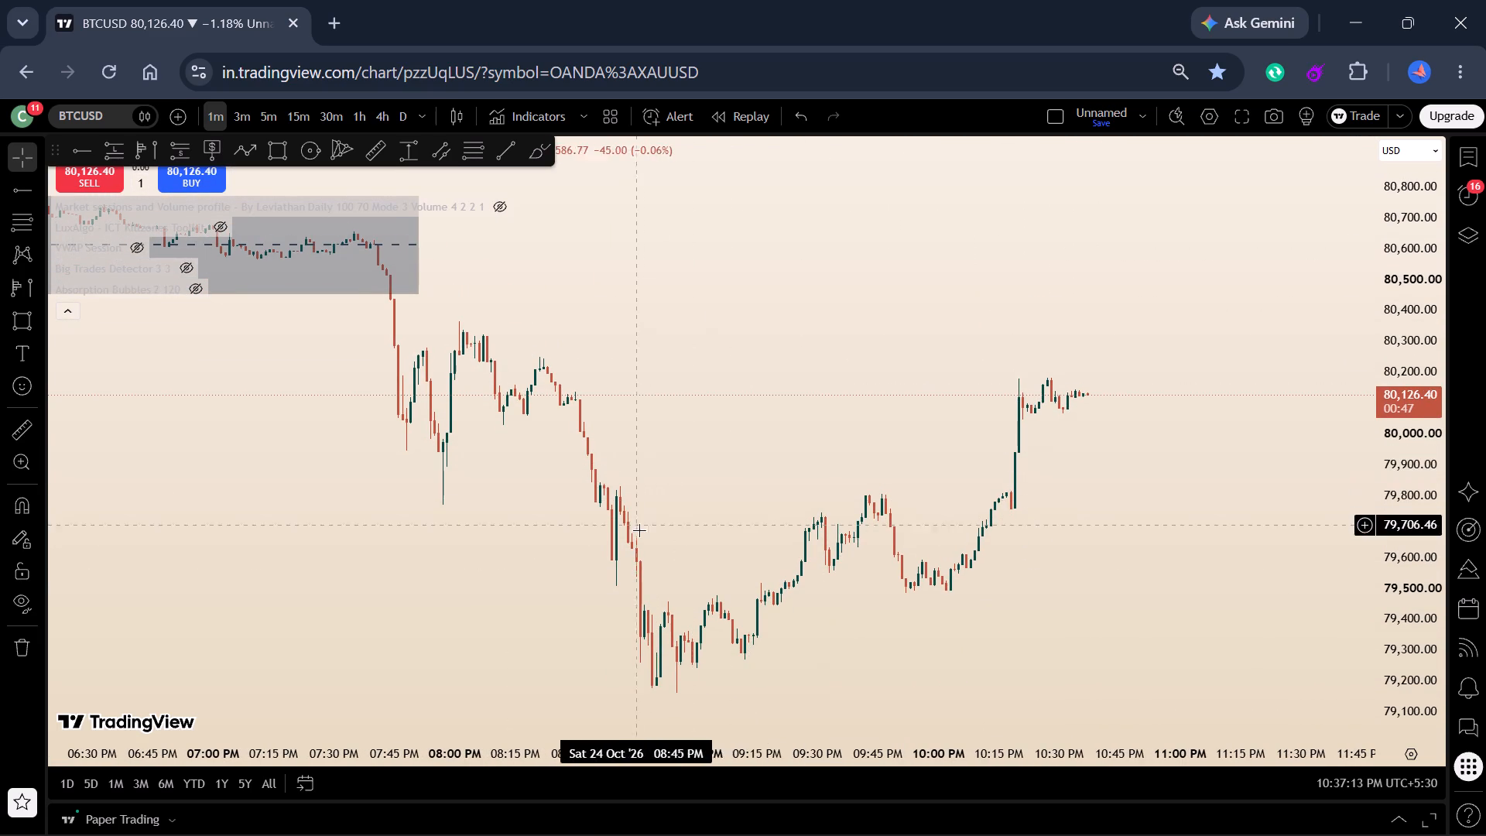
{"action": "left_click_drag", "start_coordinate": [766, 509], "coordinate": [769, 478]}
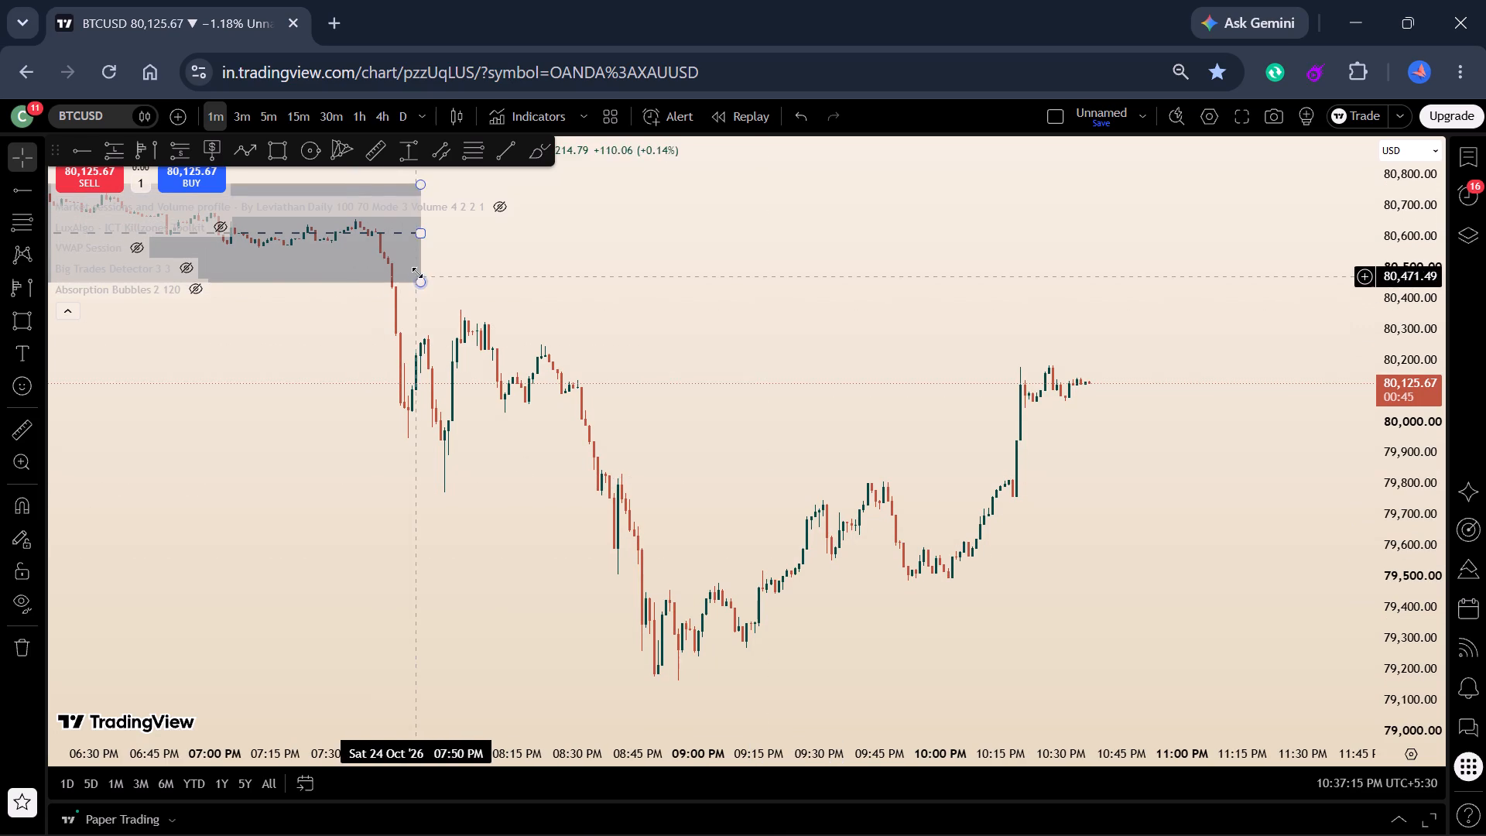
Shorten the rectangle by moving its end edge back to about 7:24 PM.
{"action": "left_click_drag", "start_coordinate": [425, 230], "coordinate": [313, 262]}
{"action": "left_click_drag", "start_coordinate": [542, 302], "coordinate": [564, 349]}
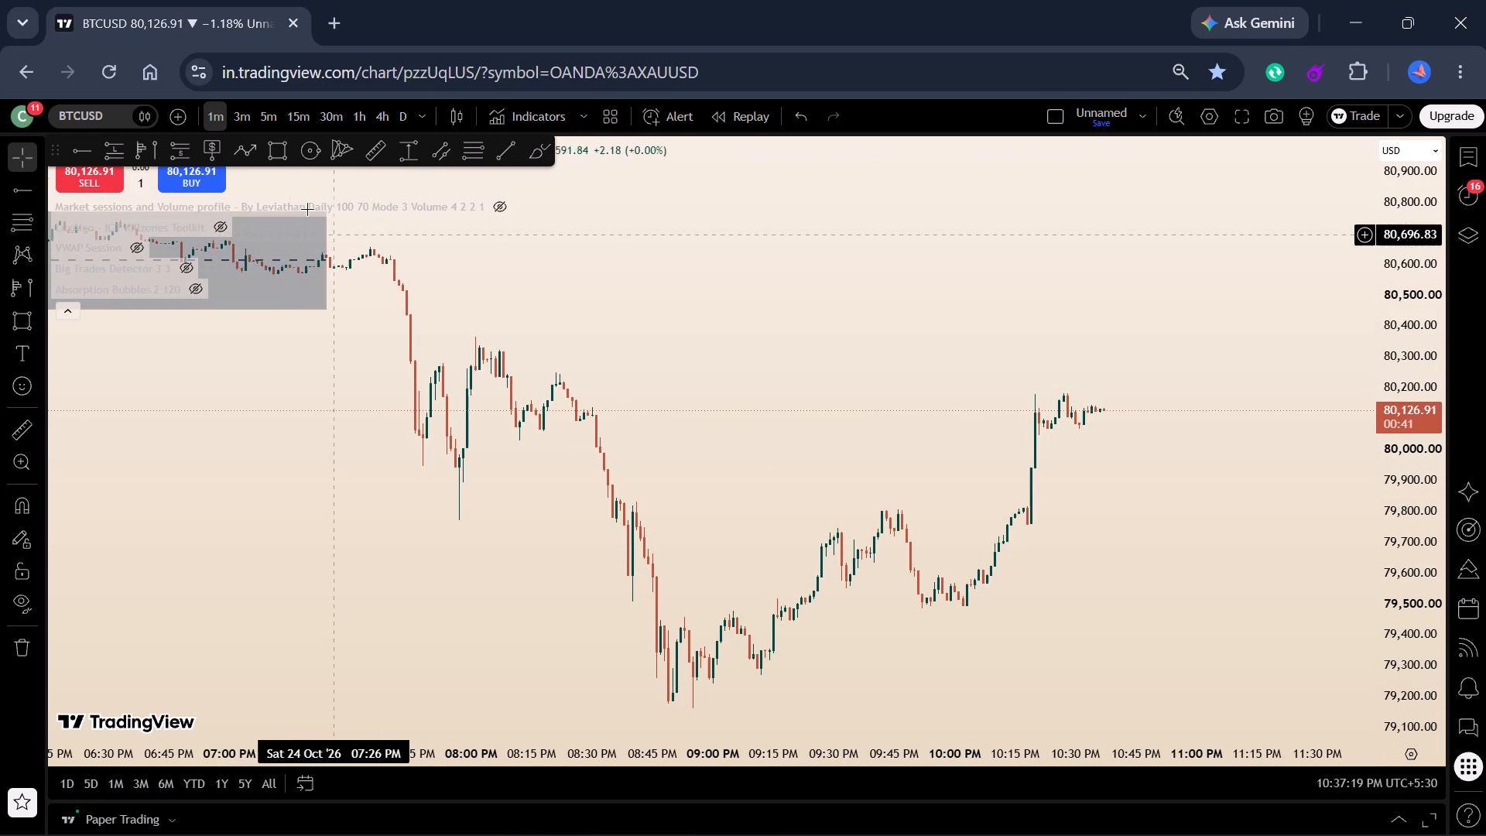
Place a fixed range volume profile from about 6:33 PM to about 8:49 PM, covering the sell-off.
{"action": "left_click", "coordinate": [147, 147]}
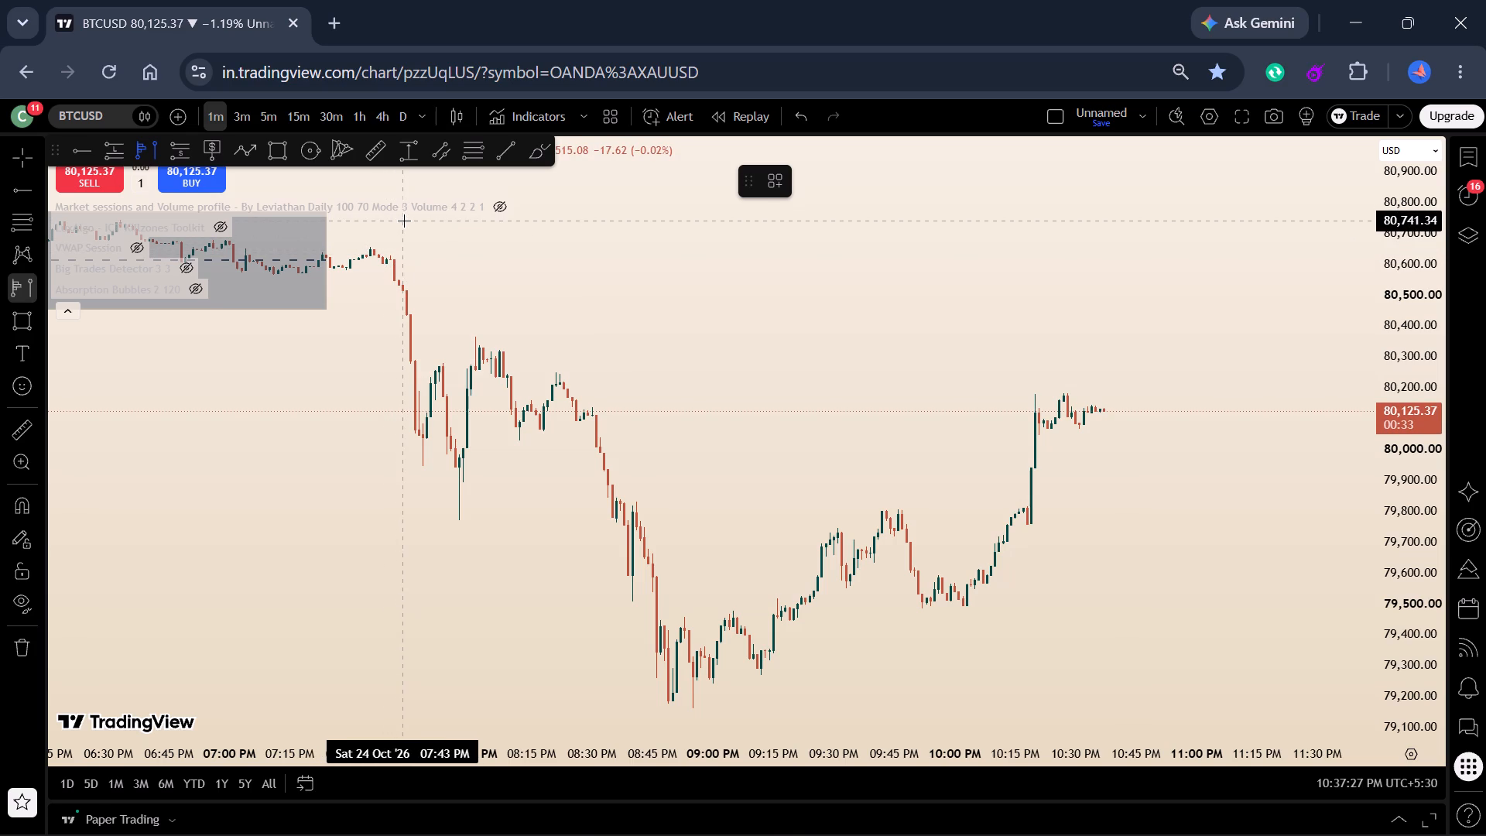
{"action": "scroll", "coordinate": [419, 279], "scroll_direction": "down", "scroll_amount": 11}
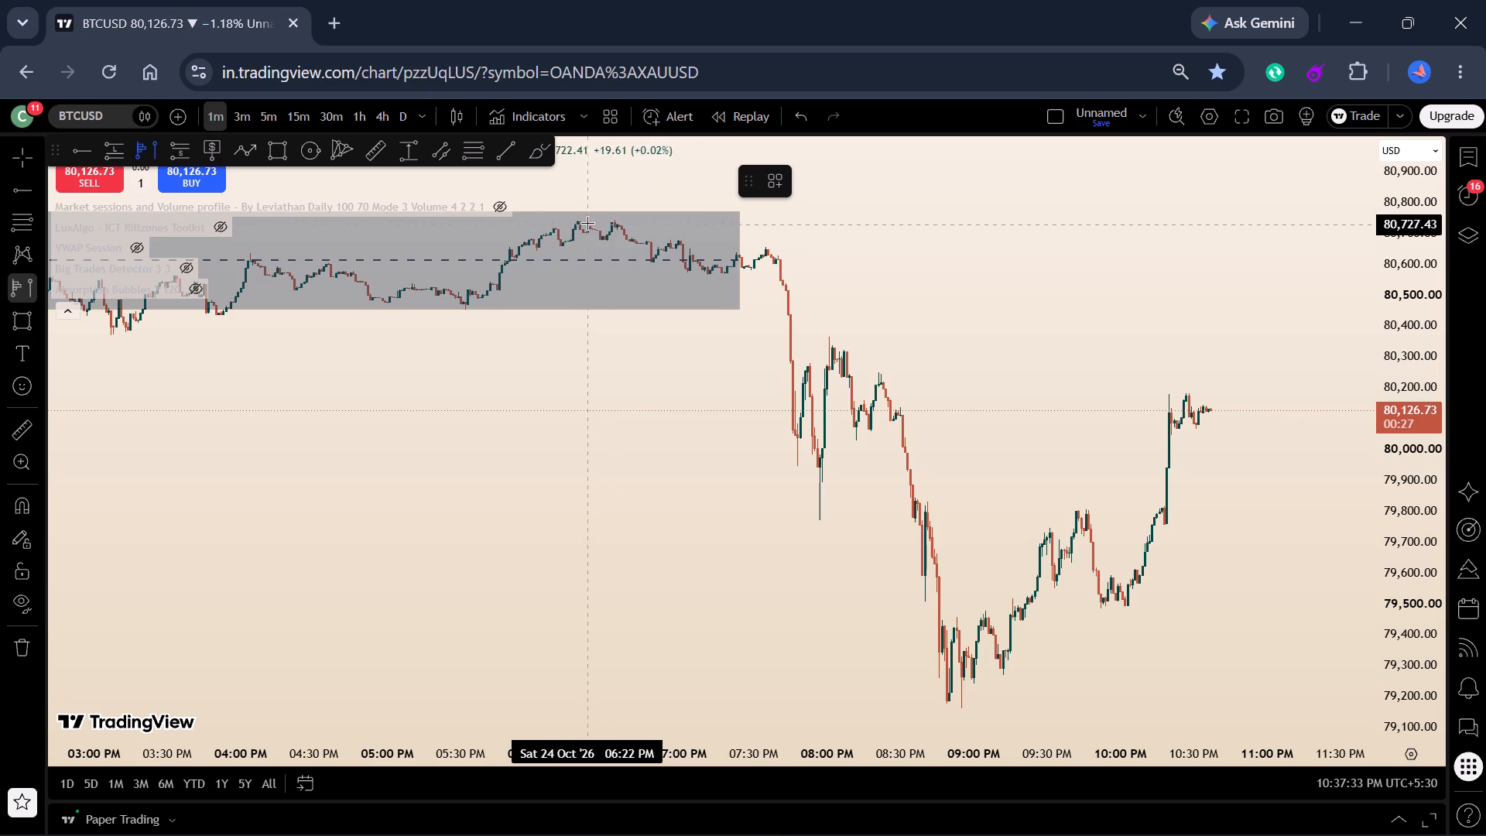
{"action": "left_click", "coordinate": [614, 228]}
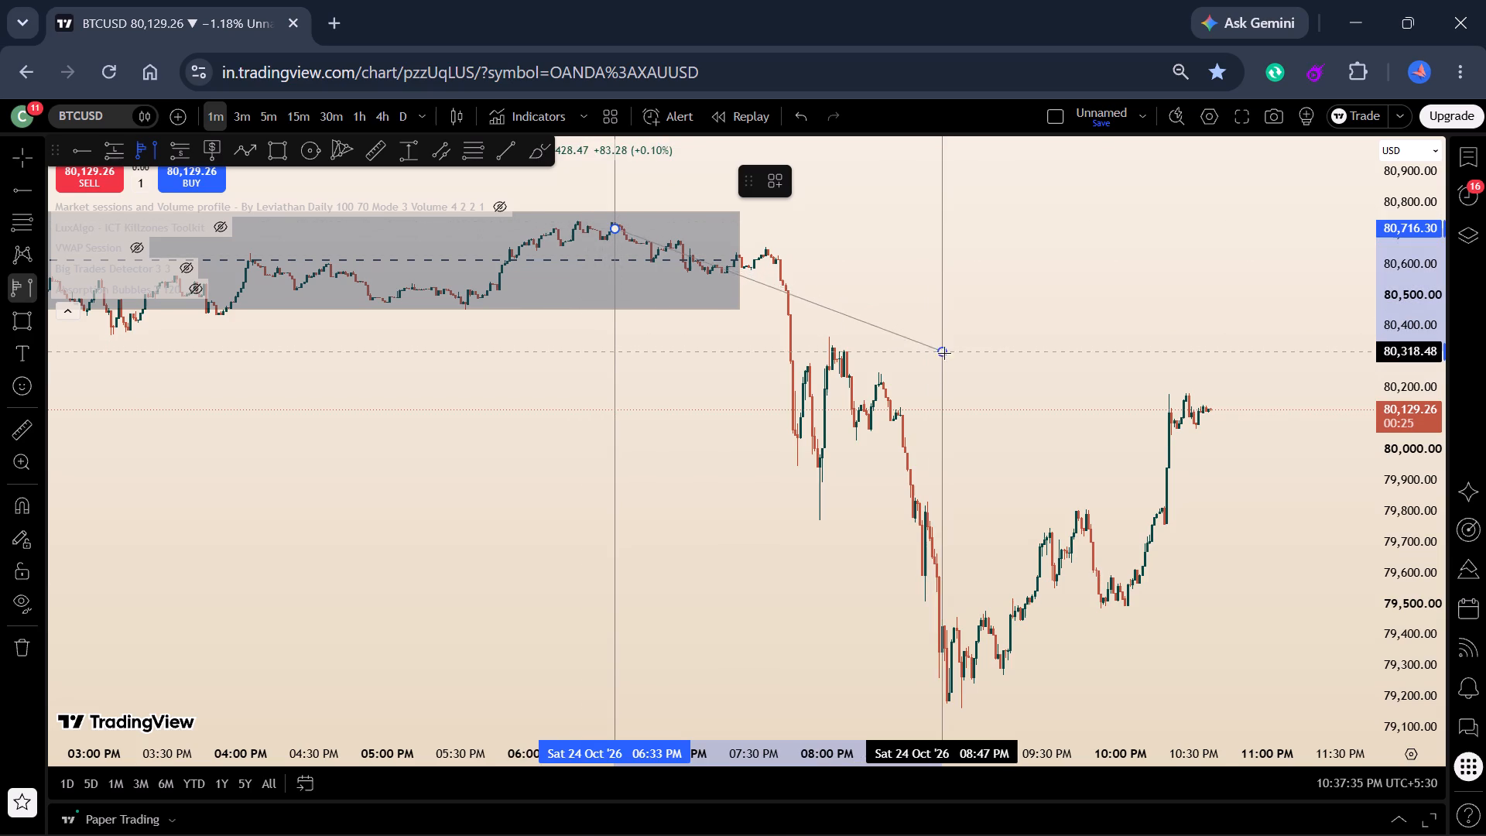
{"action": "left_click", "coordinate": [948, 359]}
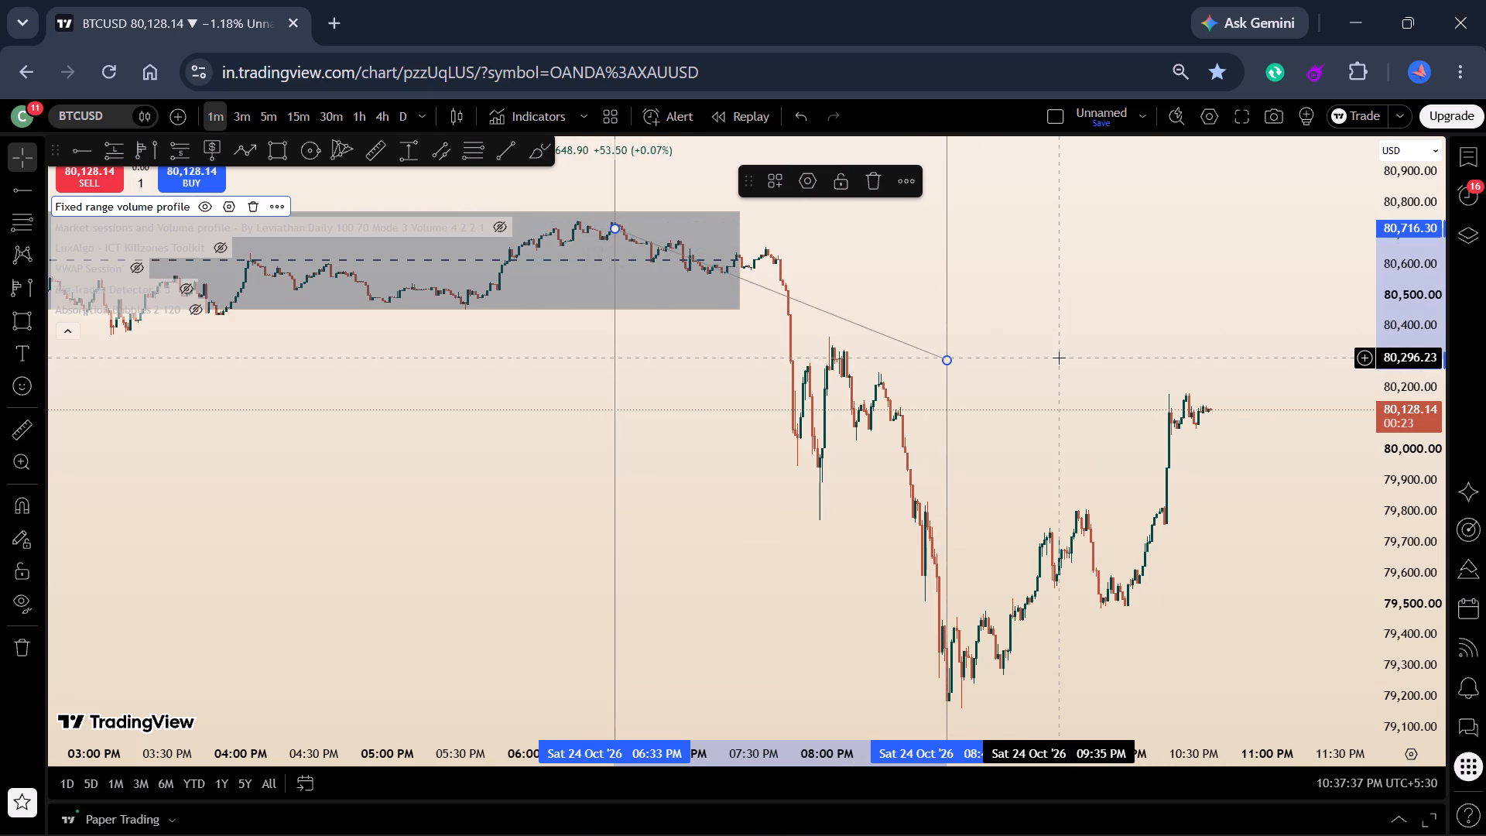
Shorten the rectangle so it ends at about 6:27 PM, just before the volume profile's start.
{"action": "left_click_drag", "start_coordinate": [1046, 350], "coordinate": [883, 352]}
{"action": "scroll", "coordinate": [883, 353], "scroll_direction": "up", "scroll_amount": 4}
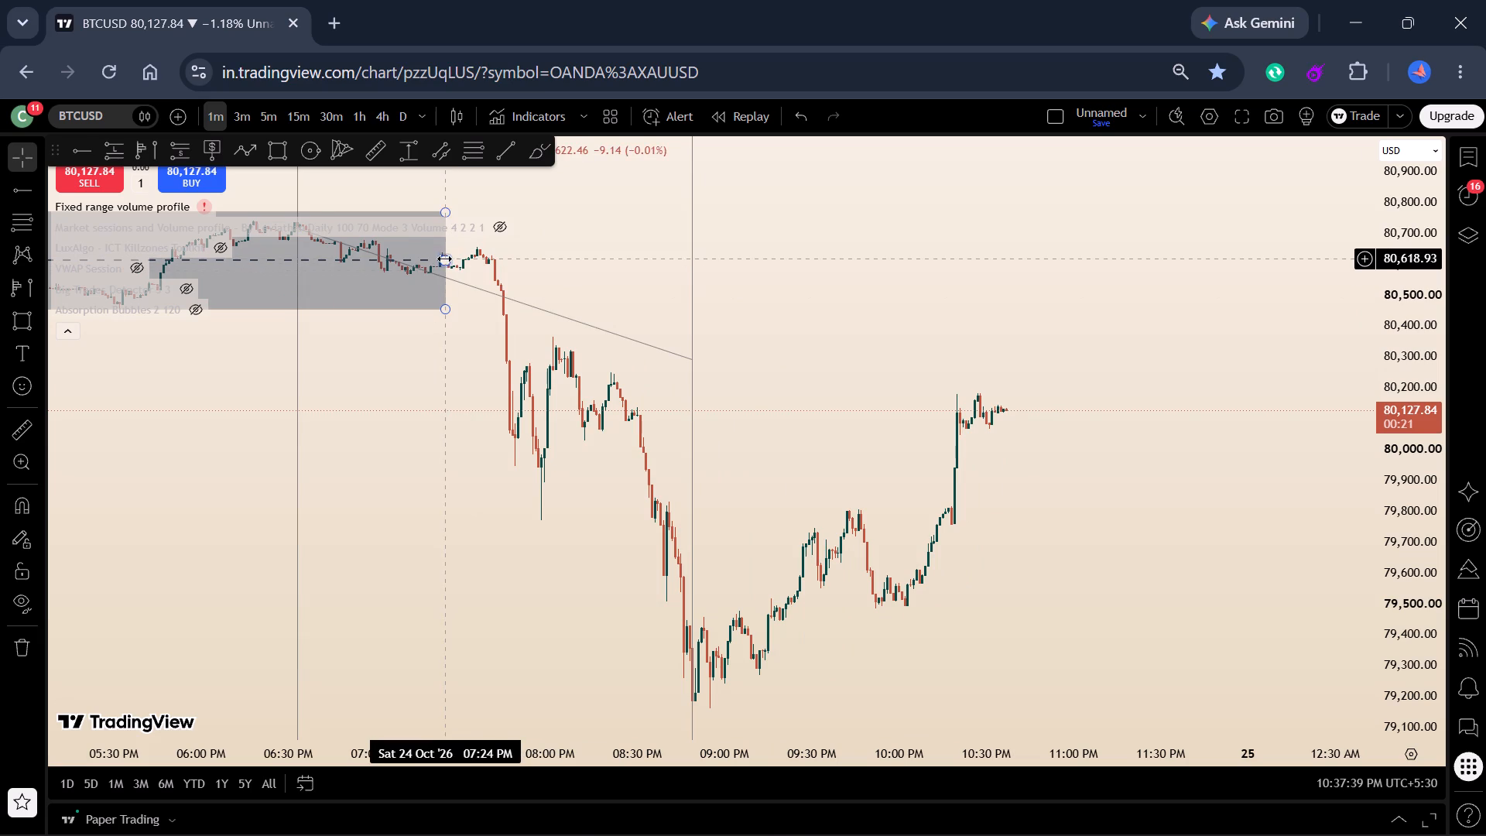
{"action": "left_click_drag", "start_coordinate": [444, 259], "coordinate": [282, 277]}
{"action": "left_click_drag", "start_coordinate": [334, 328], "coordinate": [357, 341]}
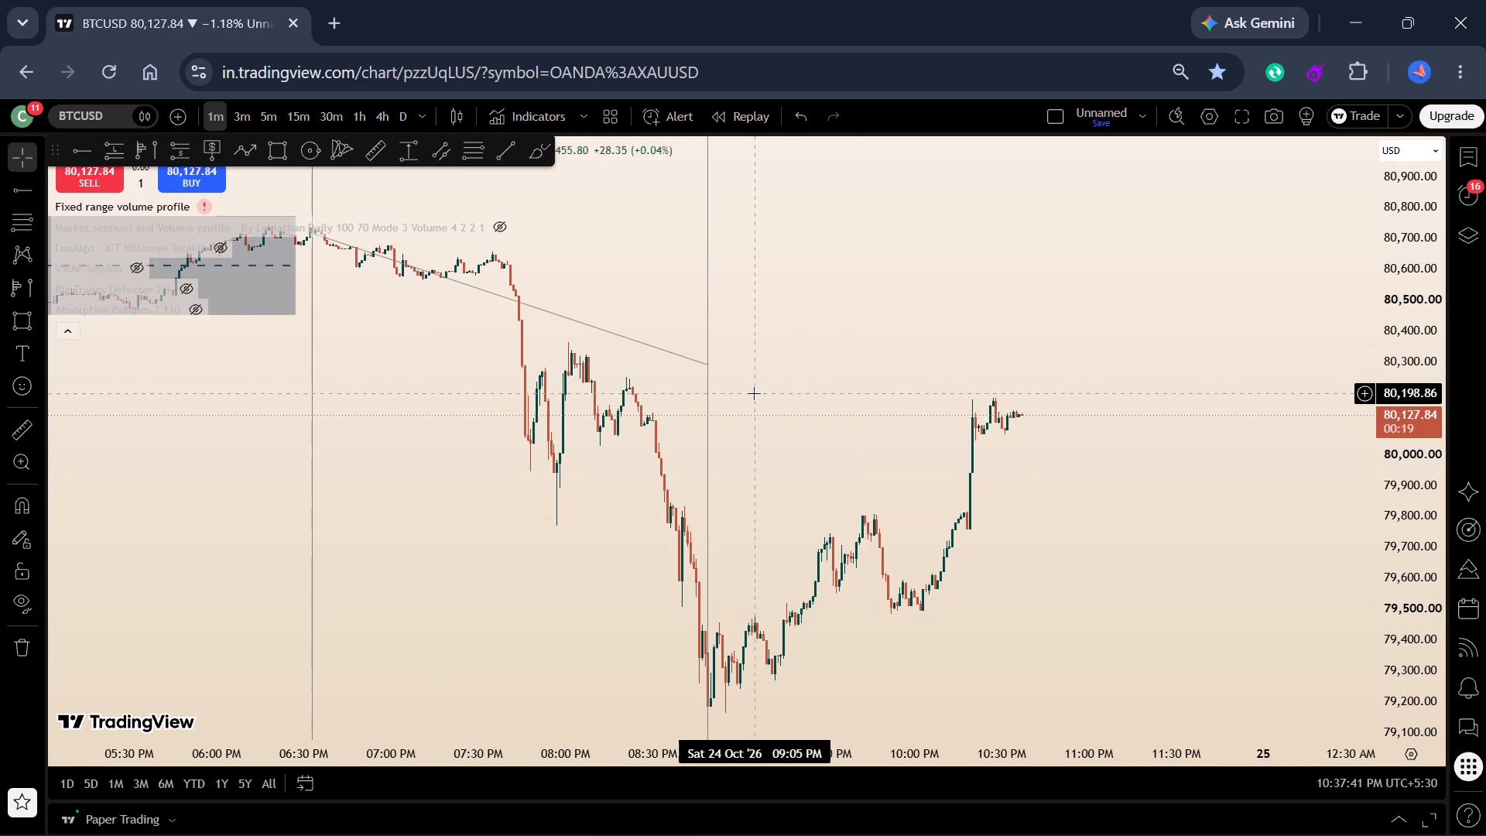
Switch to the other Chrome window, which has a new tab open.
{"action": "left_click_drag", "start_coordinate": [846, 181], "coordinate": [823, 132]}
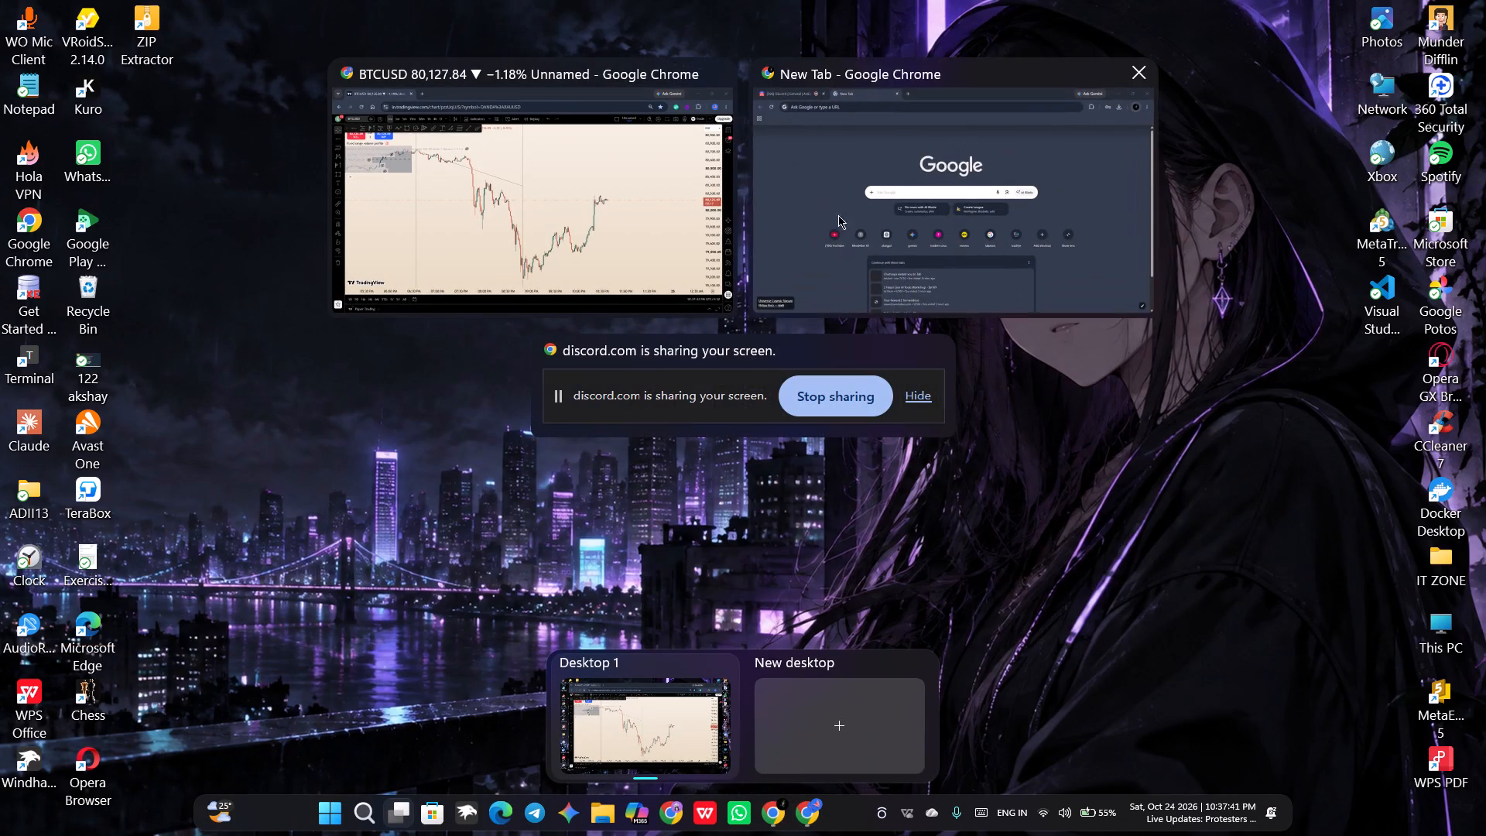
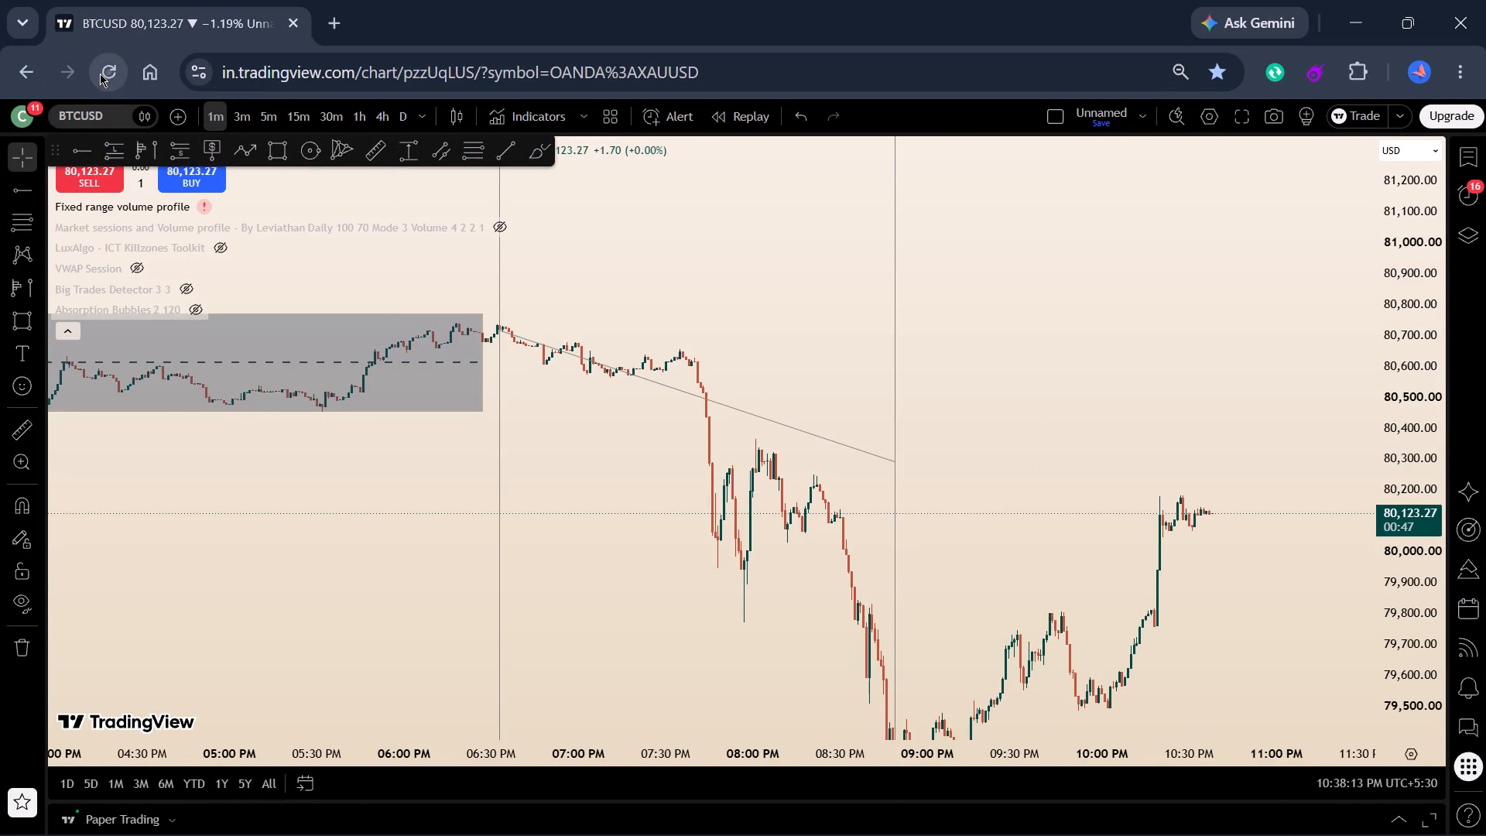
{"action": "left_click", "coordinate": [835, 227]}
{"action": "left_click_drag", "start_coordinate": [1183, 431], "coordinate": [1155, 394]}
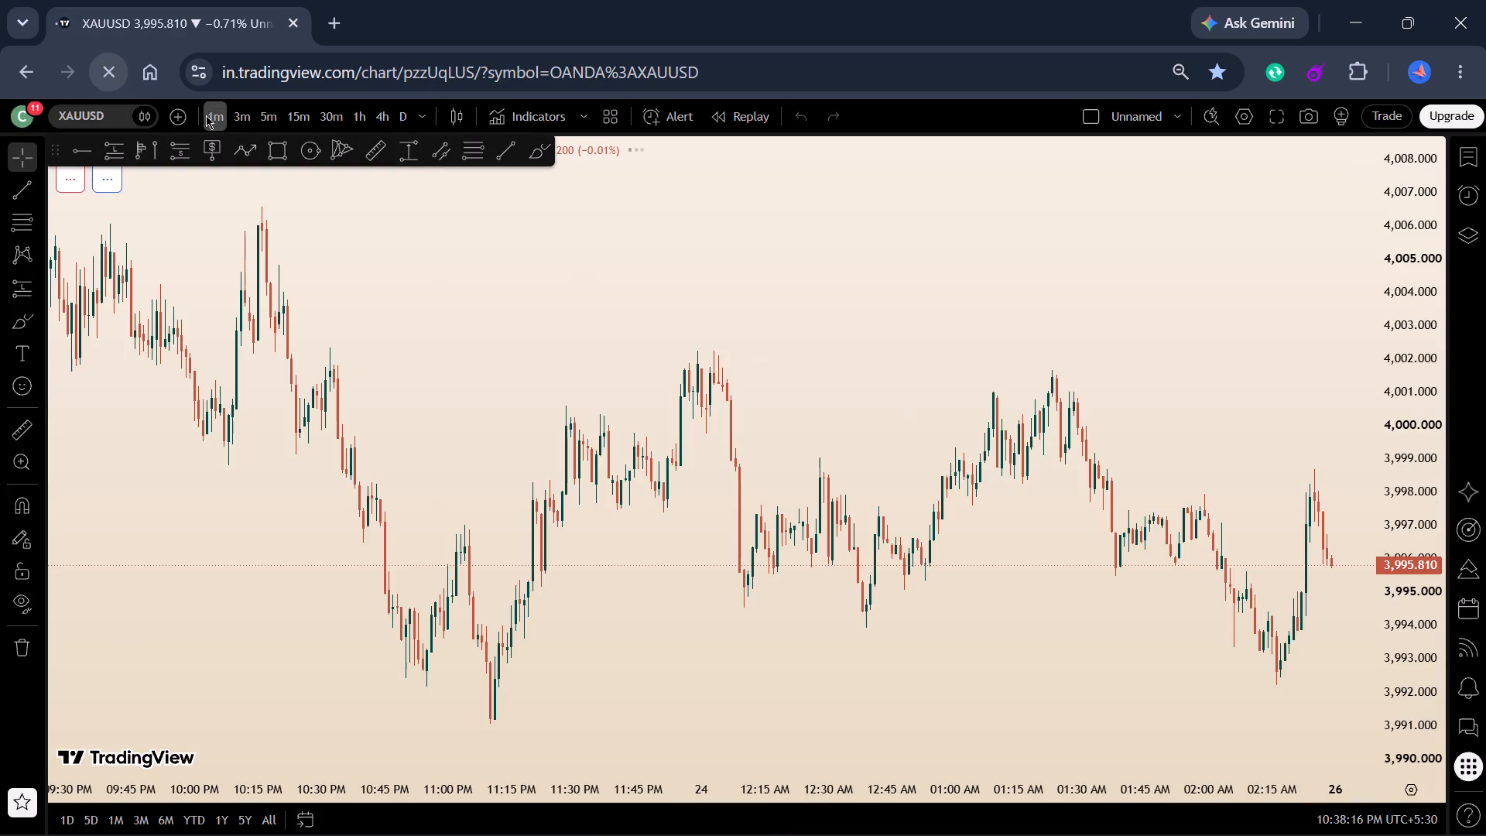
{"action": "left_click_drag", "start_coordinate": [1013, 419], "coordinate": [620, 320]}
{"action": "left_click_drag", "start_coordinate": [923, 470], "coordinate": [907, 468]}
Switch the chart symbol from XAUUSD to BTCUSD (Bitcoin spot crypto).
{"action": "left_click", "coordinate": [61, 112]}
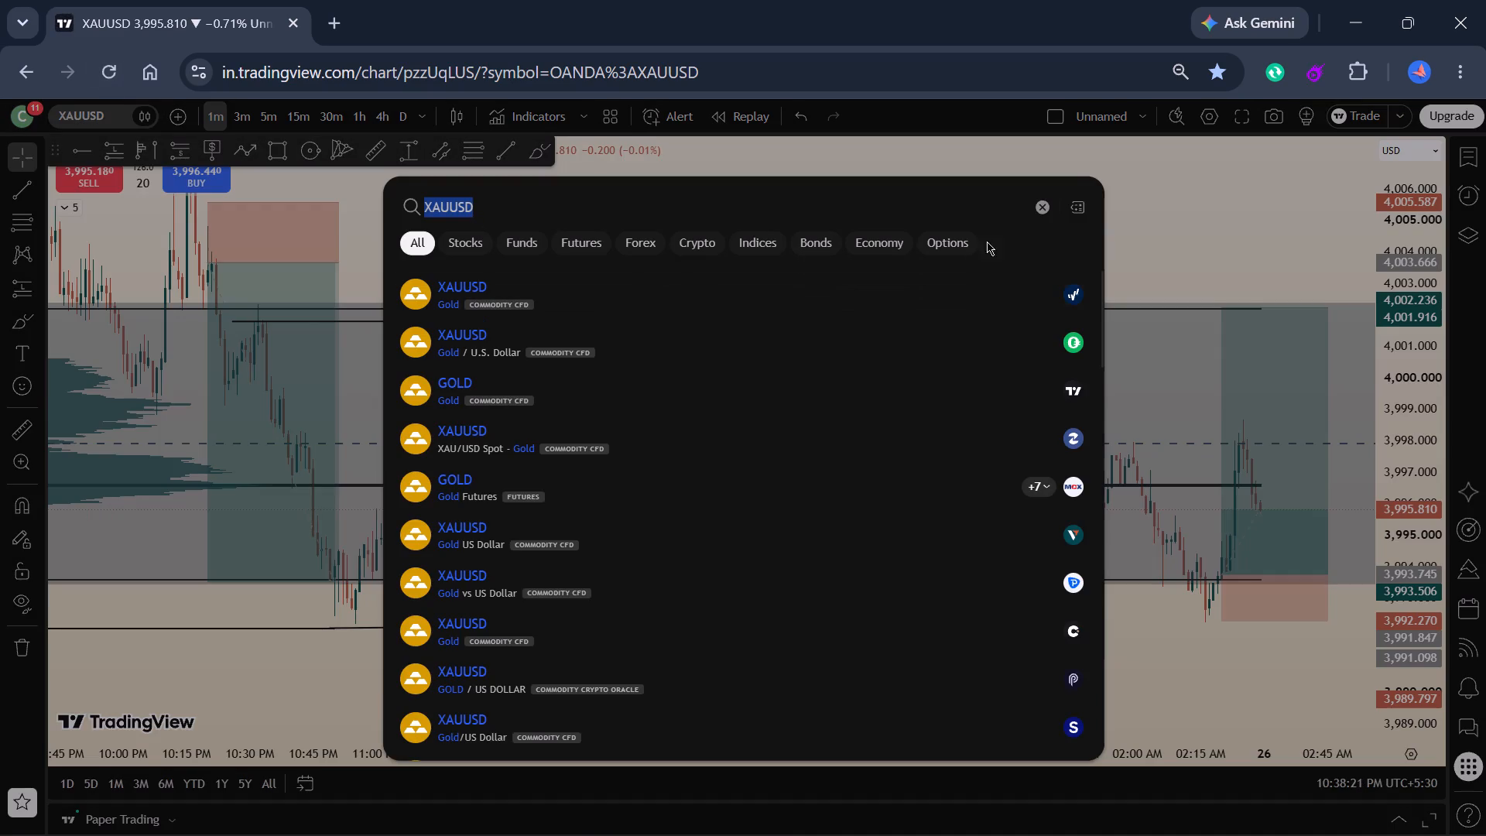
{"action": "left_click", "coordinate": [1047, 204]}
{"action": "left_click", "coordinate": [851, 379]}
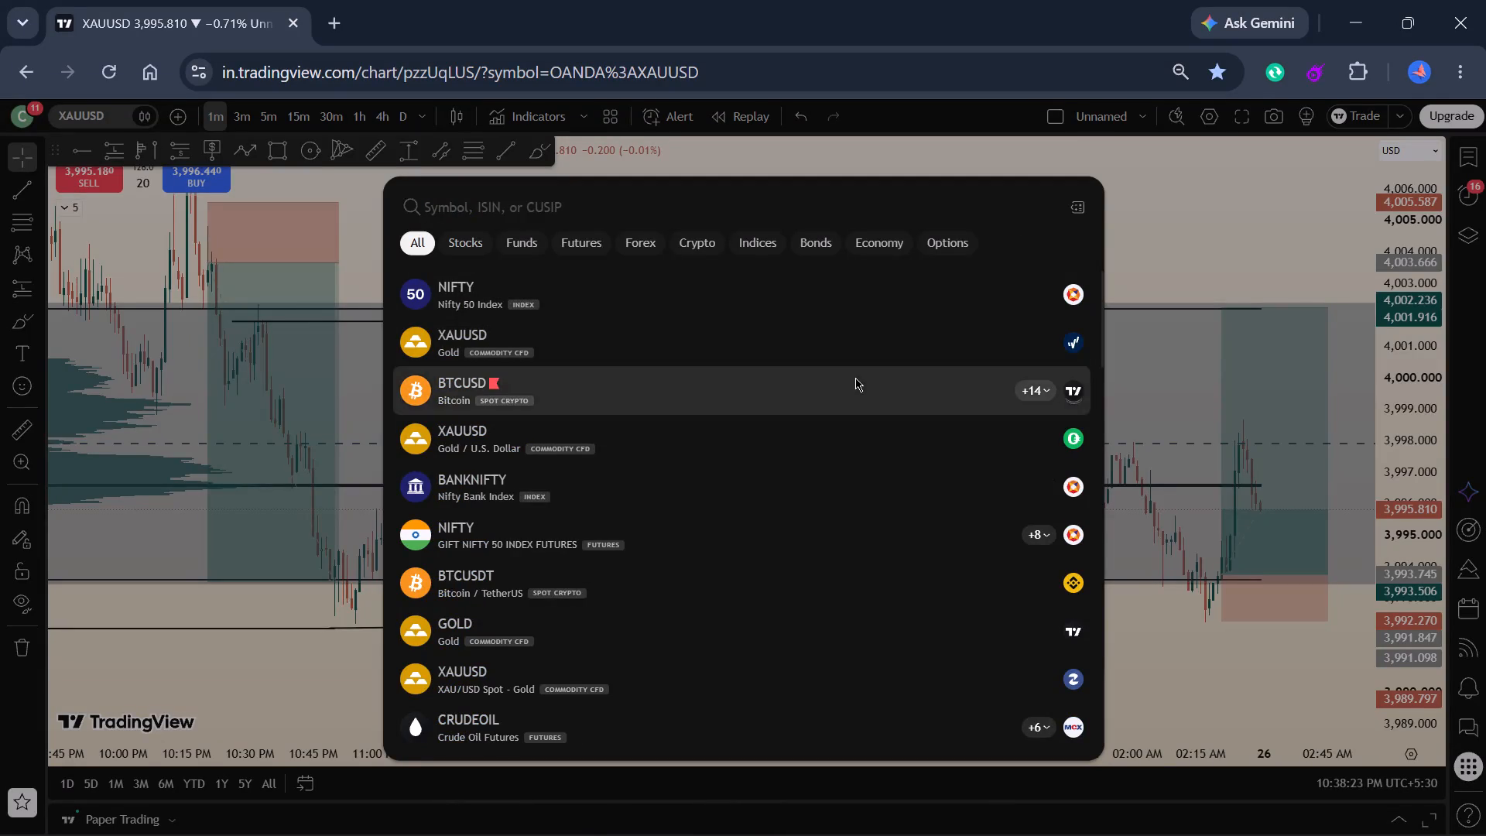
Place a fixed range volume profile on BTCUSD from about 8:02 PM to about 9:42 PM.
{"action": "left_click_drag", "start_coordinate": [987, 335], "coordinate": [794, 263]}
{"action": "scroll", "coordinate": [830, 353], "scroll_direction": "up", "scroll_amount": 4}
{"action": "left_click_drag", "start_coordinate": [690, 296], "coordinate": [672, 327]}
{"action": "left_click", "coordinate": [714, 441]}
{"action": "scroll", "coordinate": [656, 368], "scroll_direction": "down", "scroll_amount": 7}
{"action": "left_click_drag", "start_coordinate": [655, 334], "coordinate": [666, 400]}
{"action": "scroll", "coordinate": [685, 354], "scroll_direction": "up", "scroll_amount": 3}
{"action": "left_click_drag", "start_coordinate": [690, 385], "coordinate": [649, 363]}
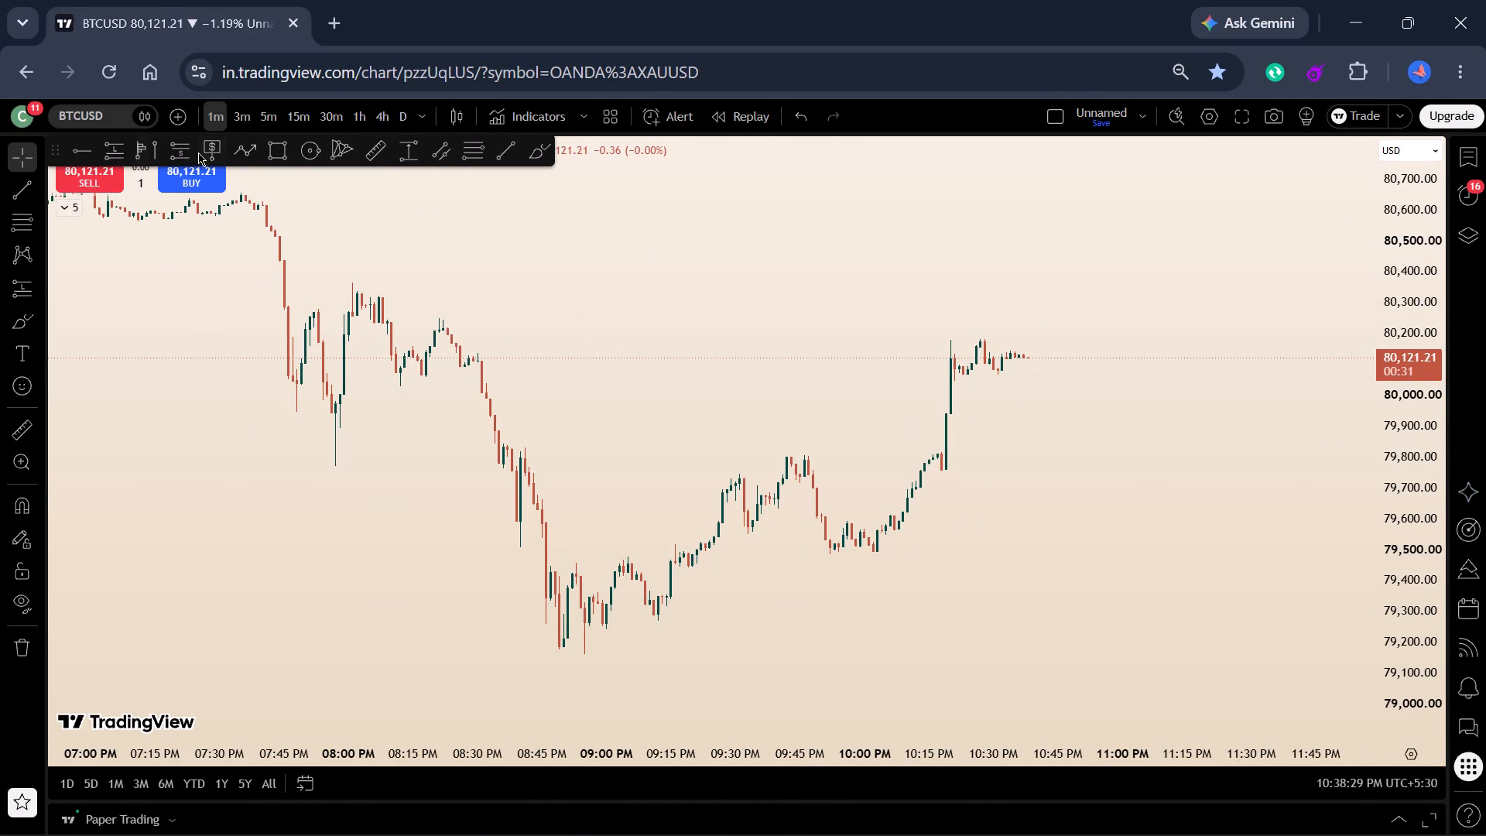
{"action": "left_click", "coordinate": [149, 145]}
{"action": "left_click", "coordinate": [357, 264]}
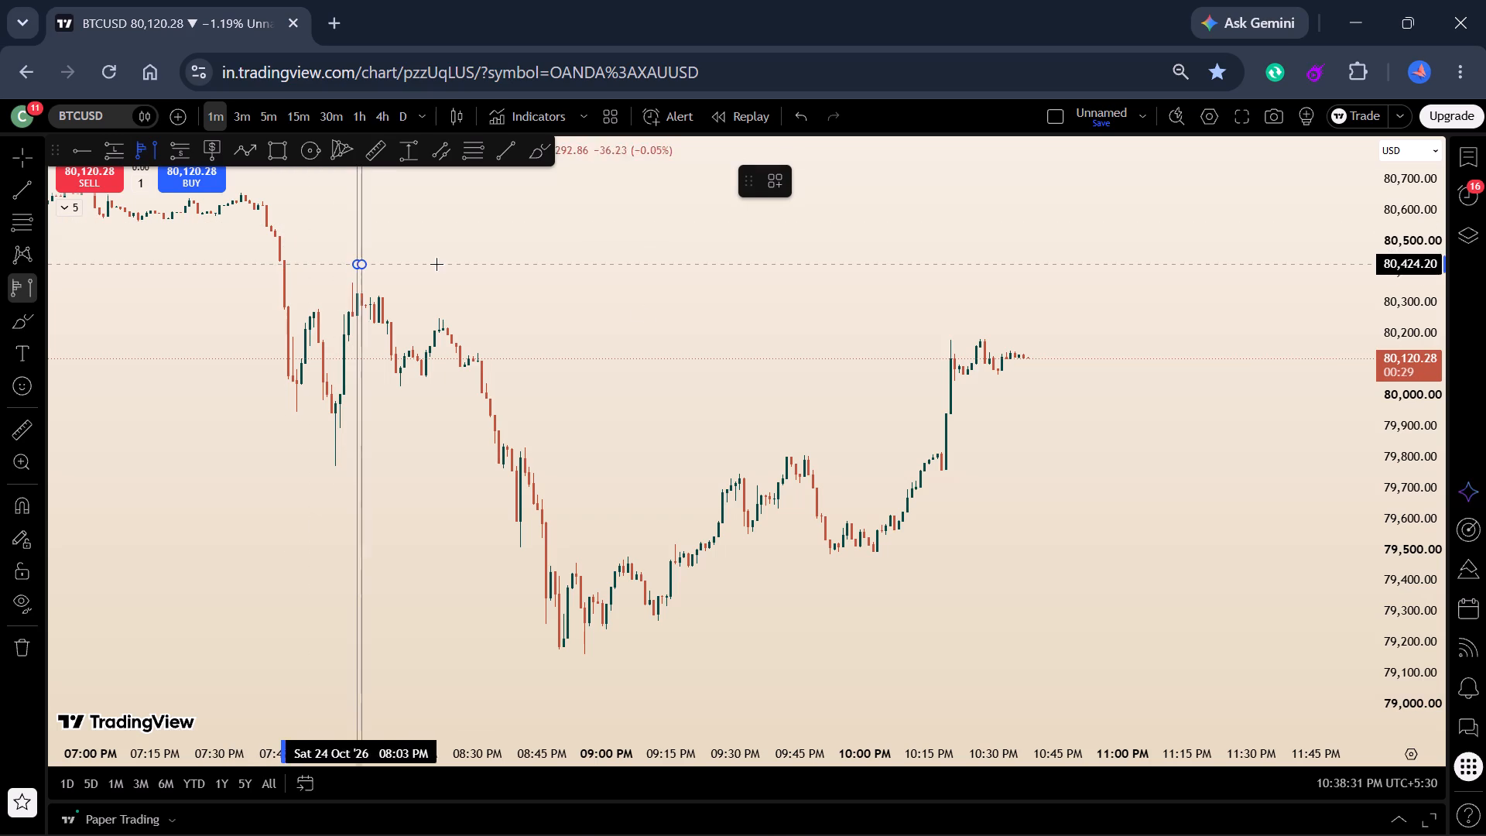
{"action": "left_click", "coordinate": [789, 352]}
Open the details of the indicator error flagged beside the collapsed indicator list.
{"action": "left_click_drag", "start_coordinate": [928, 302], "coordinate": [958, 370]}
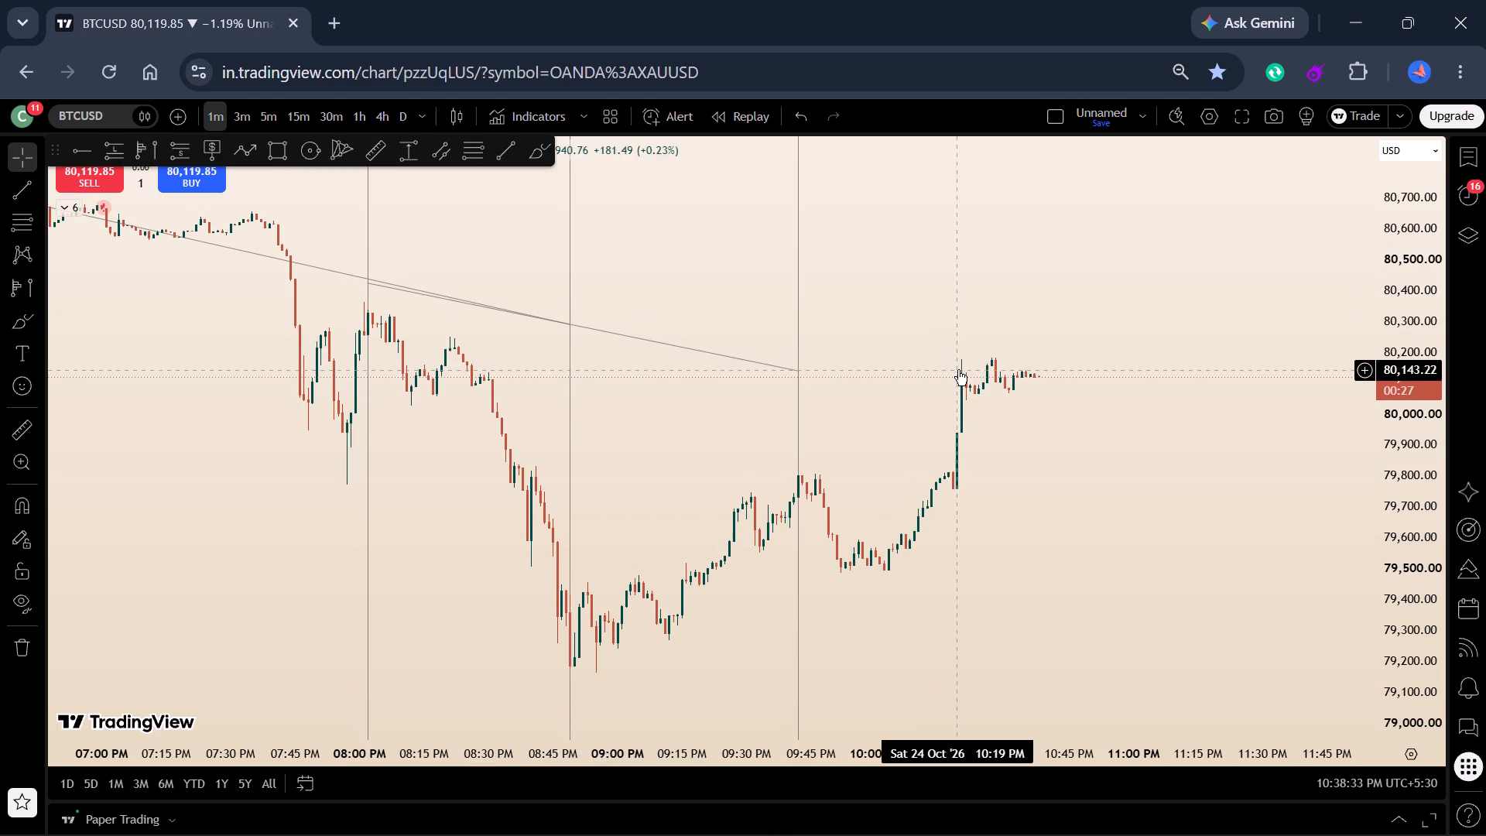
{"action": "left_click", "coordinate": [105, 208]}
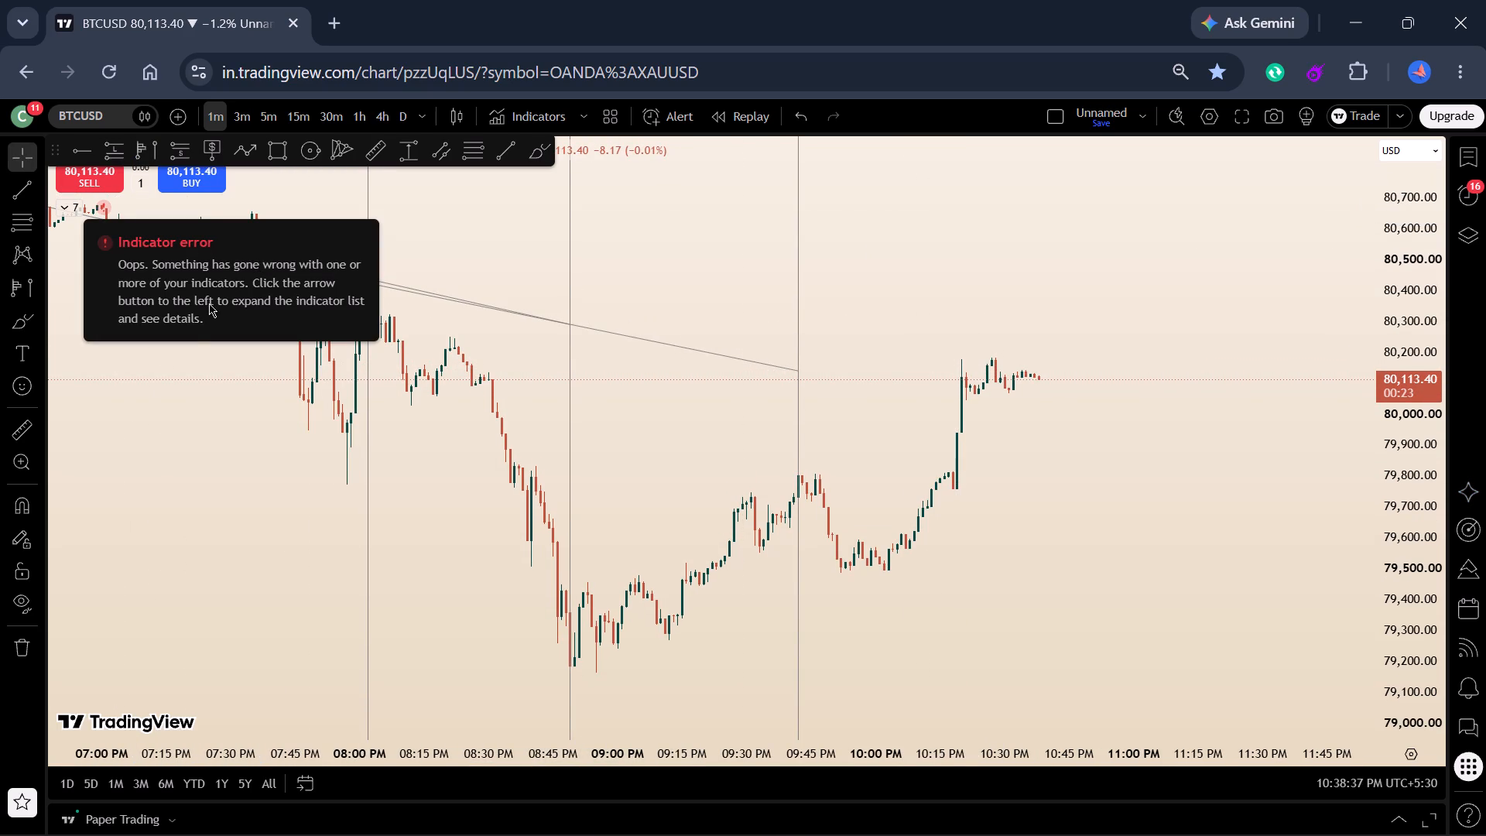
{"action": "left_click_drag", "start_coordinate": [211, 369], "coordinate": [186, 317]}
Change the chart symbol to BTCUSDT (Bitcoin / TetherUS, spot crypto), chosen from the crypto symbols.
{"action": "left_click", "coordinate": [126, 122]}
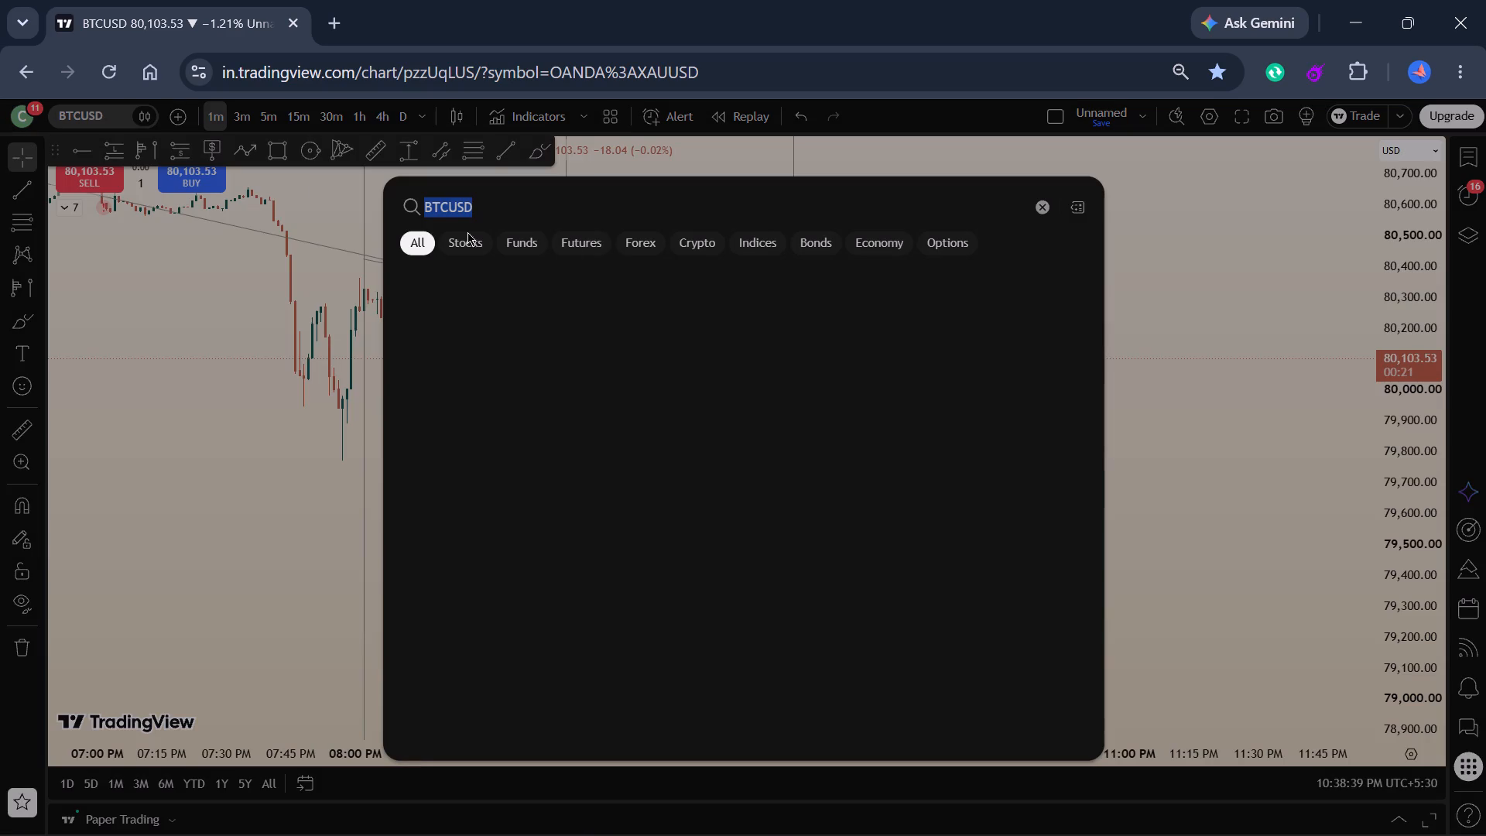
{"action": "left_click", "coordinate": [1032, 205]}
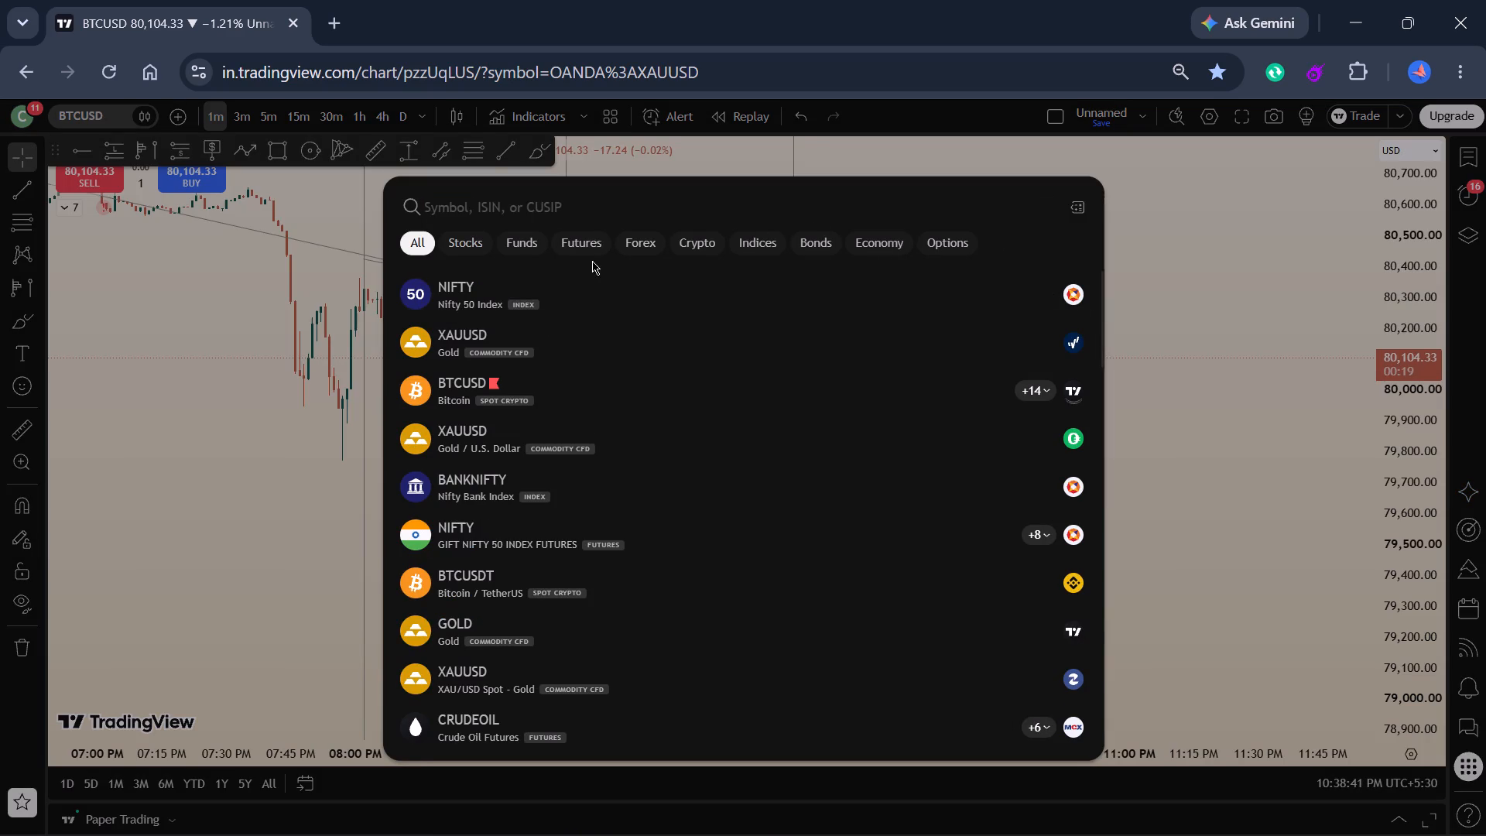
{"action": "left_click", "coordinate": [701, 237]}
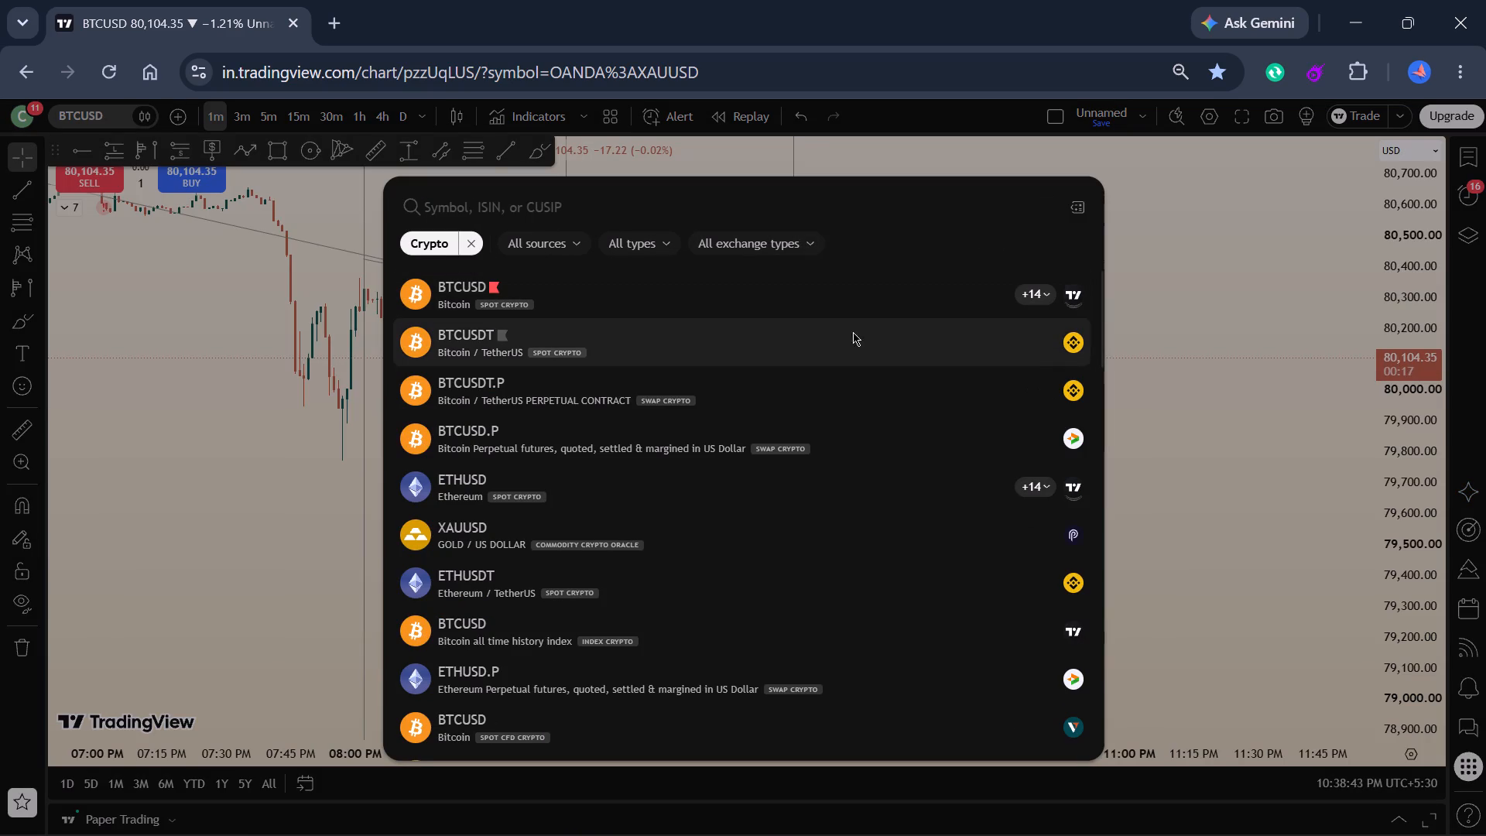
{"action": "left_click_drag", "start_coordinate": [978, 335], "coordinate": [977, 310]}
{"action": "left_click", "coordinate": [969, 349]}
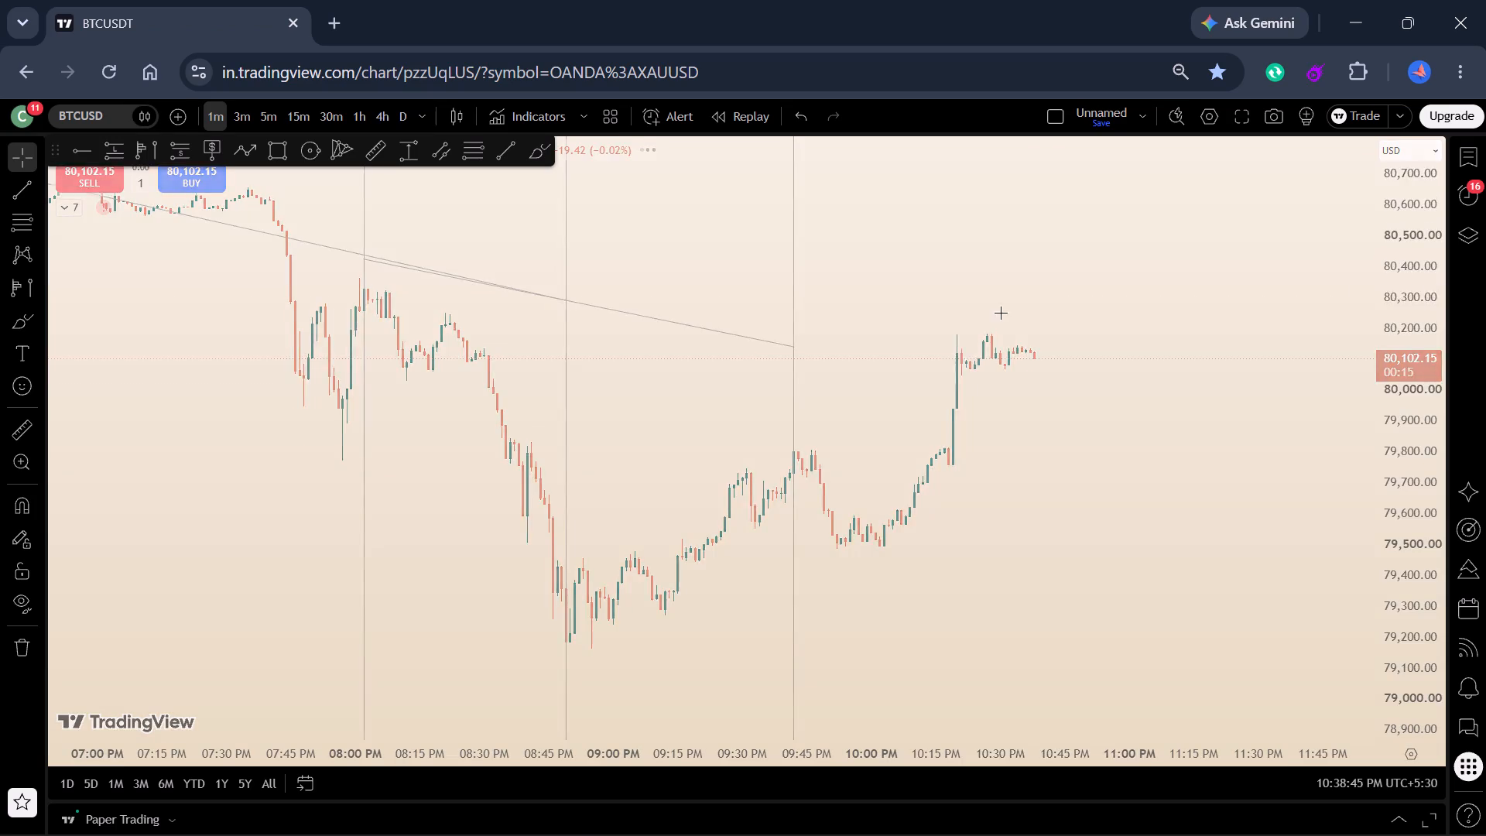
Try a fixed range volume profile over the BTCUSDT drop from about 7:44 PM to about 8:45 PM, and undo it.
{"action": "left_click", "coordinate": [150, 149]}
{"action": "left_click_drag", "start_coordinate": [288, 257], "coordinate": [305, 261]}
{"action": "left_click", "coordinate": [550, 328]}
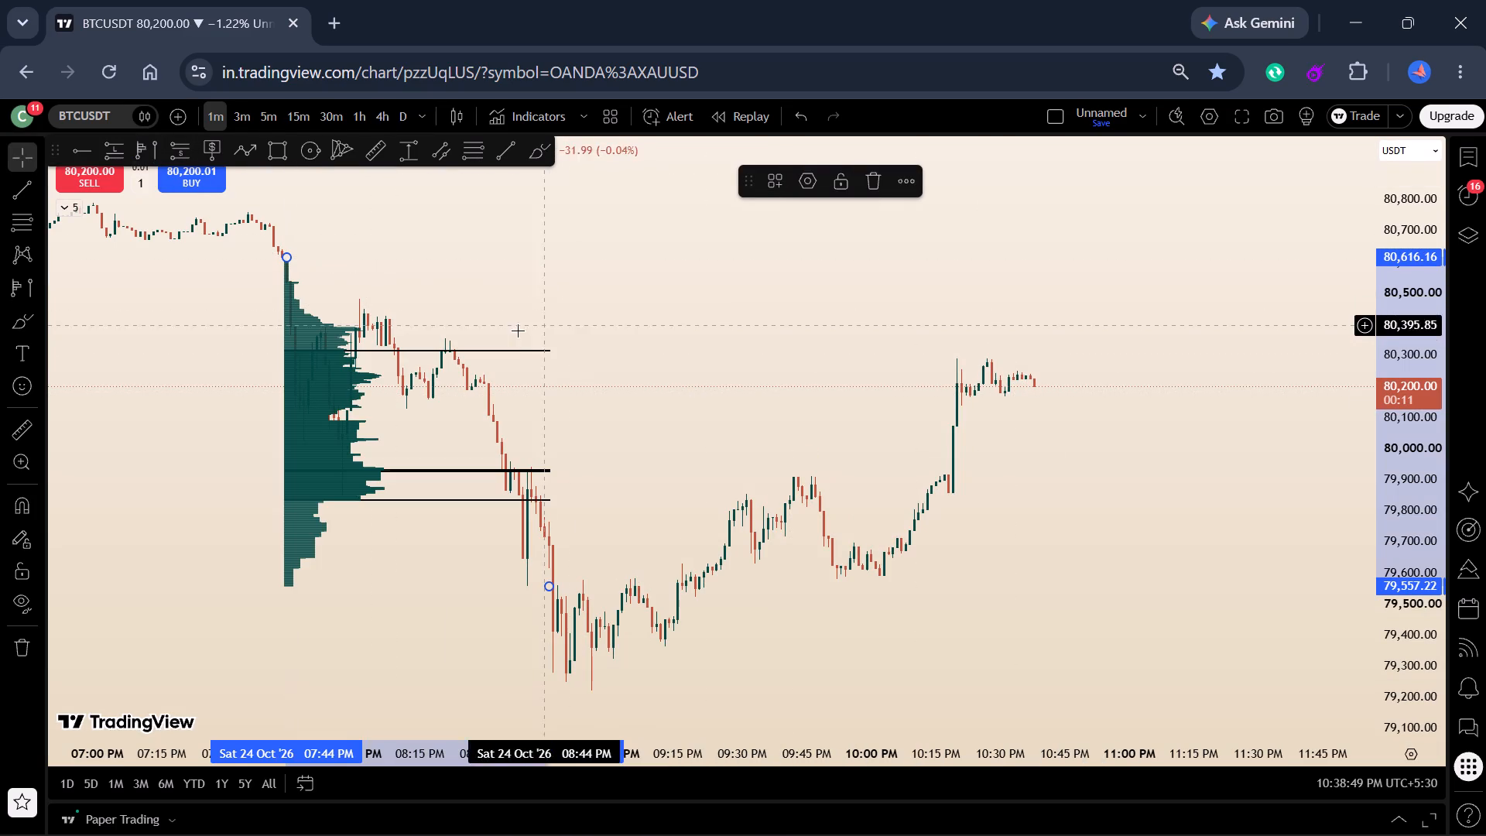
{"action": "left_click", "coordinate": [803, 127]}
Place a fixed range volume profile on BTCUSDT from about 7:36 PM to about 8:30 PM.
{"action": "left_click_drag", "start_coordinate": [677, 263], "coordinate": [909, 305]}
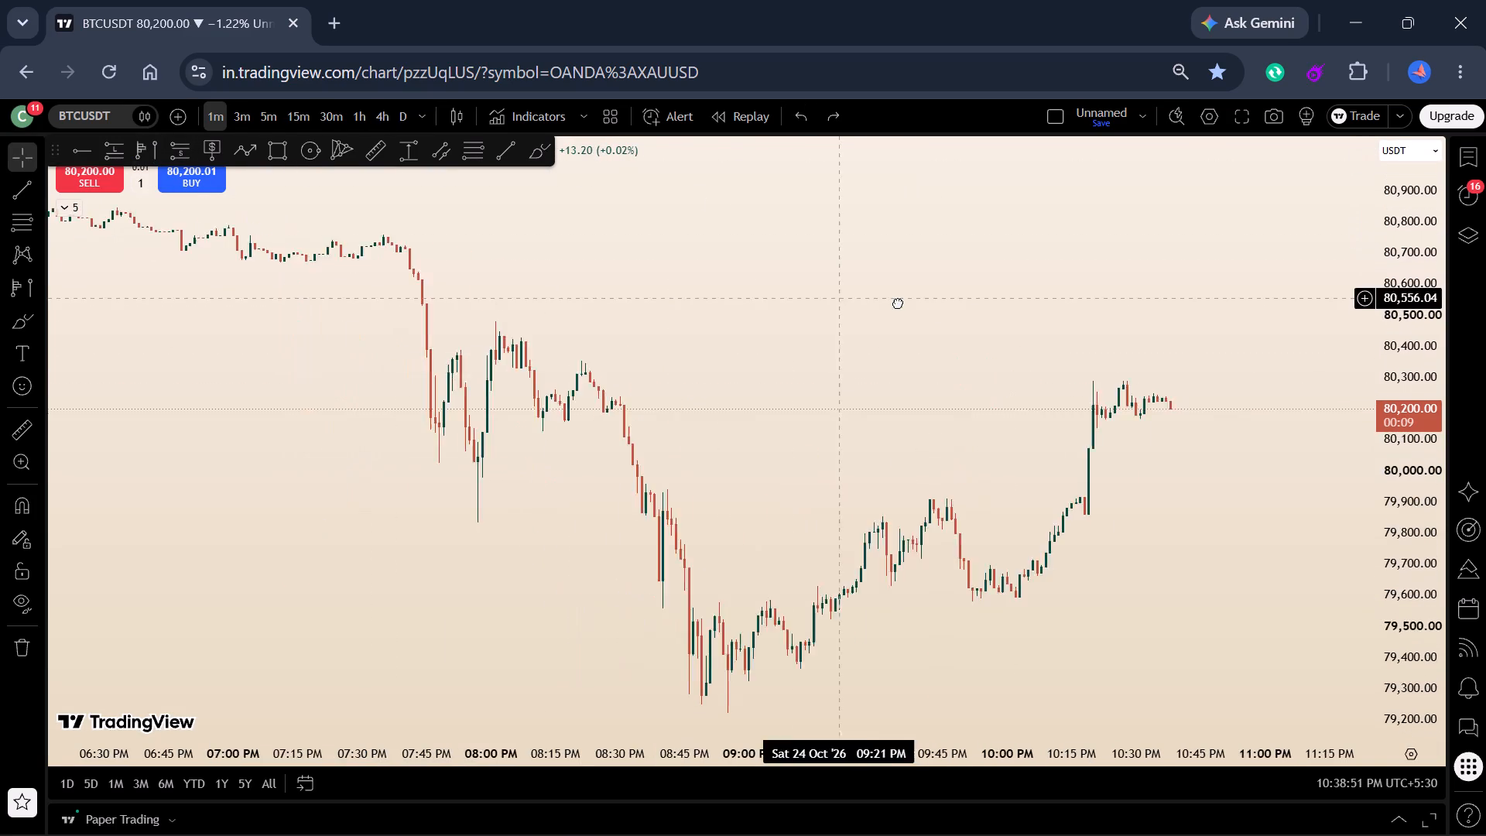
{"action": "left_click_drag", "start_coordinate": [909, 305], "coordinate": [993, 327]}
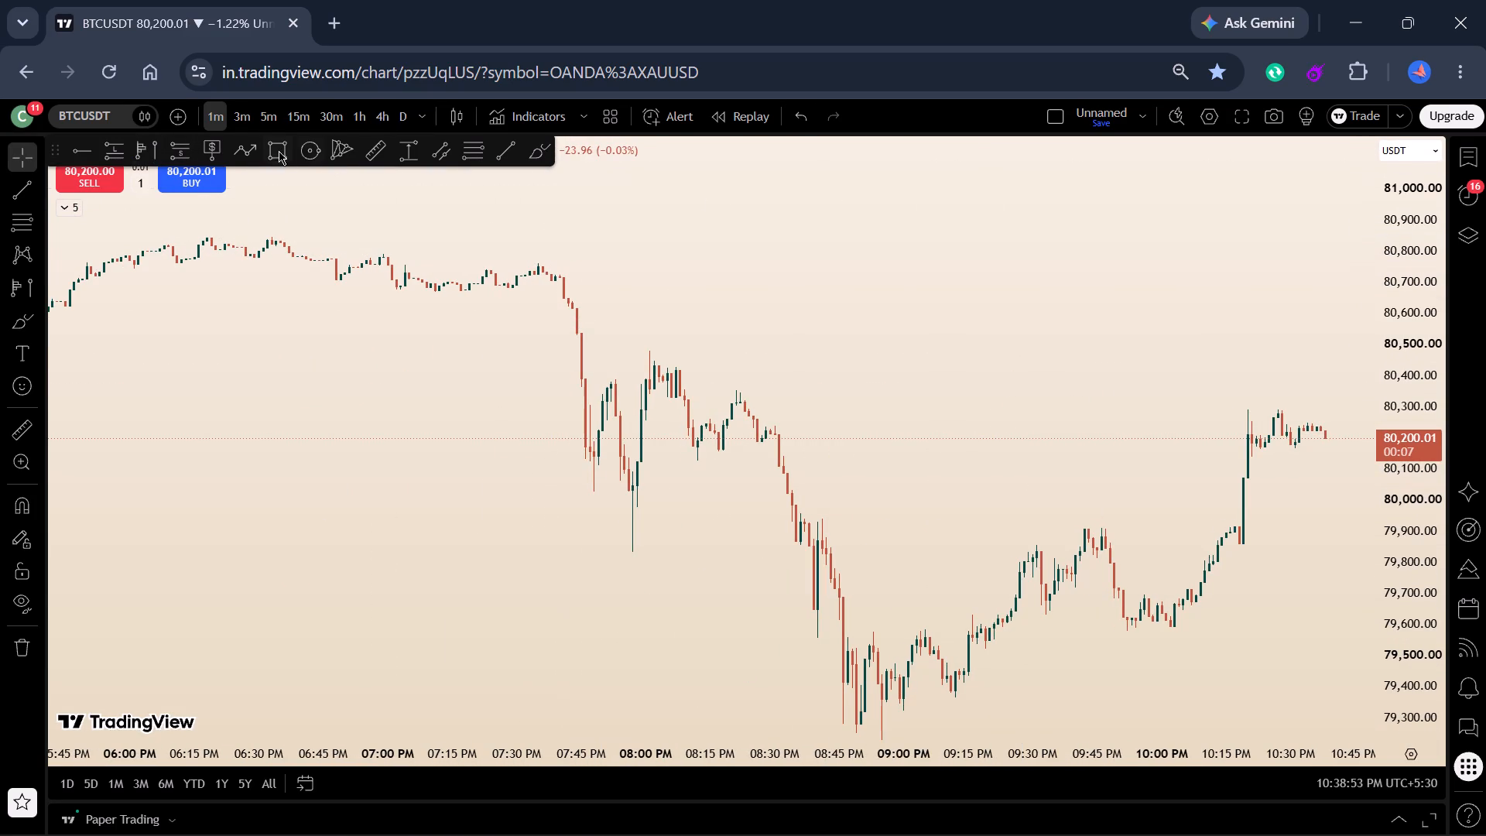
{"action": "left_click", "coordinate": [151, 142]}
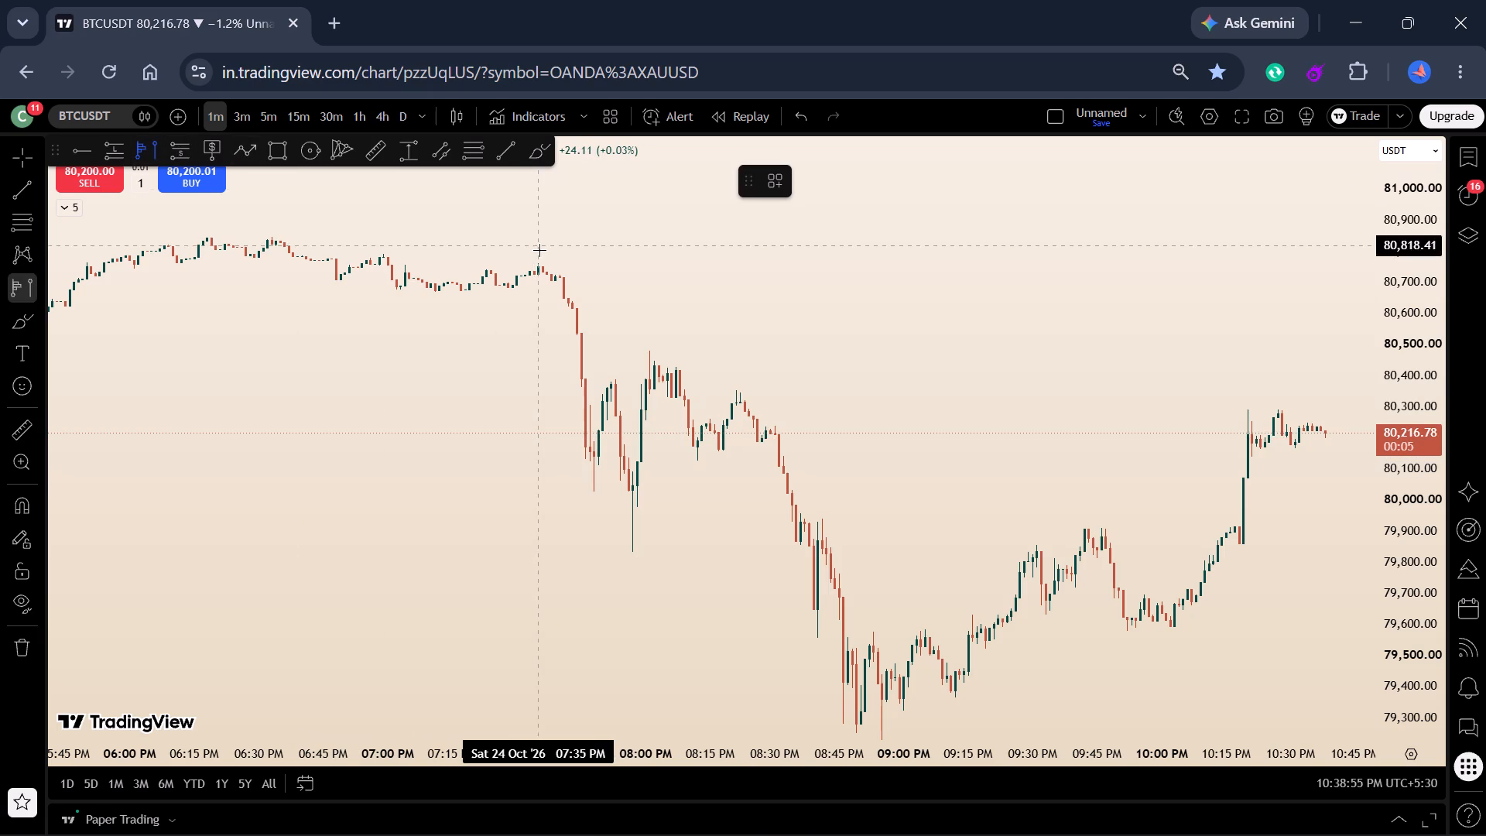
{"action": "left_click", "coordinate": [541, 252]}
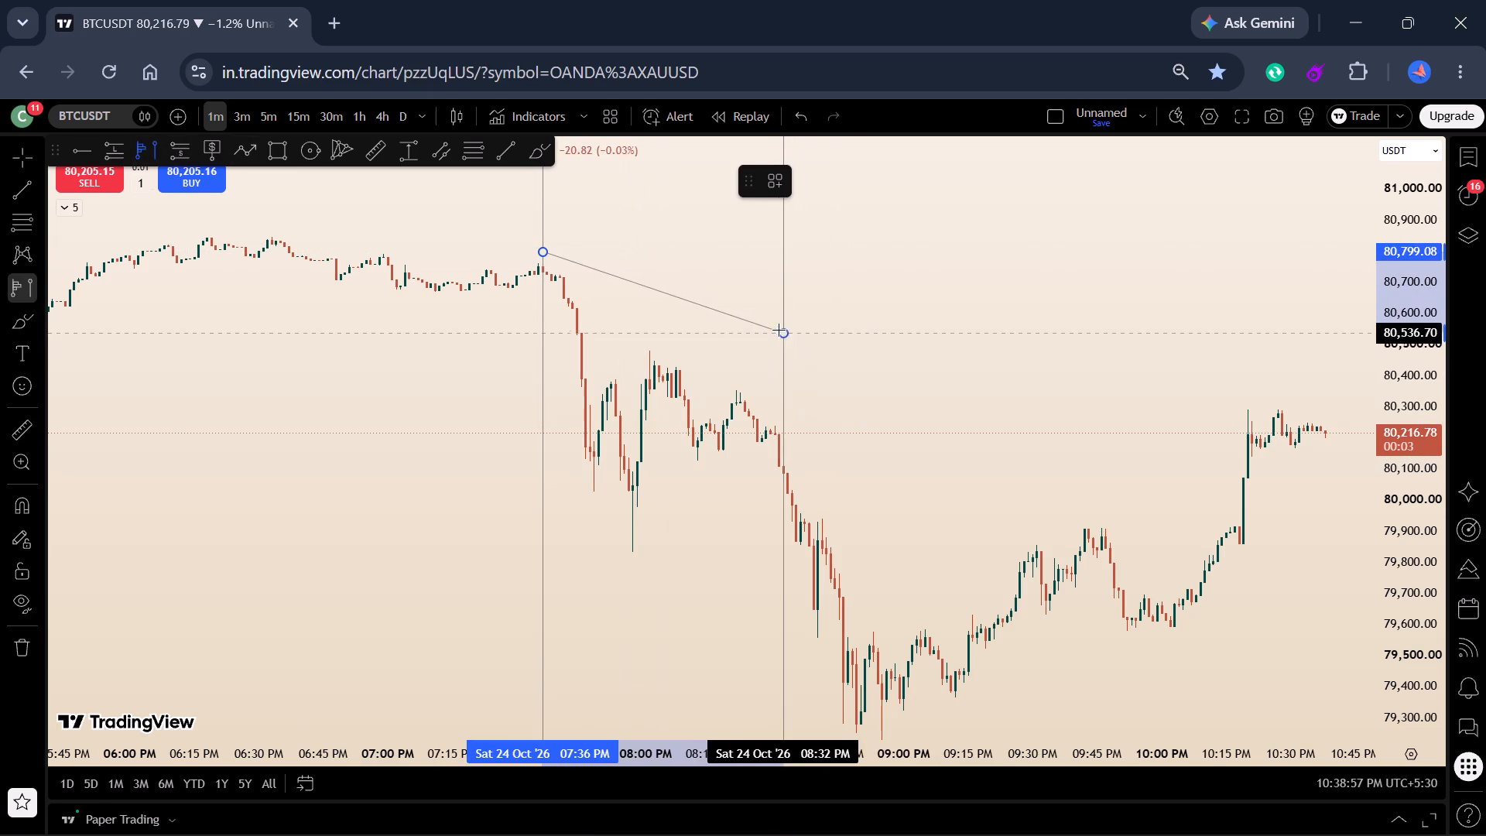
{"action": "left_click", "coordinate": [776, 325]}
Draw a rectangle over the profile's value area from about 7:50 PM to 10:54 PM, between about 80,423 and 80,009.
{"action": "left_click_drag", "start_coordinate": [939, 375], "coordinate": [902, 348]}
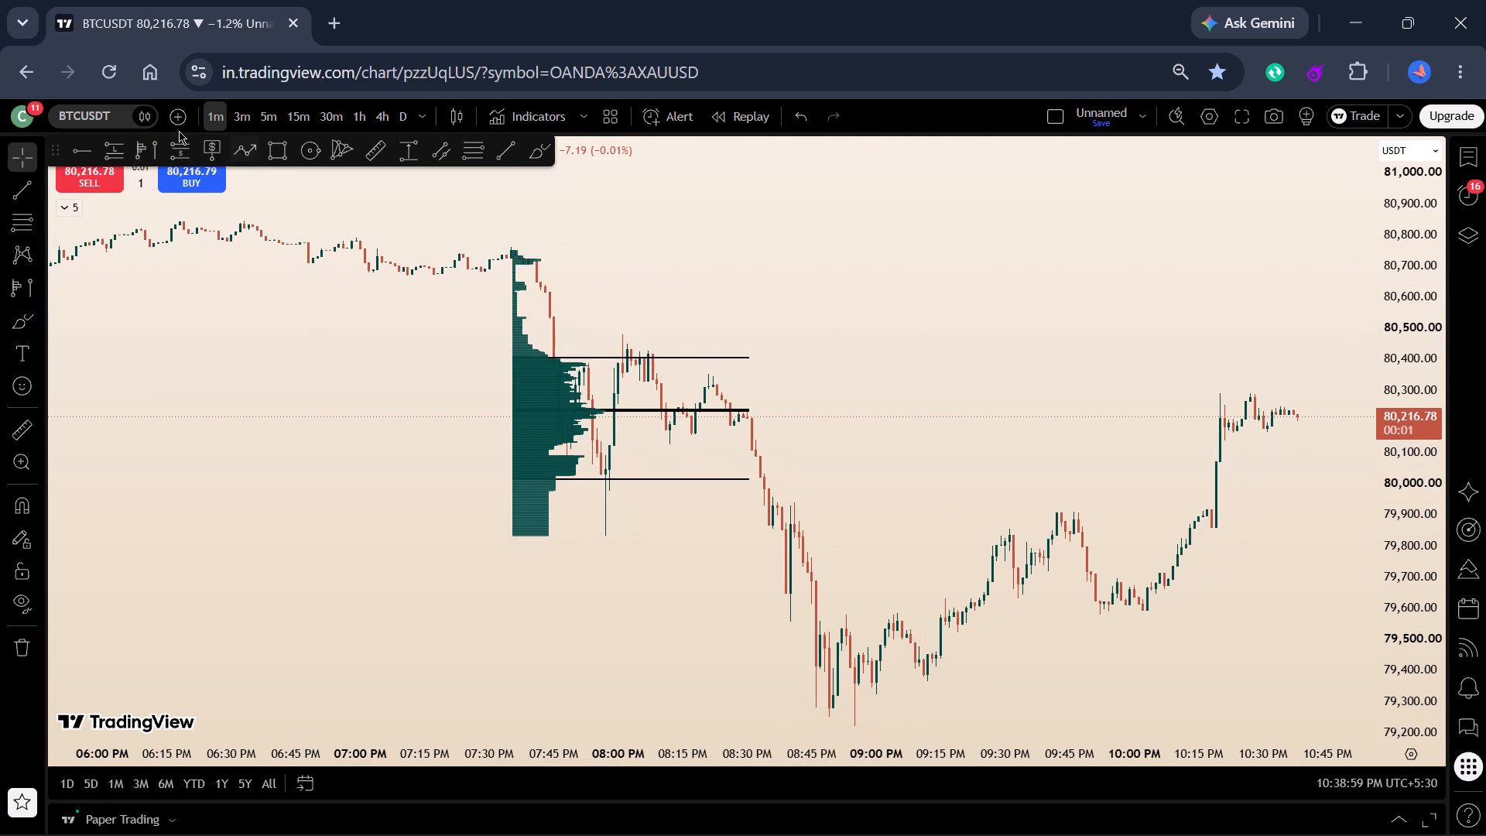
{"action": "left_click", "coordinate": [271, 143]}
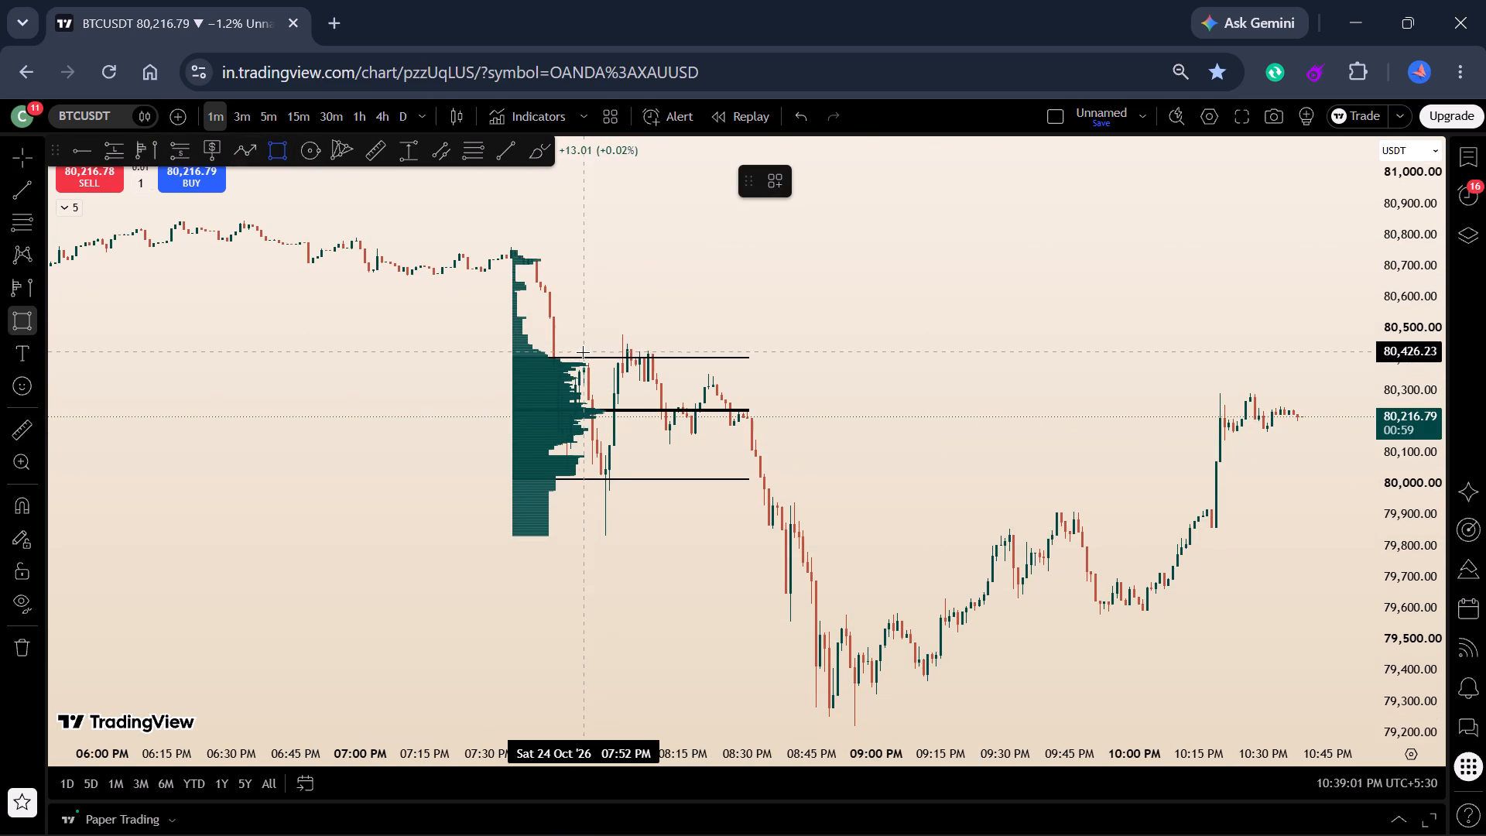
{"action": "left_click", "coordinate": [575, 352]}
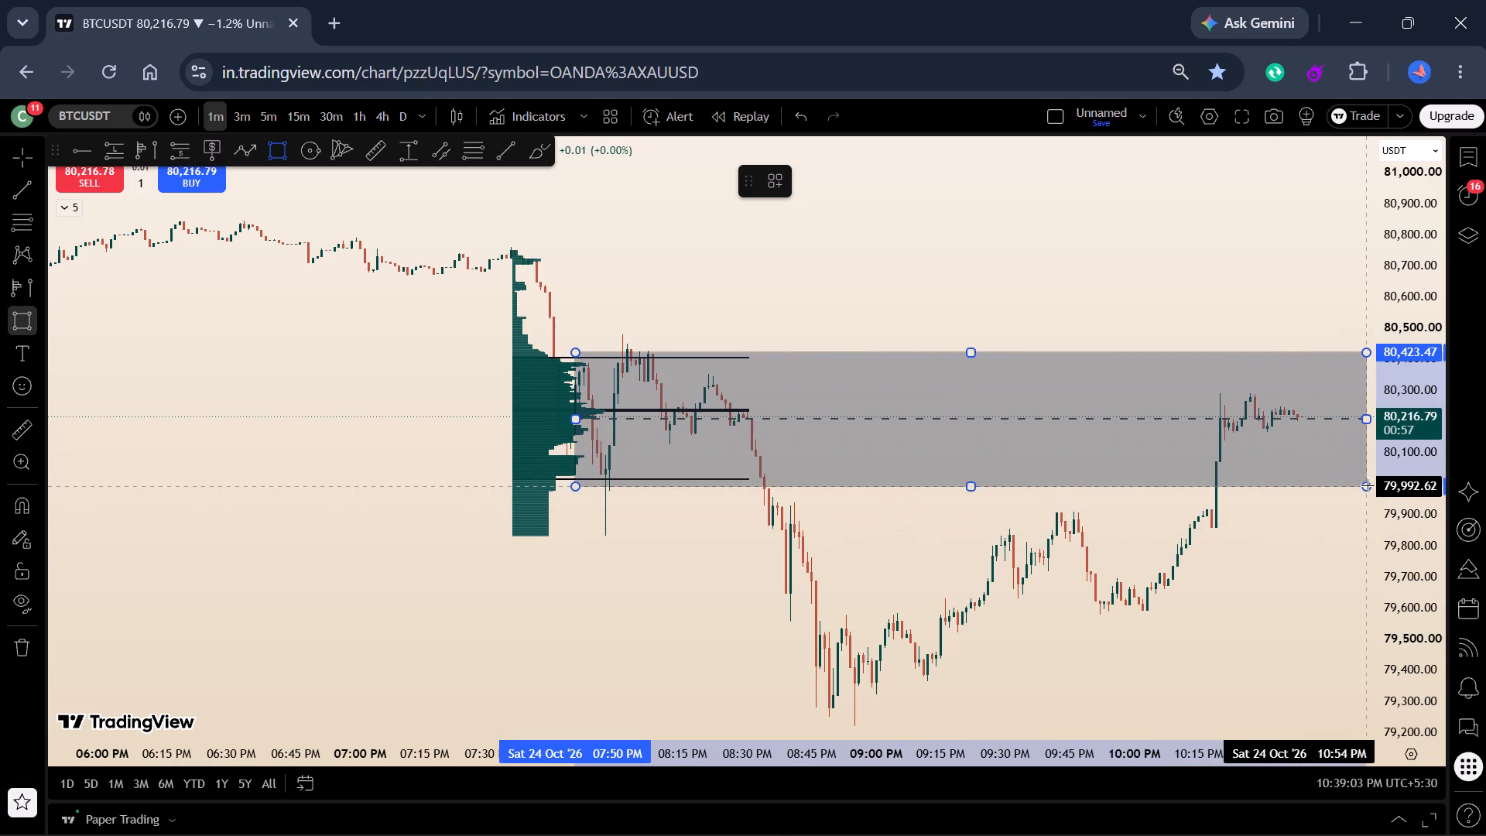
{"action": "left_click", "coordinate": [1367, 481]}
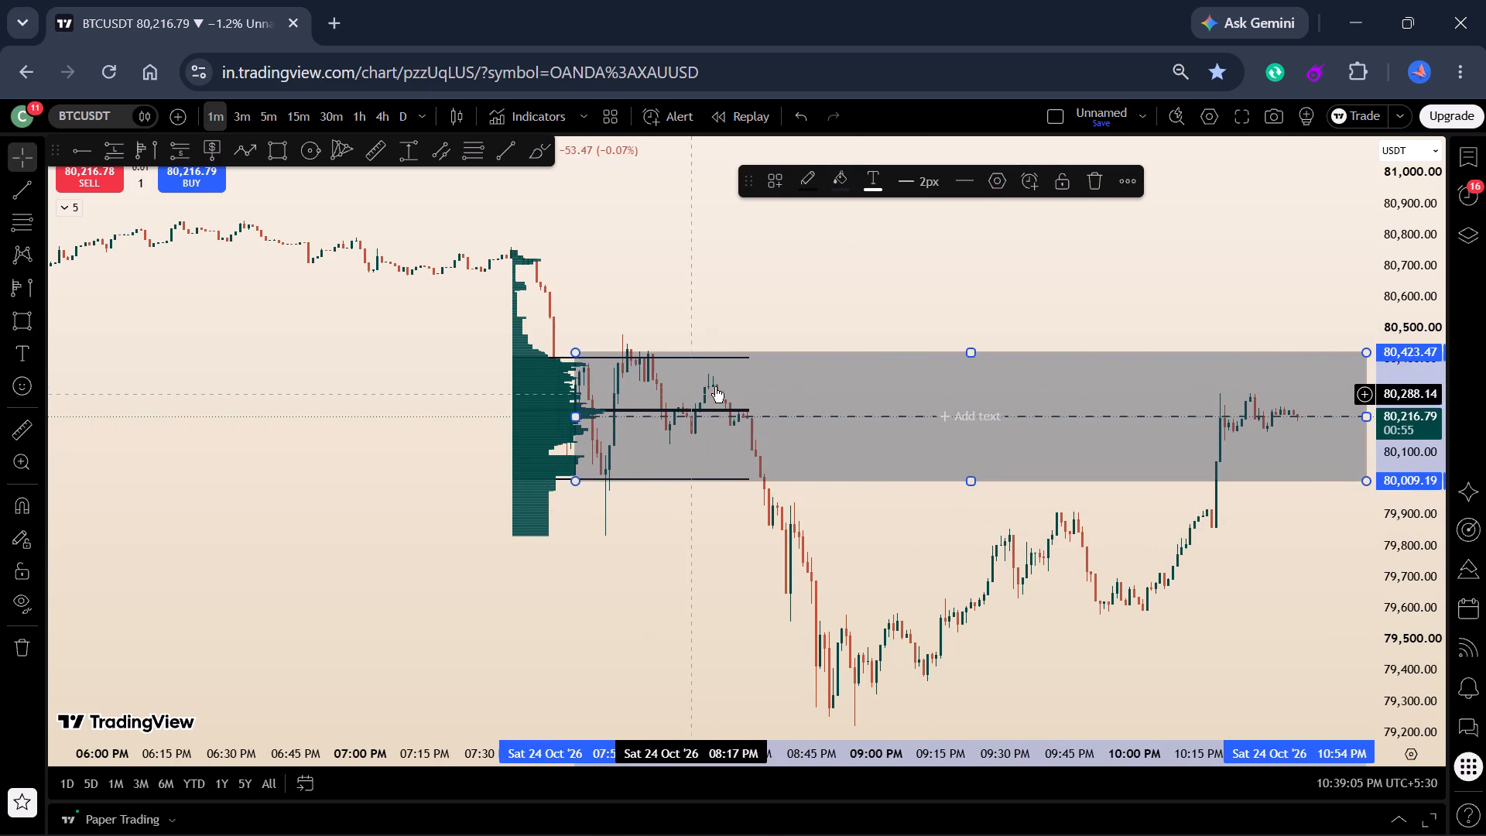
Extend the rectangle's start edge back to about 7:39 PM, near the volume profile's start.
{"action": "left_click_drag", "start_coordinate": [673, 556], "coordinate": [628, 406]}
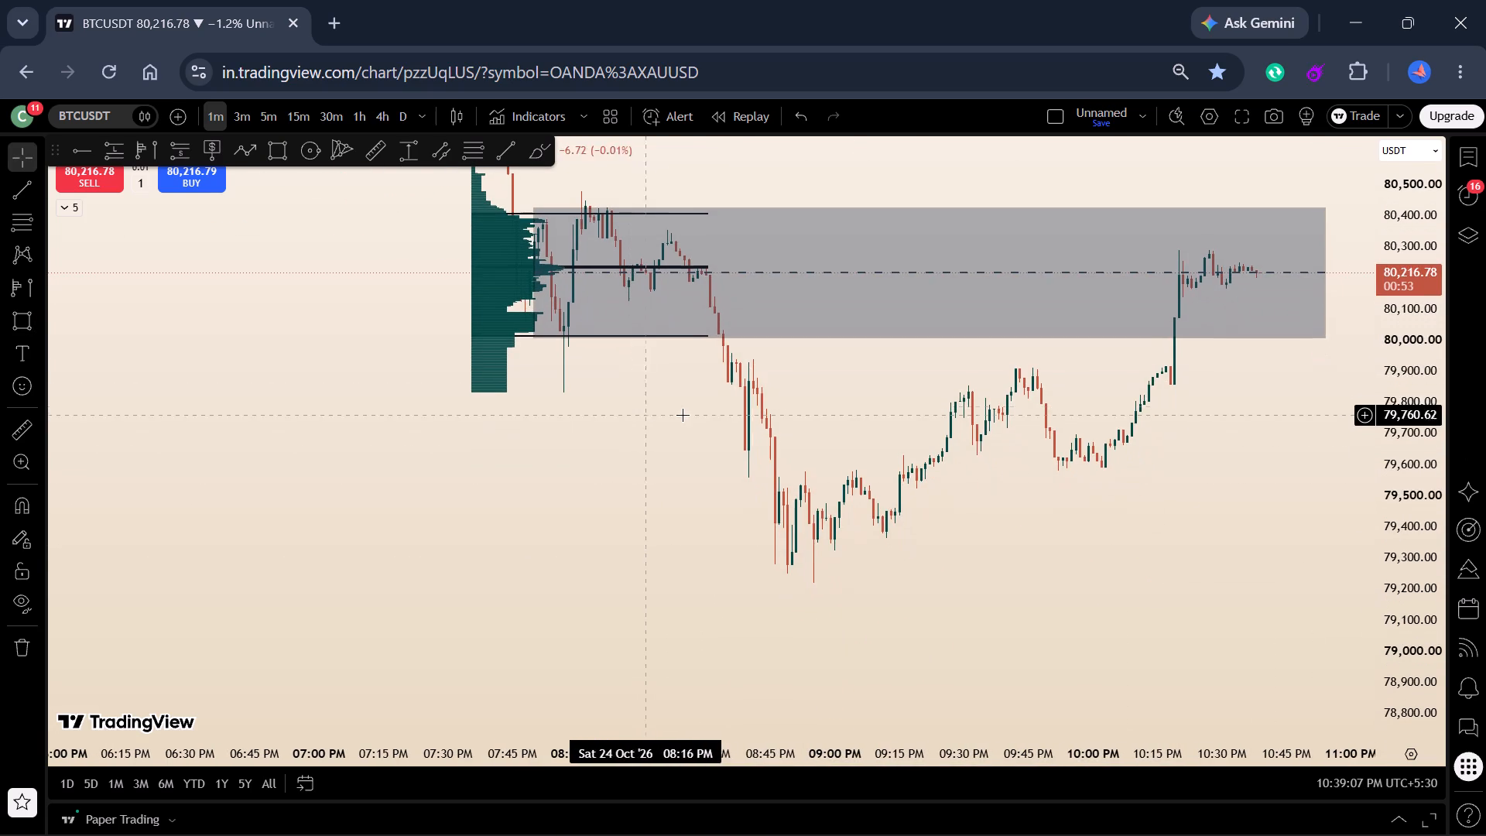
{"action": "left_click_drag", "start_coordinate": [671, 406], "coordinate": [649, 478]}
{"action": "left_click_drag", "start_coordinate": [517, 310], "coordinate": [474, 323]}
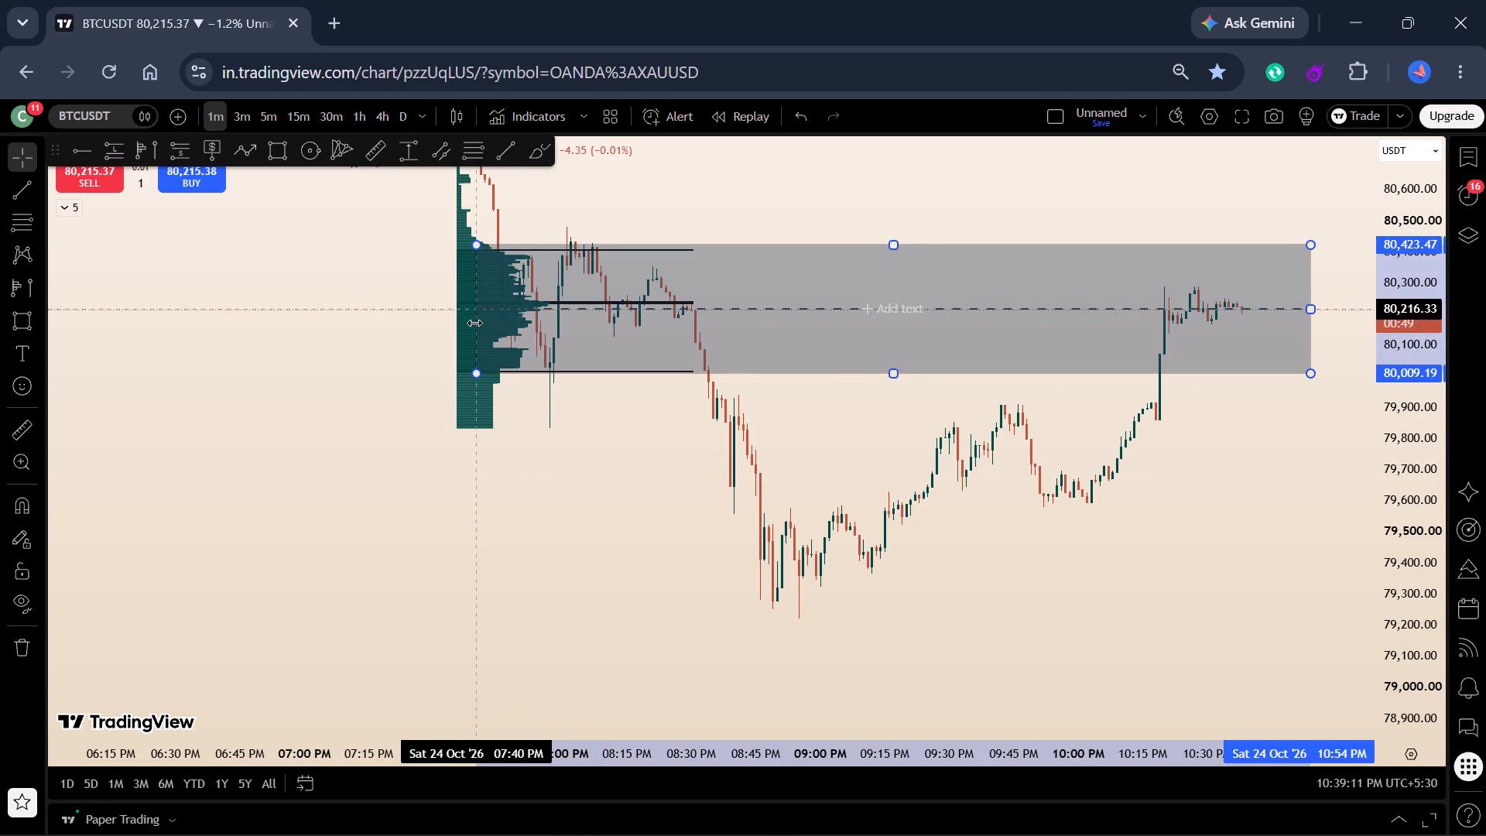
{"action": "left_click_drag", "start_coordinate": [474, 323], "coordinate": [473, 323]}
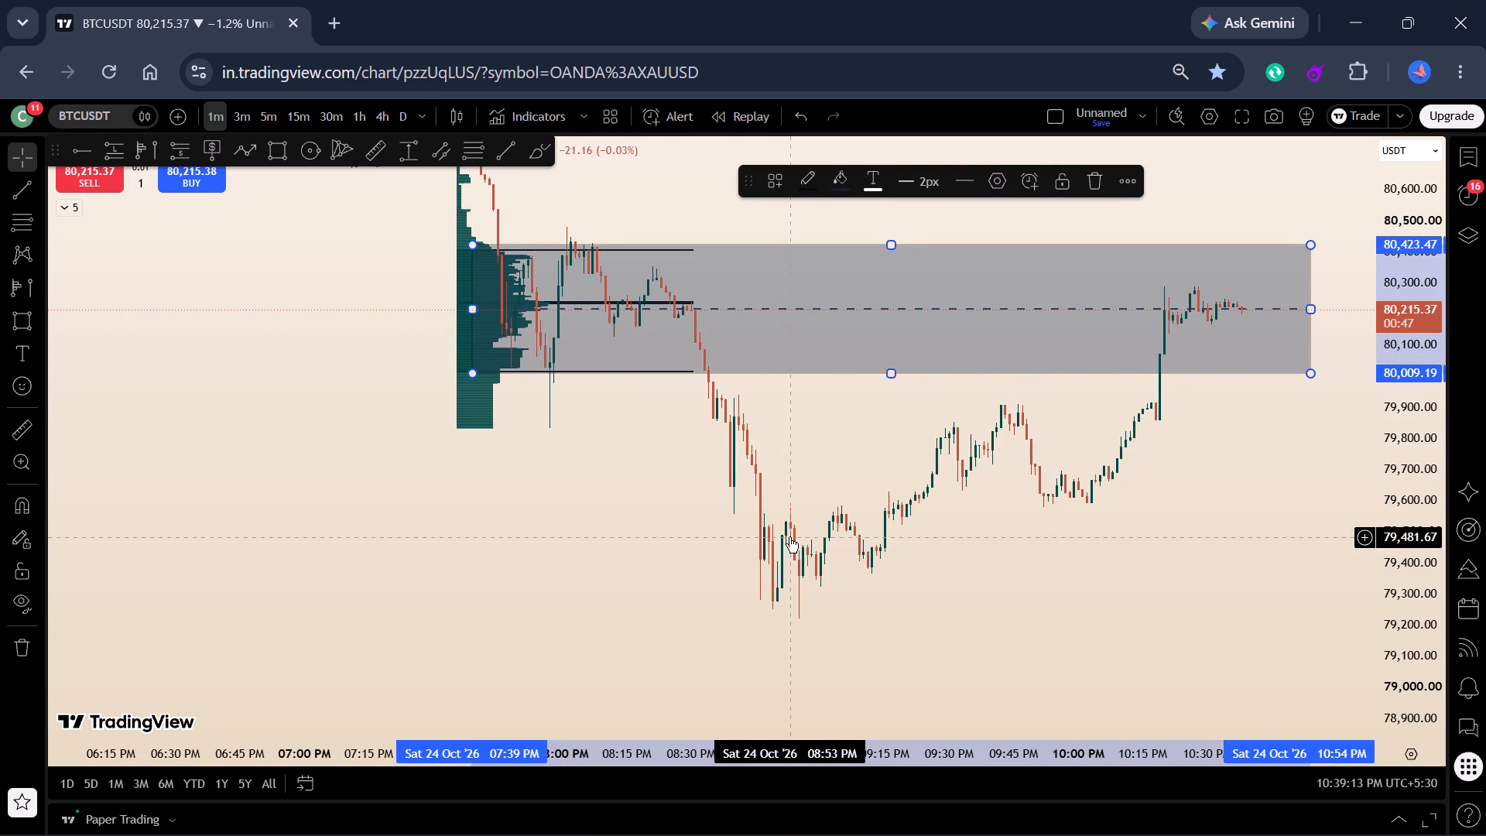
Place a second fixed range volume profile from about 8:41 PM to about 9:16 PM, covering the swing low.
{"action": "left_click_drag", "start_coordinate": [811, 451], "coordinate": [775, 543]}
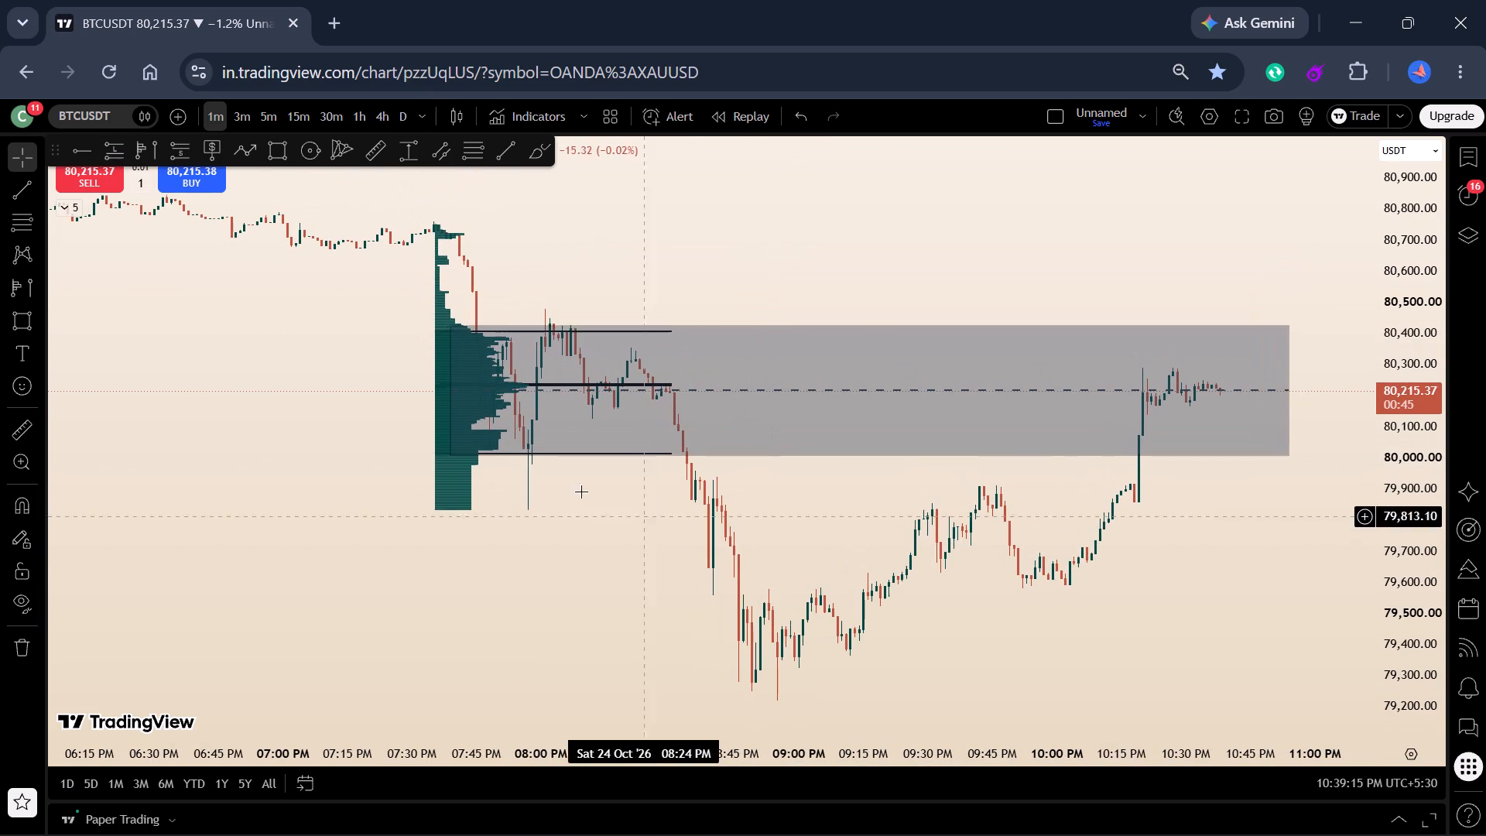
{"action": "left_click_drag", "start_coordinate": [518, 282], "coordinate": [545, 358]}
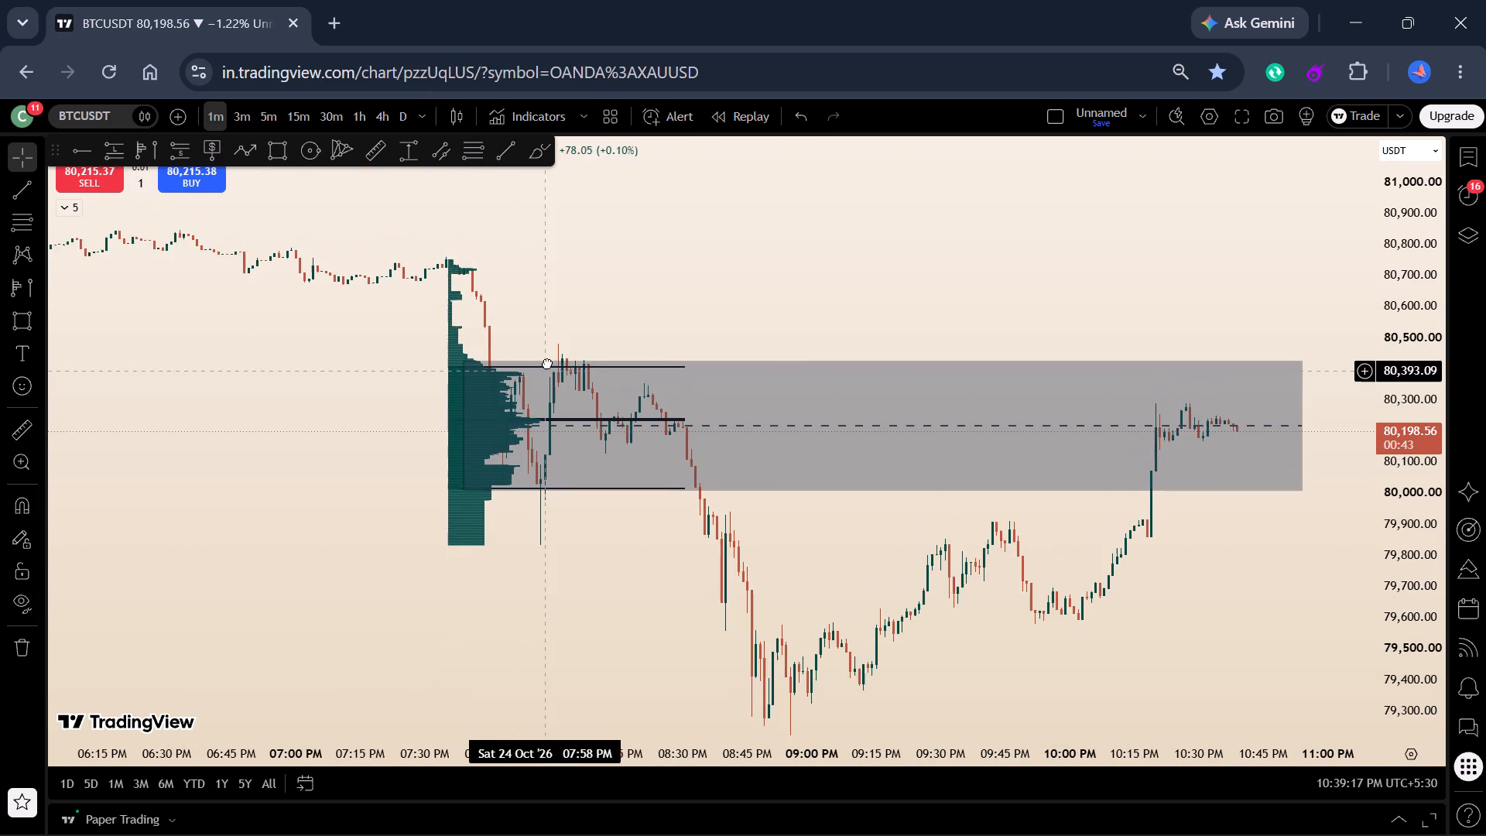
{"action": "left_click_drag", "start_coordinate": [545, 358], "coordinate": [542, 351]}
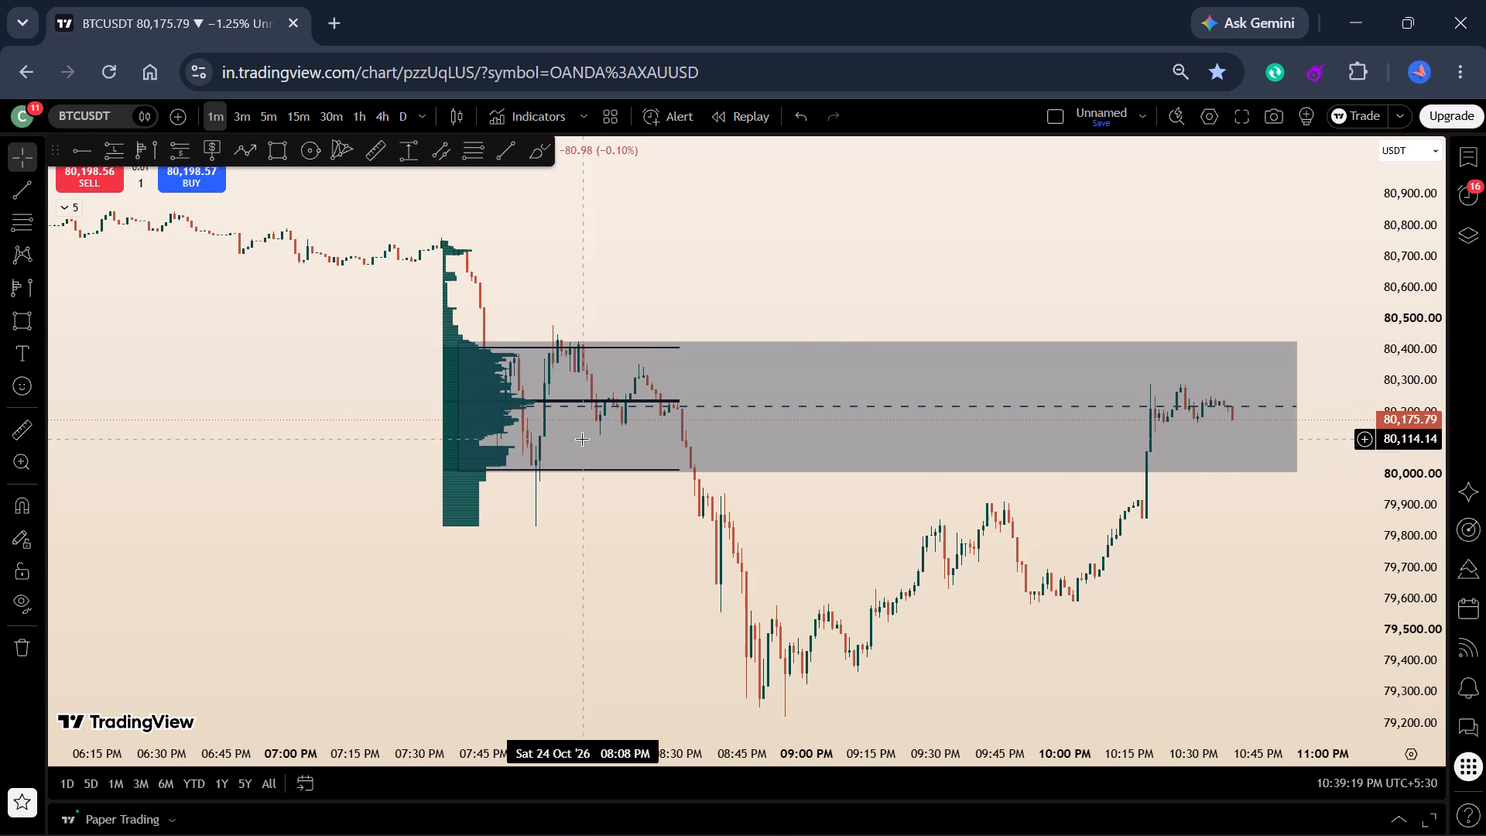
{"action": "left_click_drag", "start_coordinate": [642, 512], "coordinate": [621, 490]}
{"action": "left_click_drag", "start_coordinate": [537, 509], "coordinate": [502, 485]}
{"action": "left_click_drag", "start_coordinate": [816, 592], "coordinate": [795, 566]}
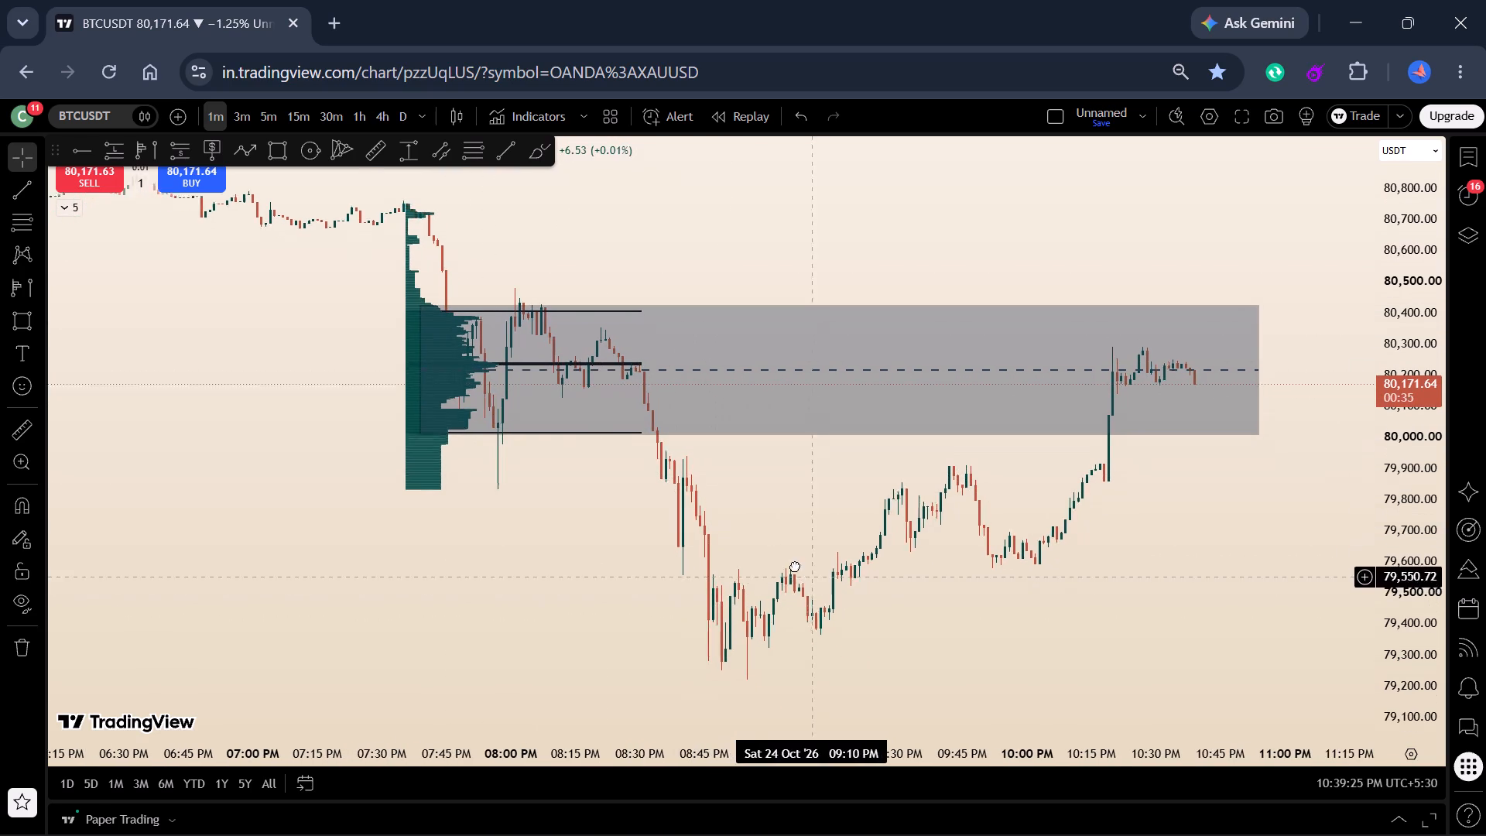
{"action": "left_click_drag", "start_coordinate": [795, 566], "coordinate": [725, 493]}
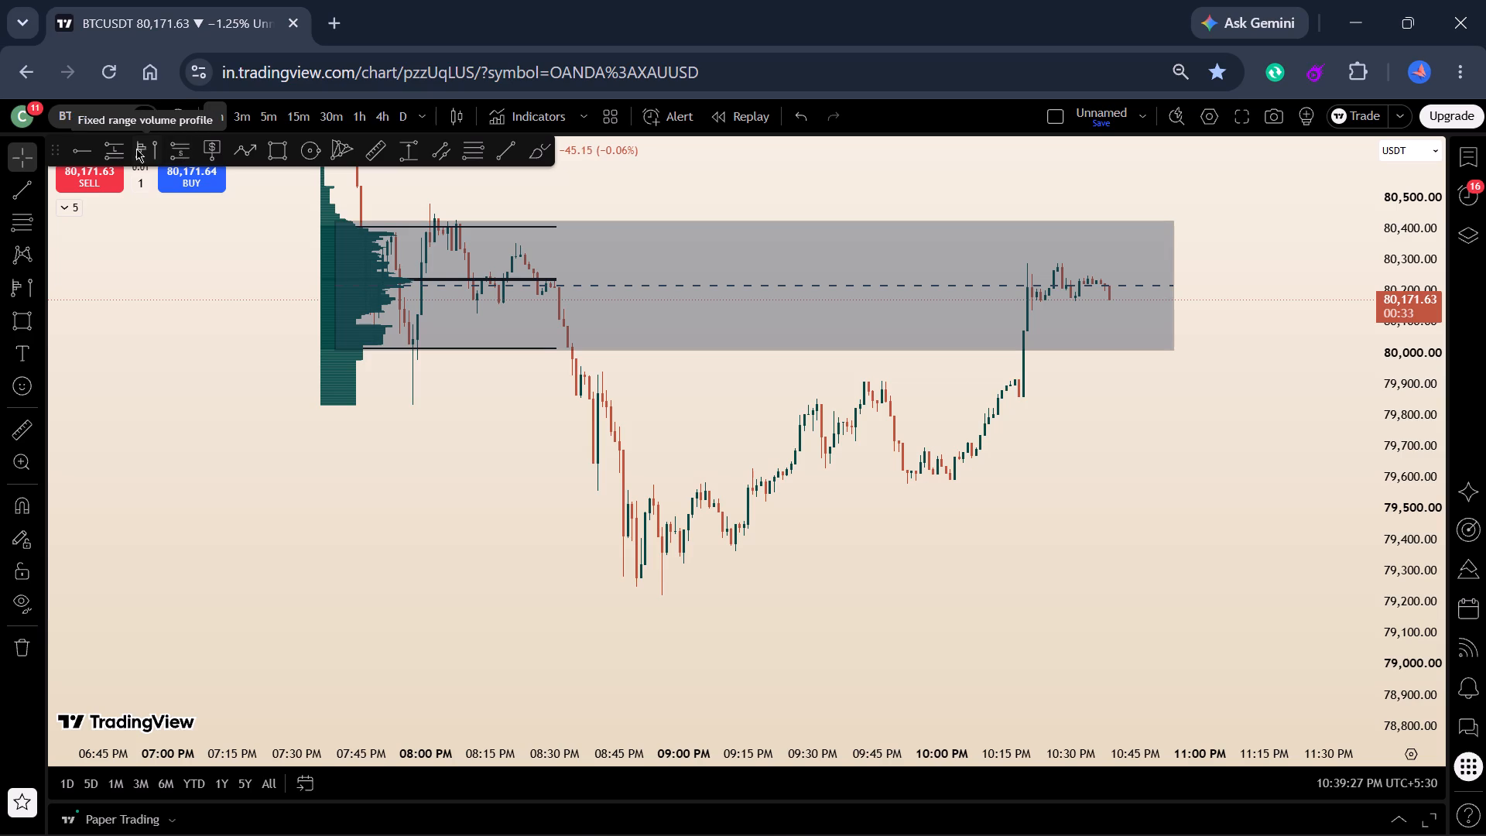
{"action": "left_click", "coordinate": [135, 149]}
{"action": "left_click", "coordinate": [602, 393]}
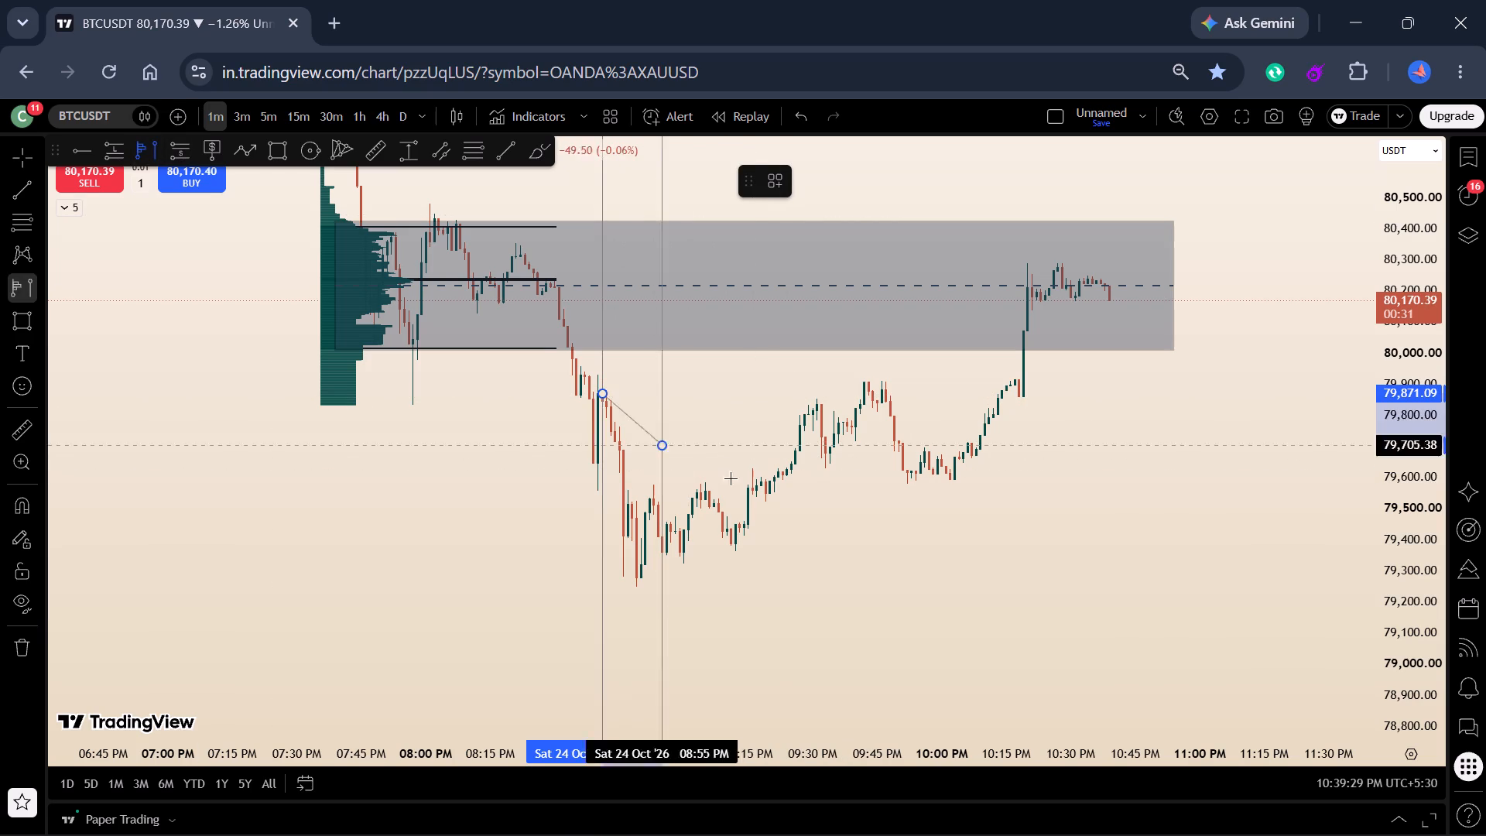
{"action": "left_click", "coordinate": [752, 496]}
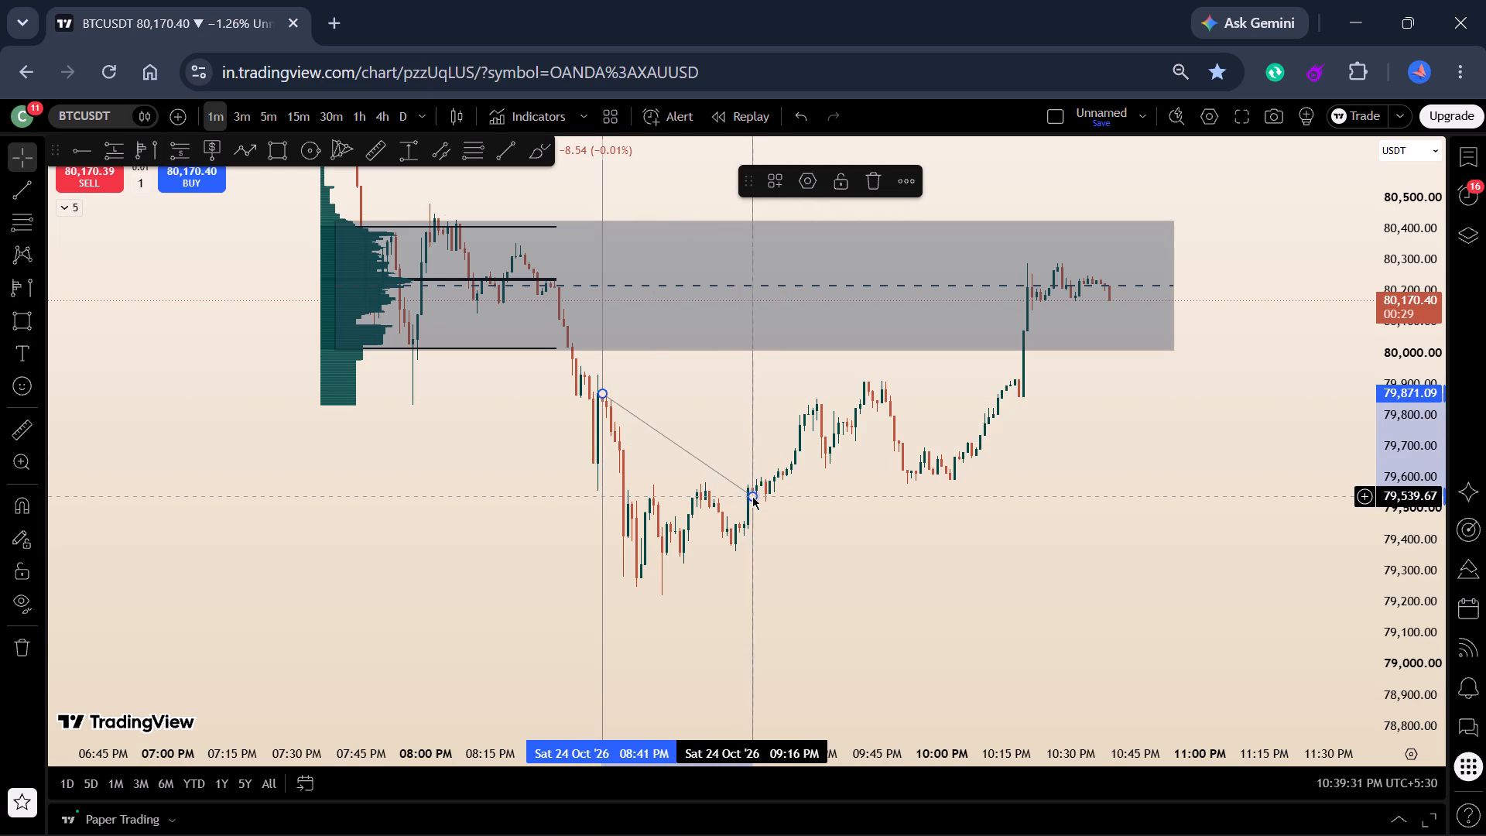
Extend the first volume profile's end edge to about 10:46 PM, past the latest candle.
{"action": "left_click_drag", "start_coordinate": [871, 486], "coordinate": [858, 462]}
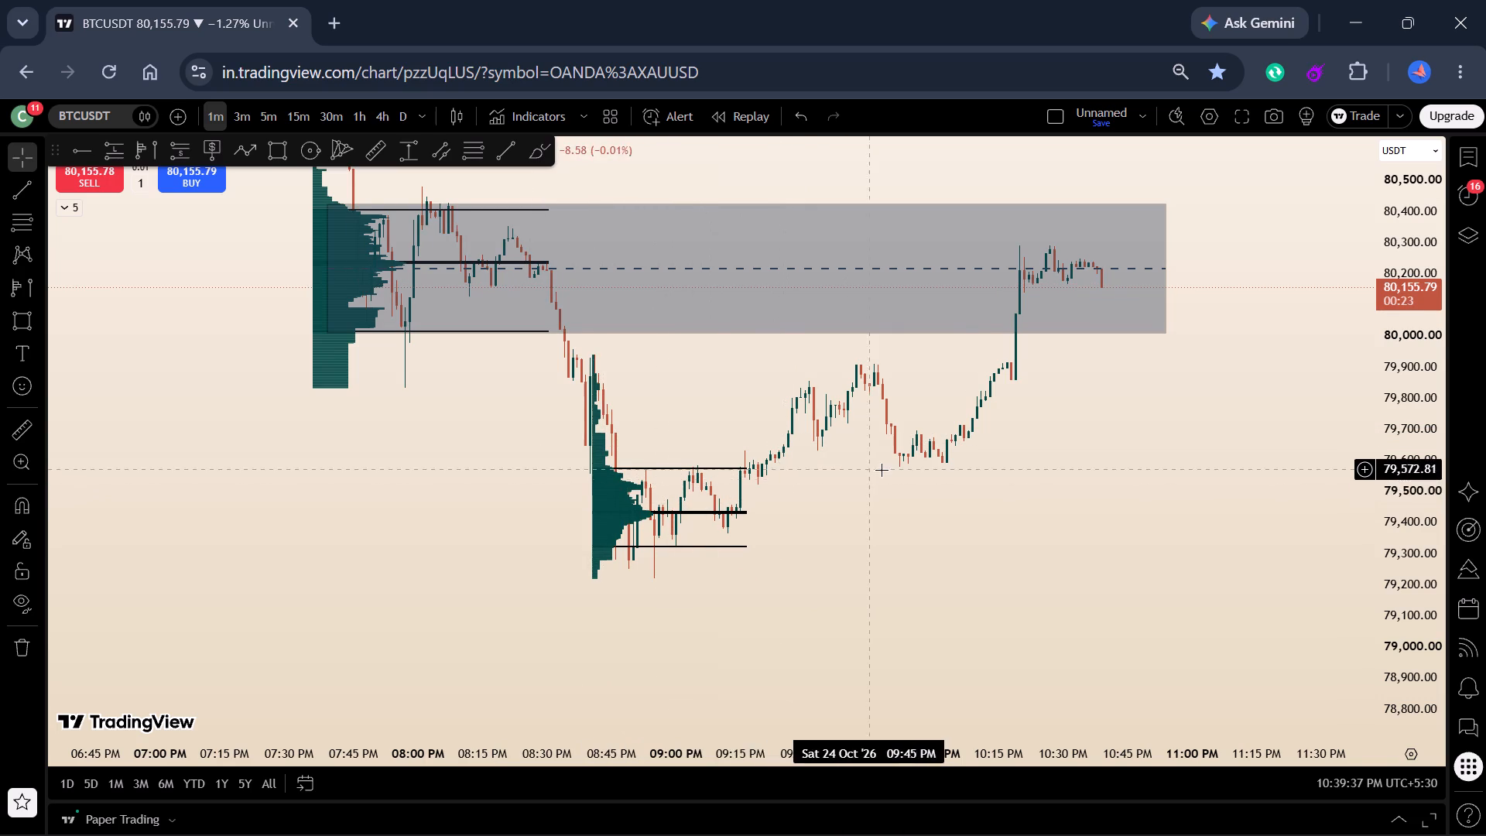
{"action": "left_click_drag", "start_coordinate": [881, 476], "coordinate": [814, 493]}
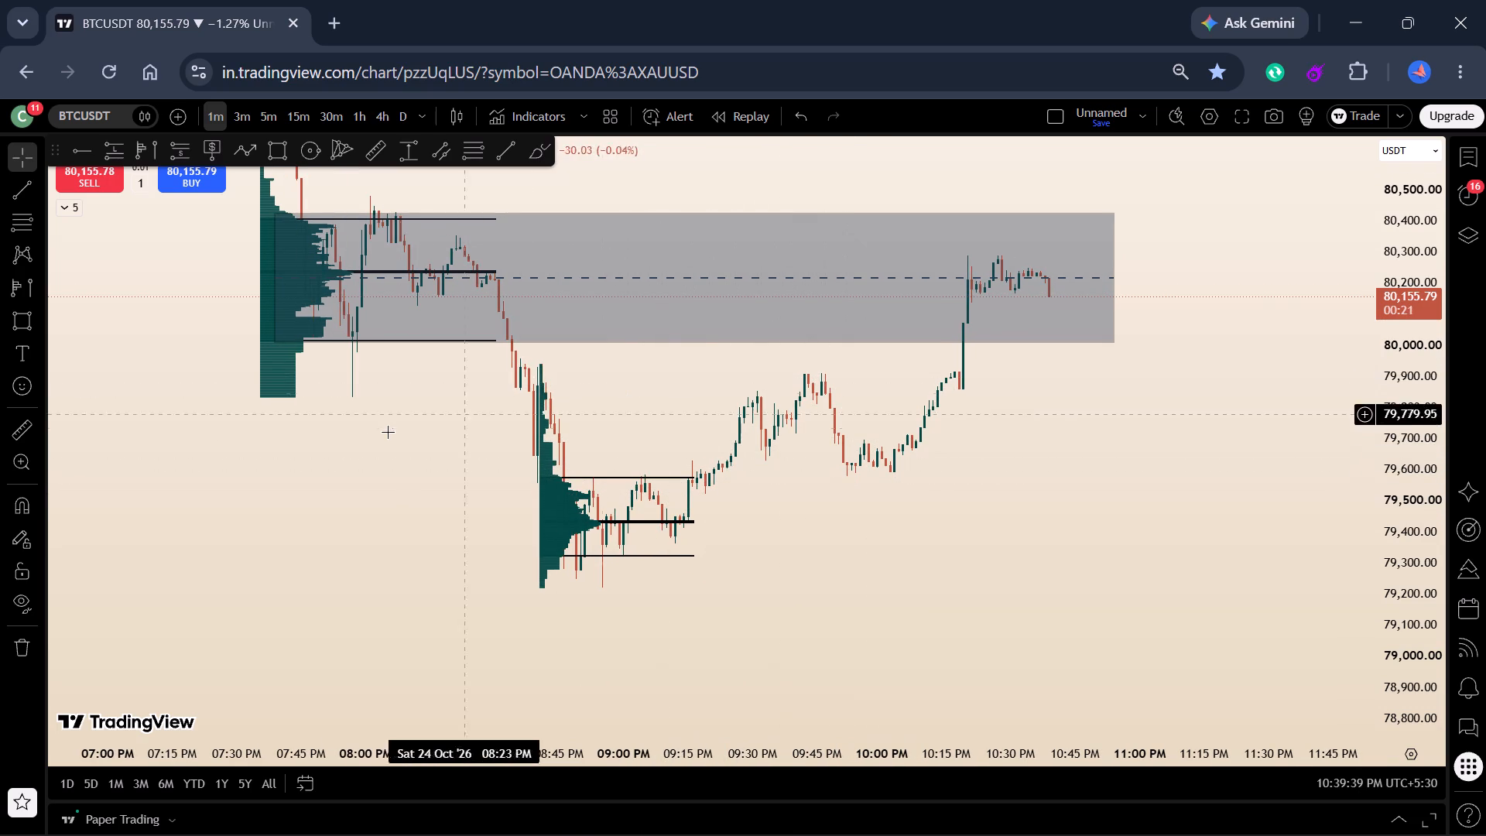
{"action": "left_click", "coordinate": [288, 384]}
{"action": "left_click_drag", "start_coordinate": [491, 396], "coordinate": [1080, 484]}
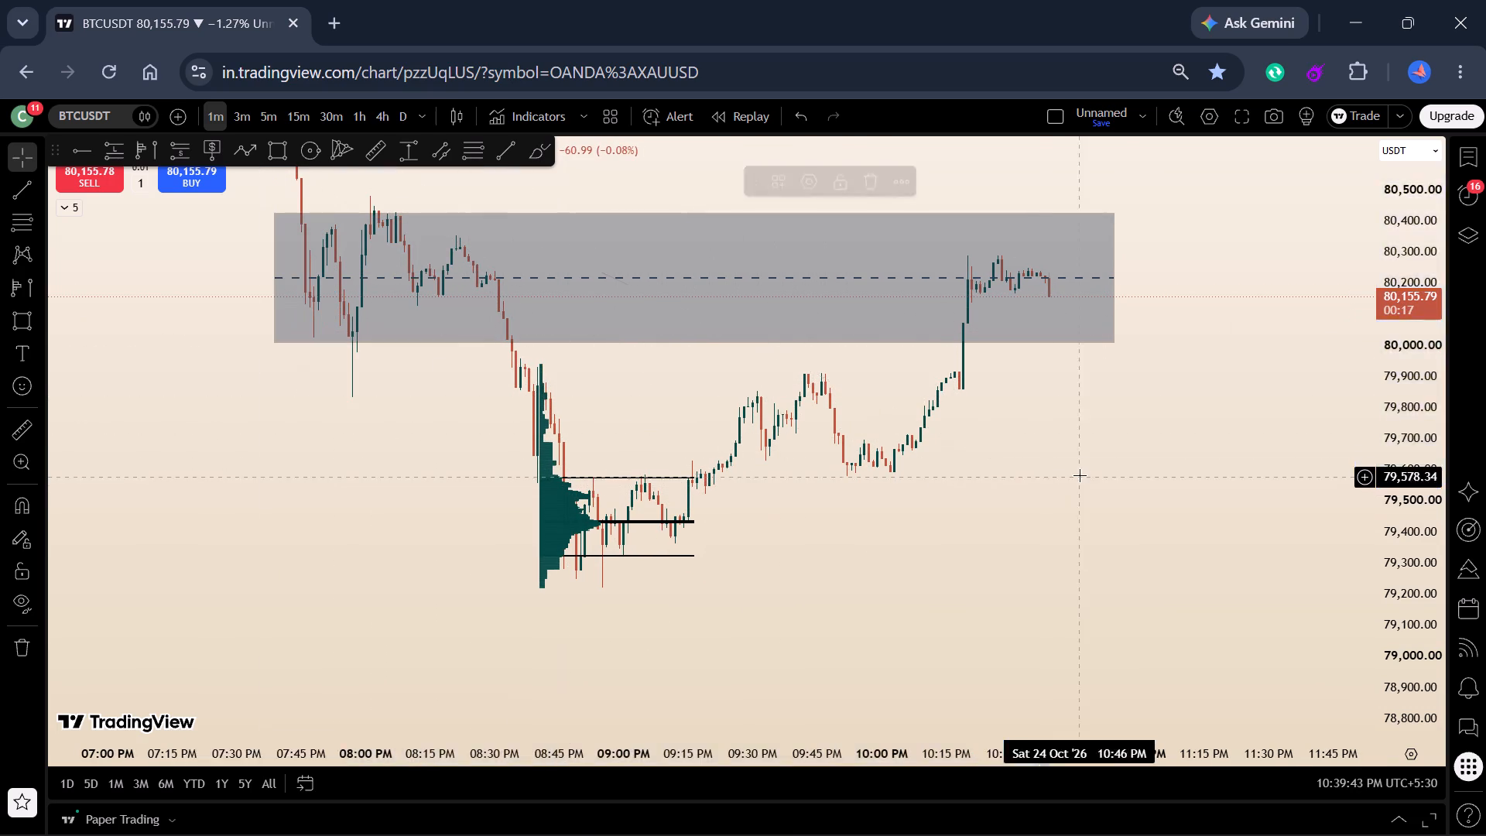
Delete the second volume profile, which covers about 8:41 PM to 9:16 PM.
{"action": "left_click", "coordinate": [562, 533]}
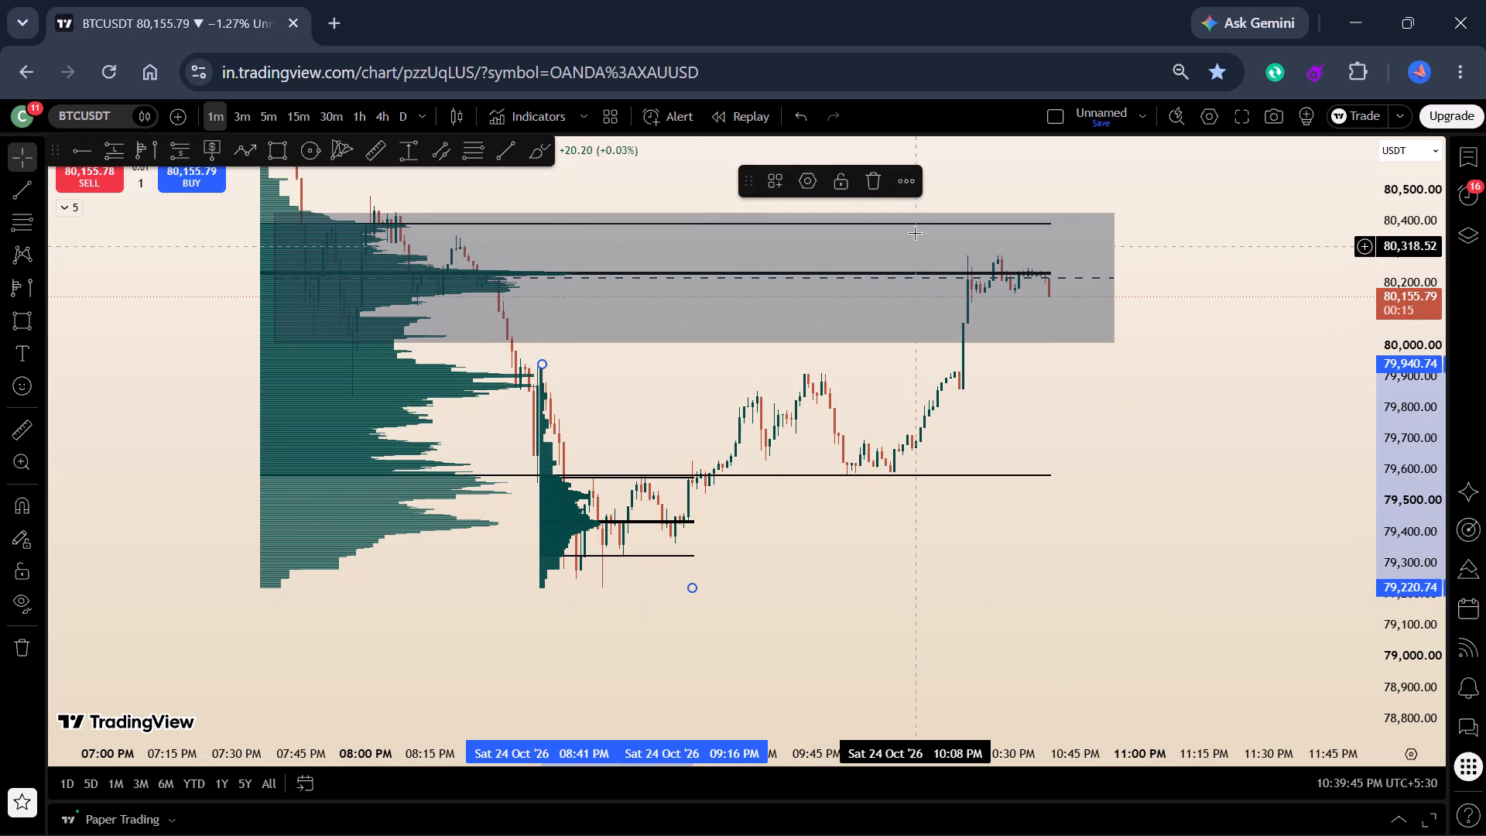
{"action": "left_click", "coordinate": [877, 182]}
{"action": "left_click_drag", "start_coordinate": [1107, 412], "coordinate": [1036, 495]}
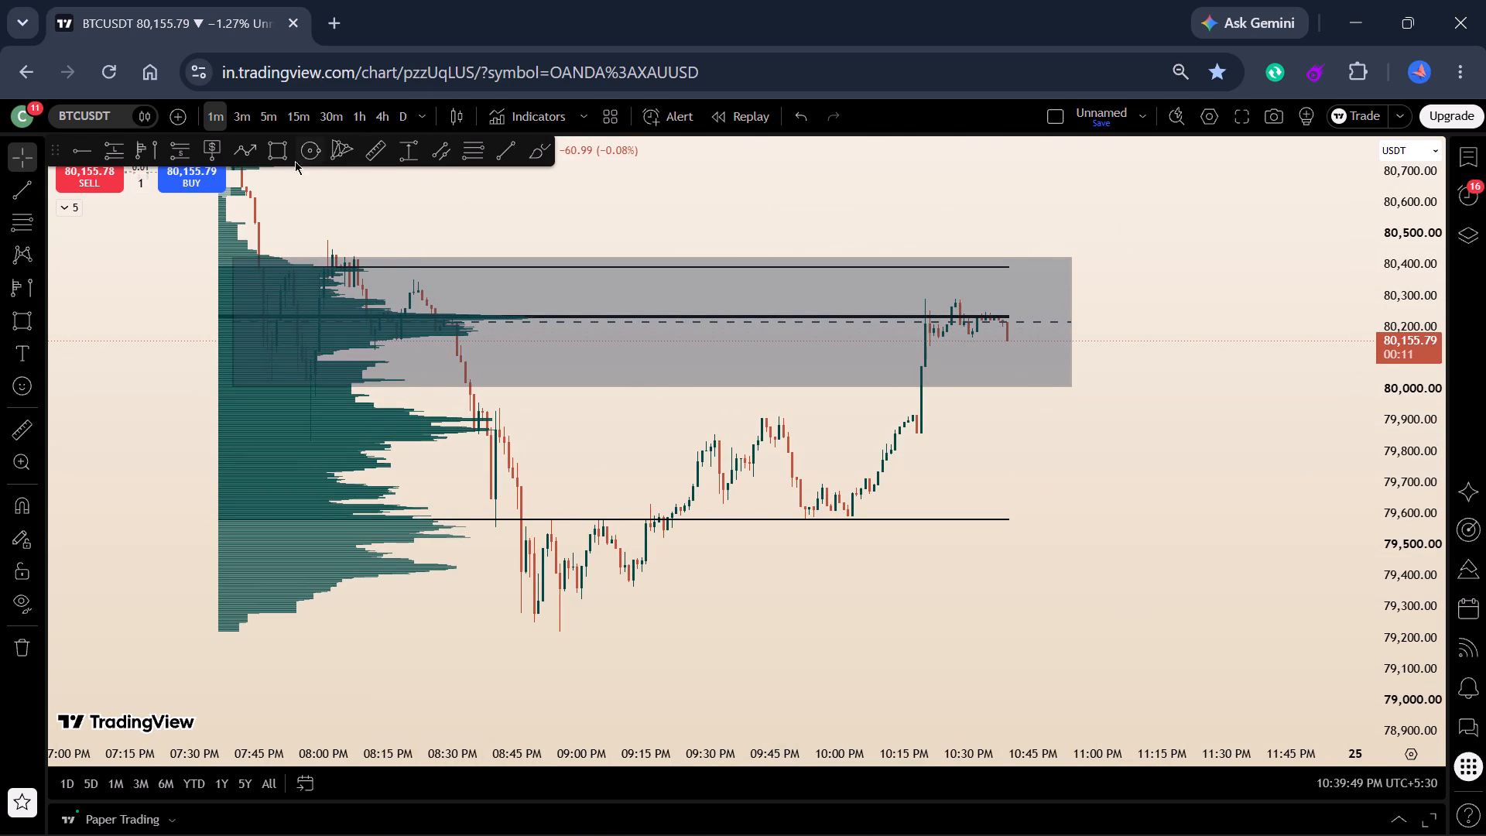
Place a short position at about 8:28 PM with its entry near 80,235, at the start of the sell-off.
{"action": "left_click", "coordinate": [173, 149]}
{"action": "left_click", "coordinate": [444, 316]}
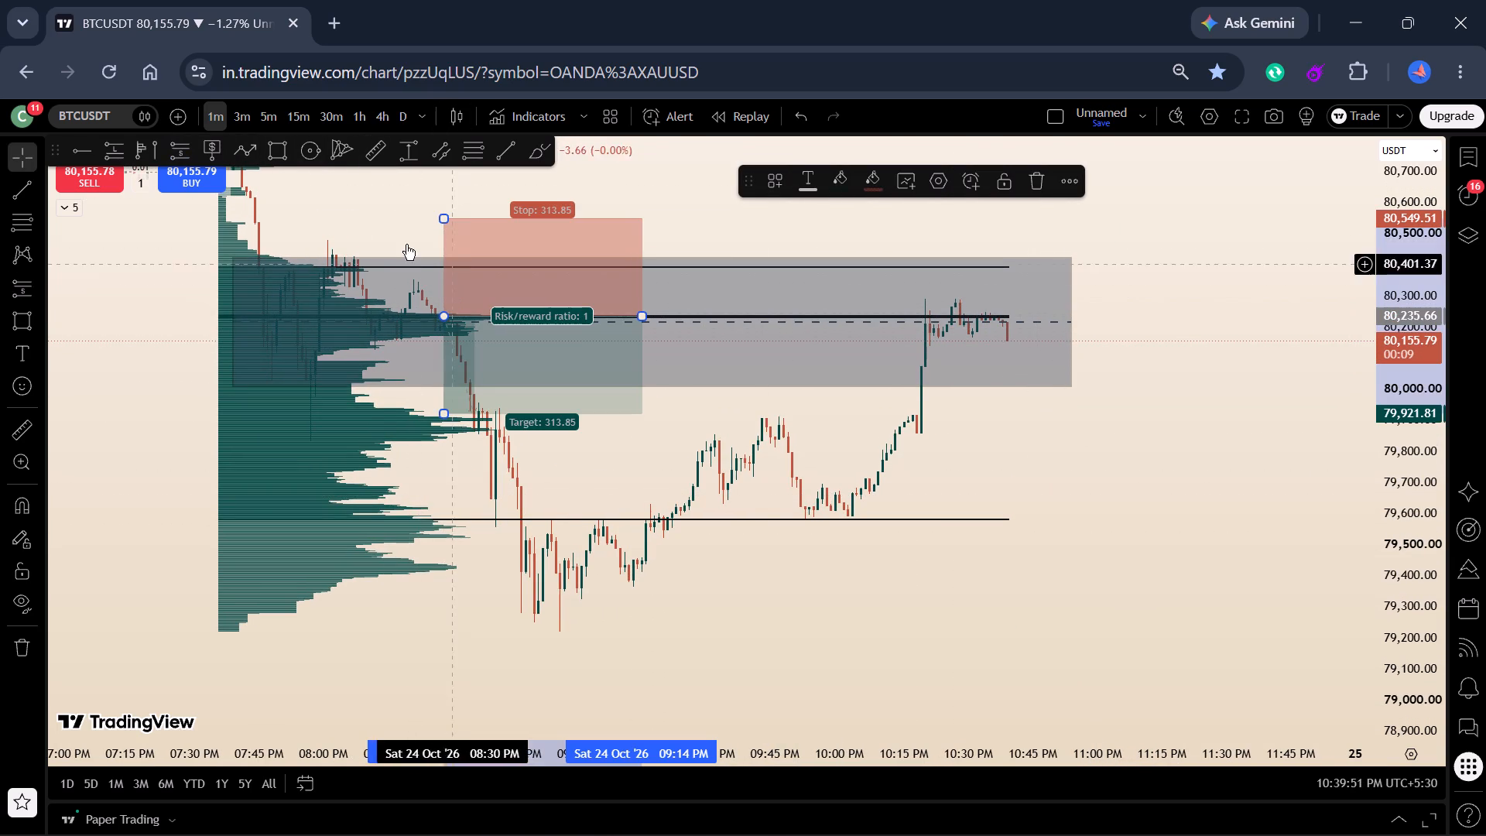
Place a long position from about 10:02 PM to 10:22 PM, with entry near 79,620 and target near 80,255.
{"action": "left_click", "coordinate": [122, 144]}
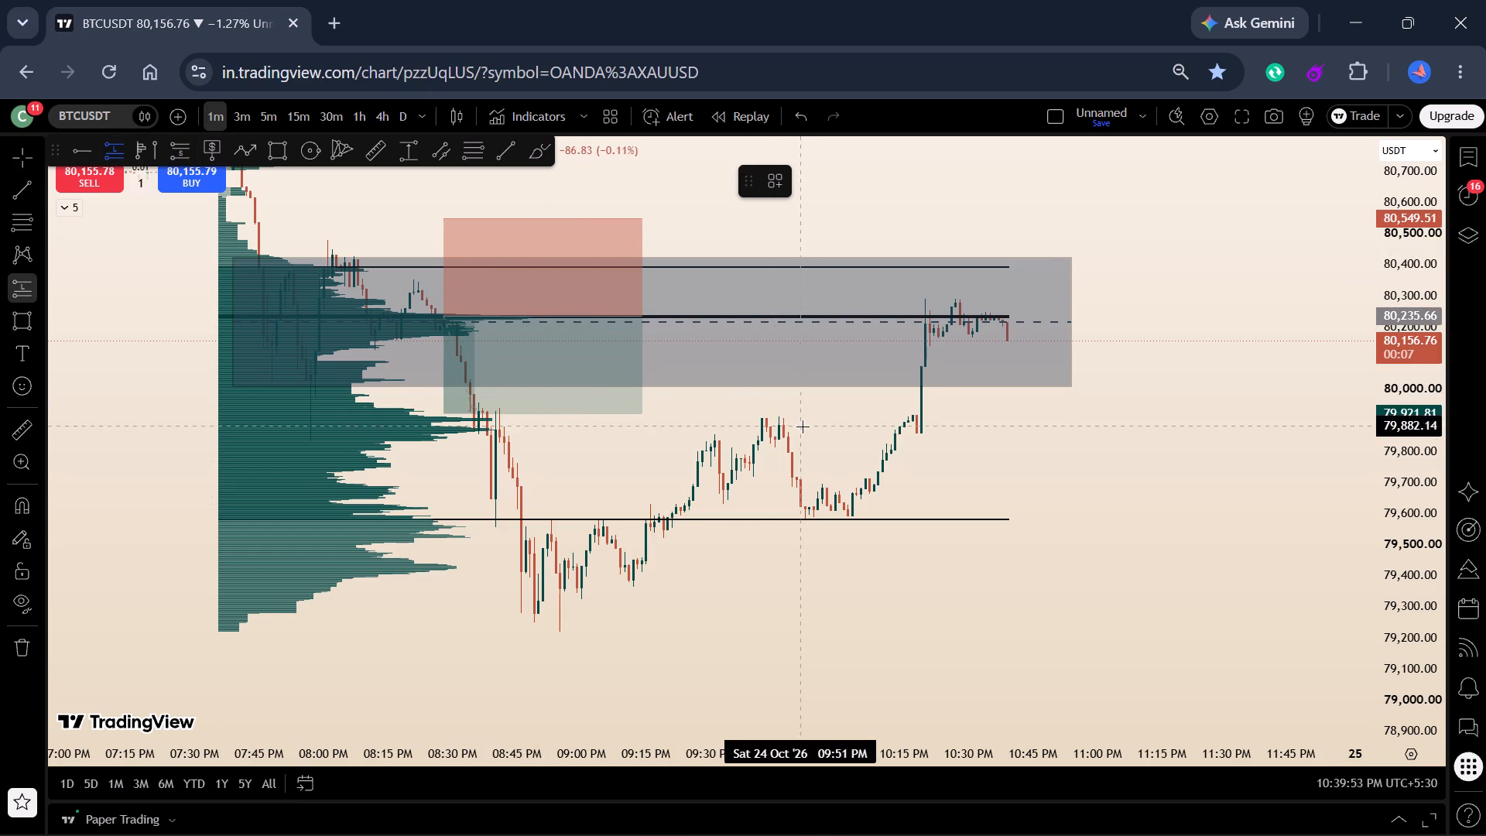
{"action": "left_click", "coordinate": [848, 507]}
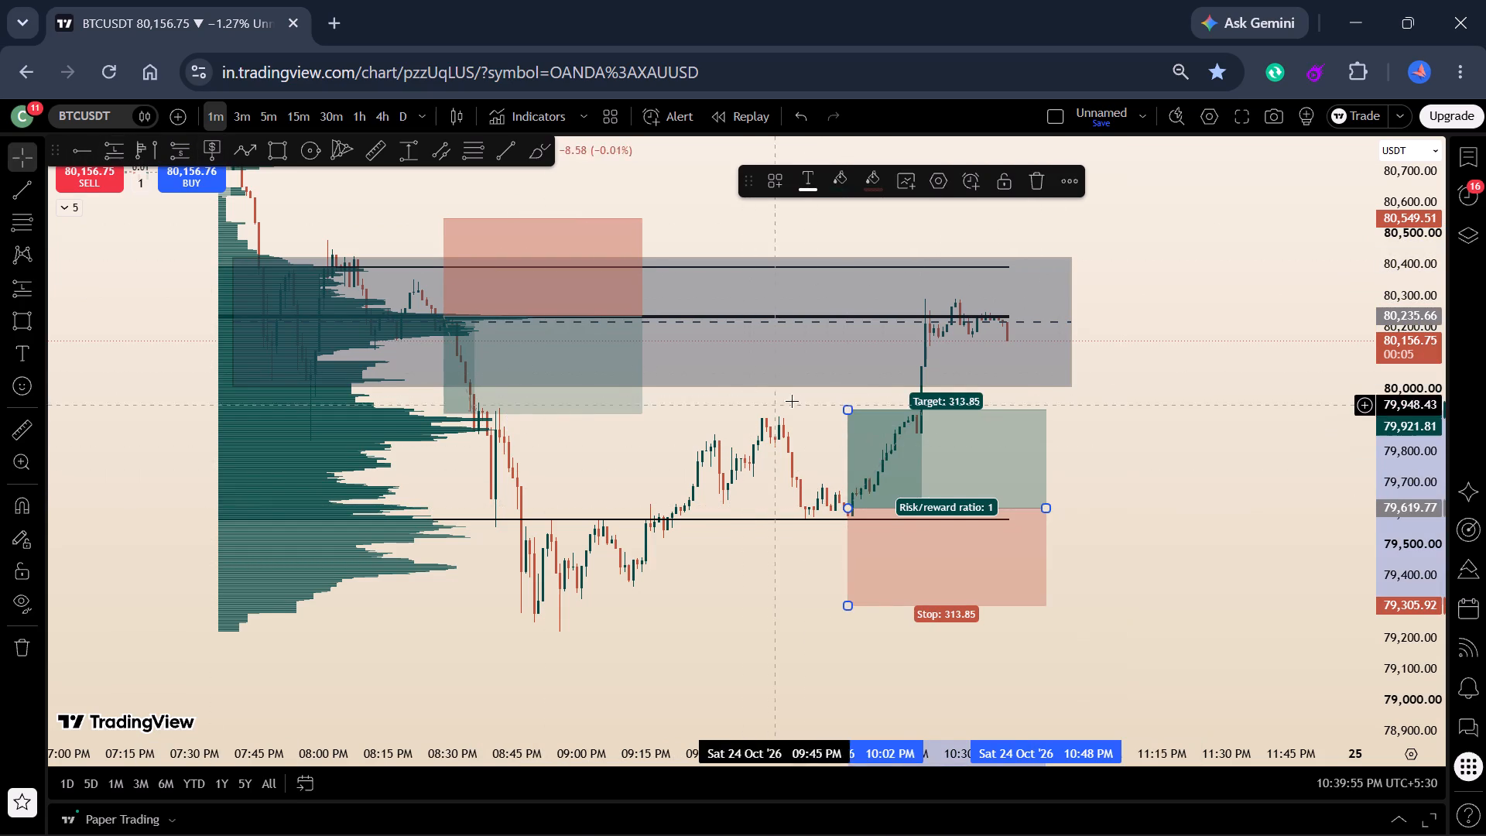
{"action": "left_click_drag", "start_coordinate": [851, 410], "coordinate": [855, 310]}
{"action": "left_click_drag", "start_coordinate": [1049, 505], "coordinate": [959, 512]}
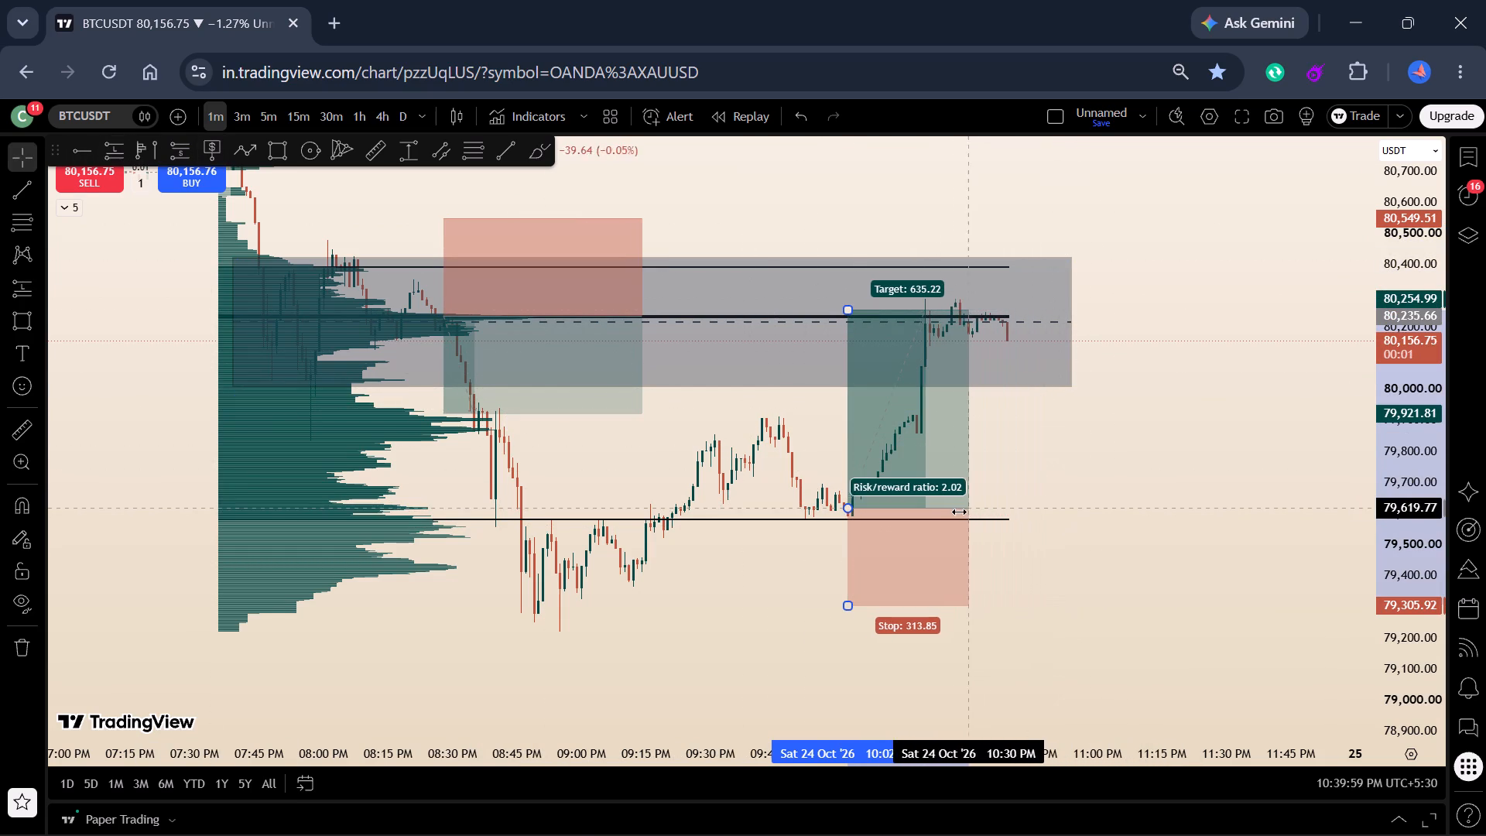
{"action": "left_click_drag", "start_coordinate": [959, 512], "coordinate": [936, 514]}
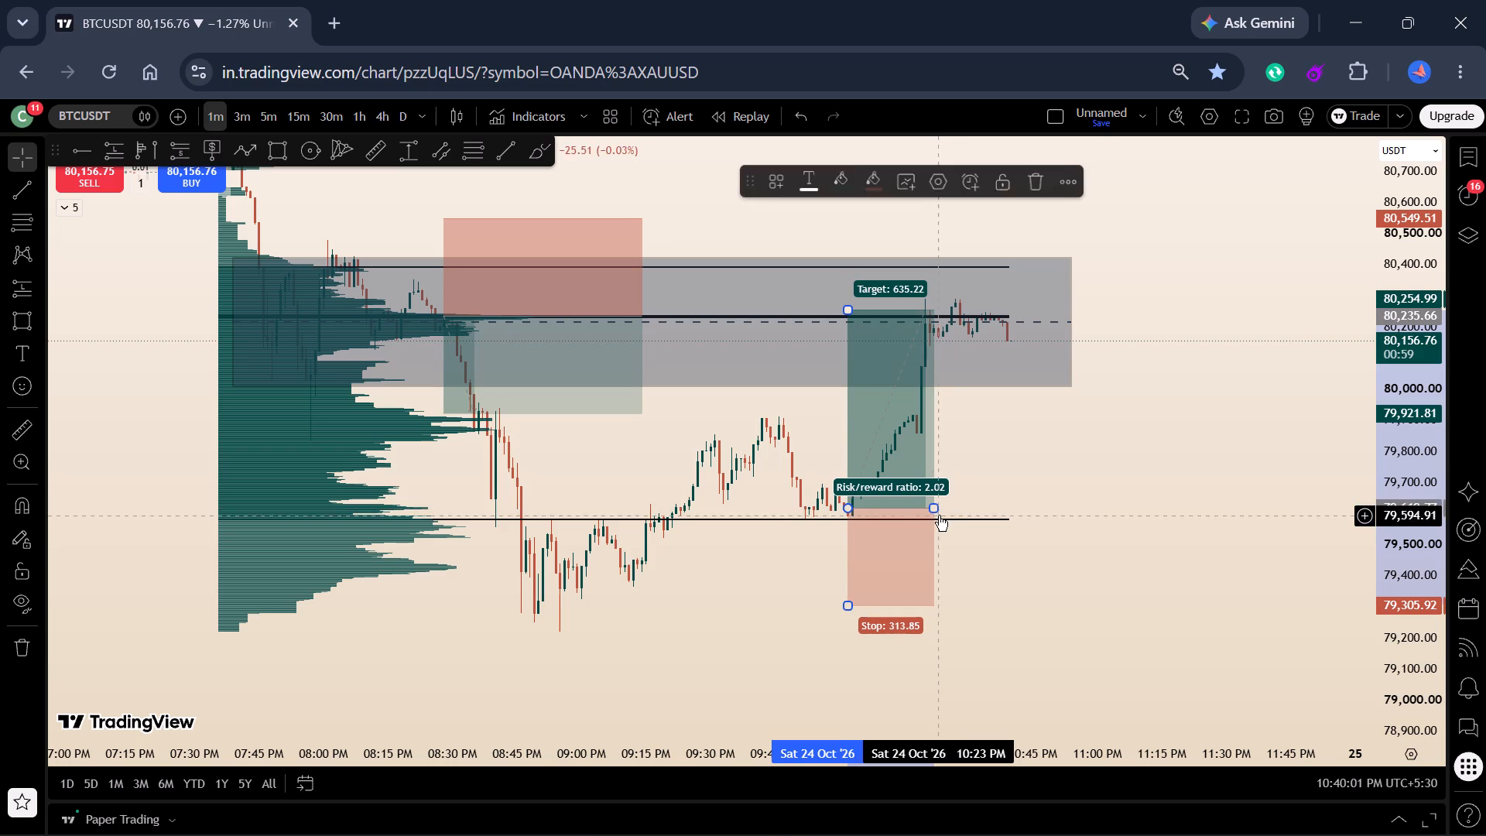
Shift the long position down to an entry near 79,606 and tighten its stop to about 79,504.
{"action": "left_click", "coordinate": [847, 598]}
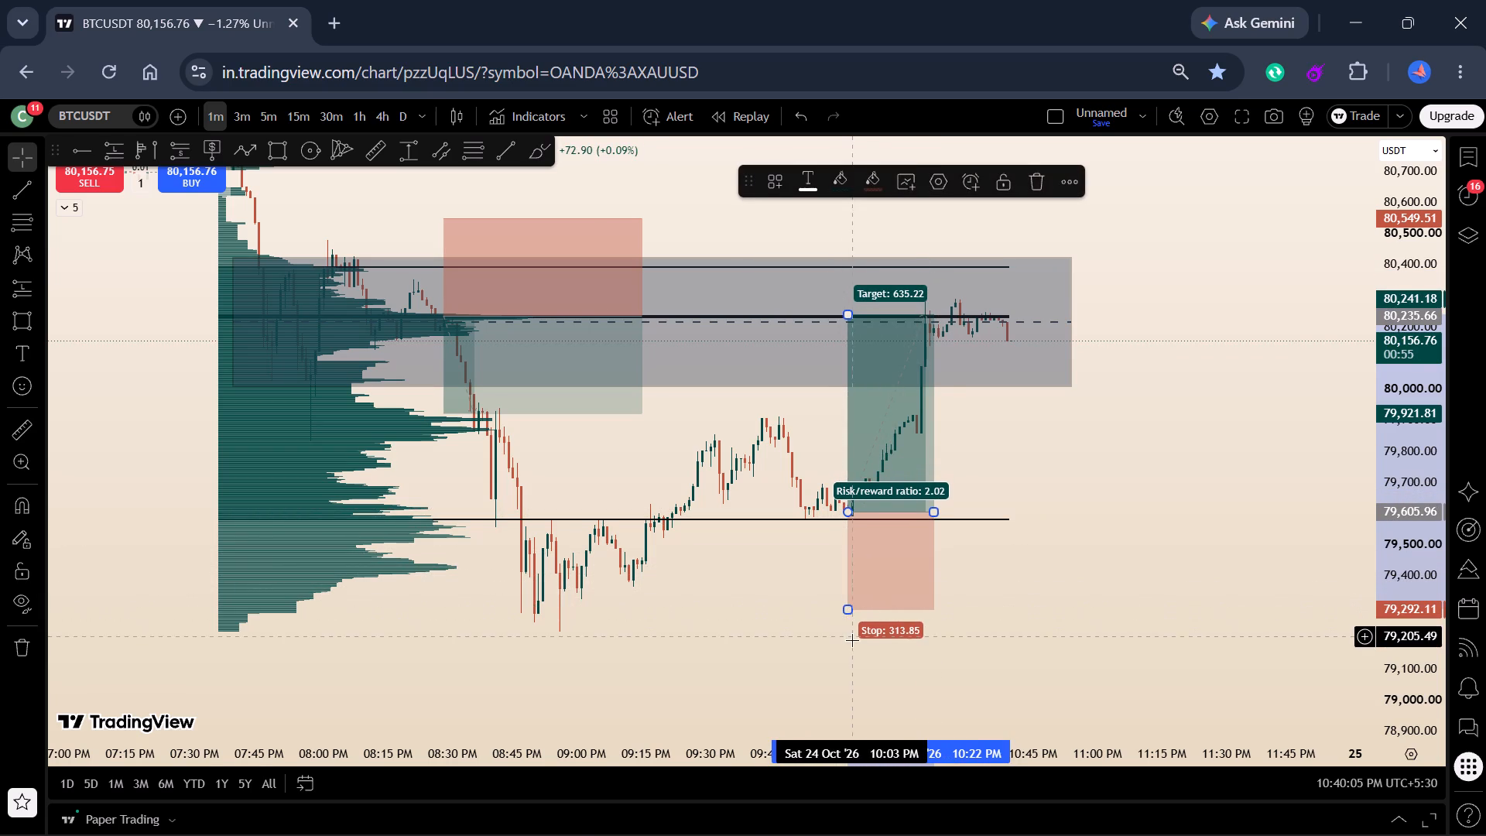
{"action": "left_click_drag", "start_coordinate": [846, 610], "coordinate": [854, 549]}
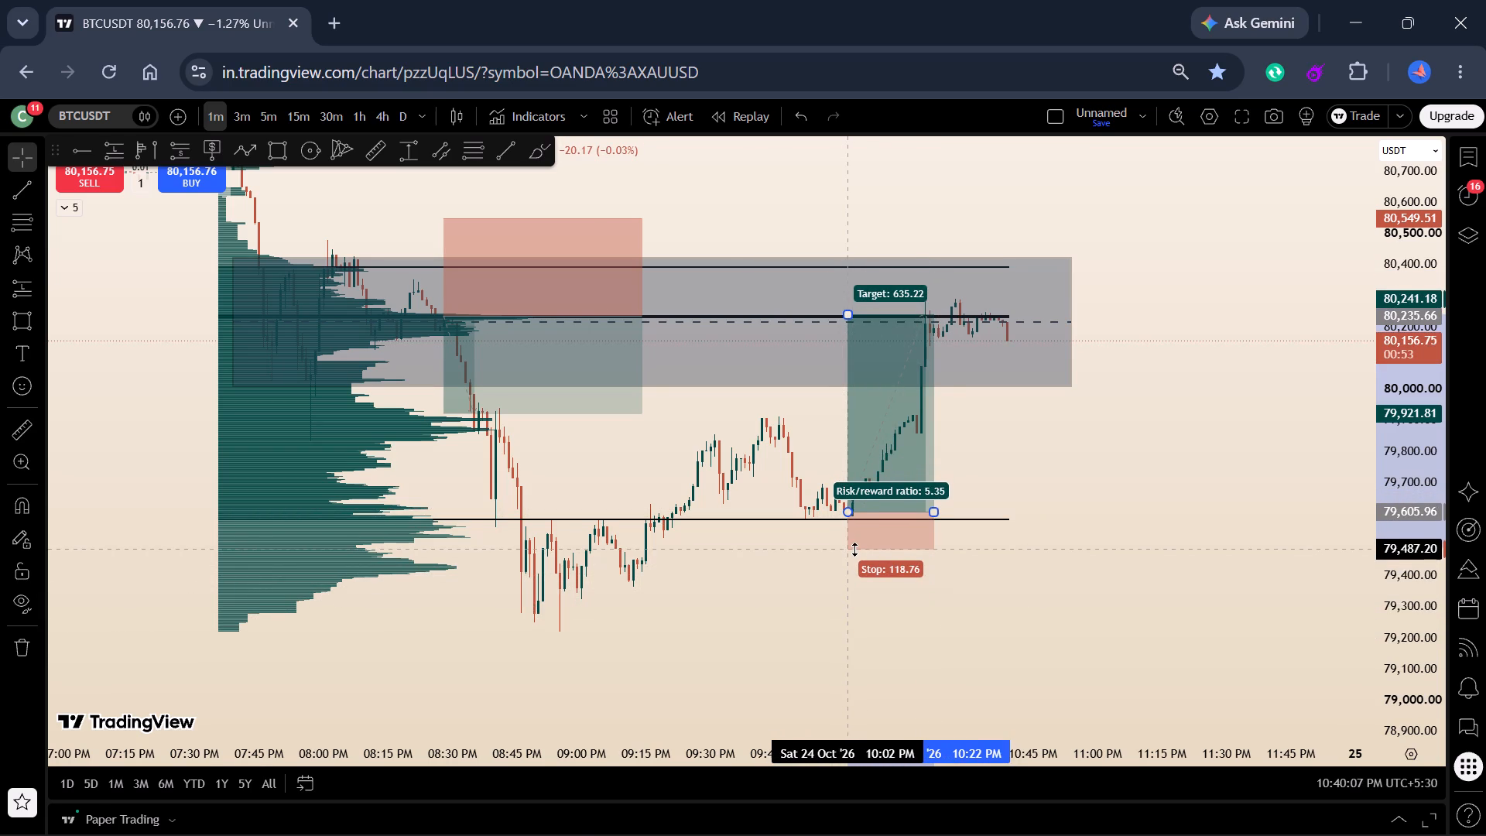
{"action": "left_click_drag", "start_coordinate": [854, 549], "coordinate": [857, 540]}
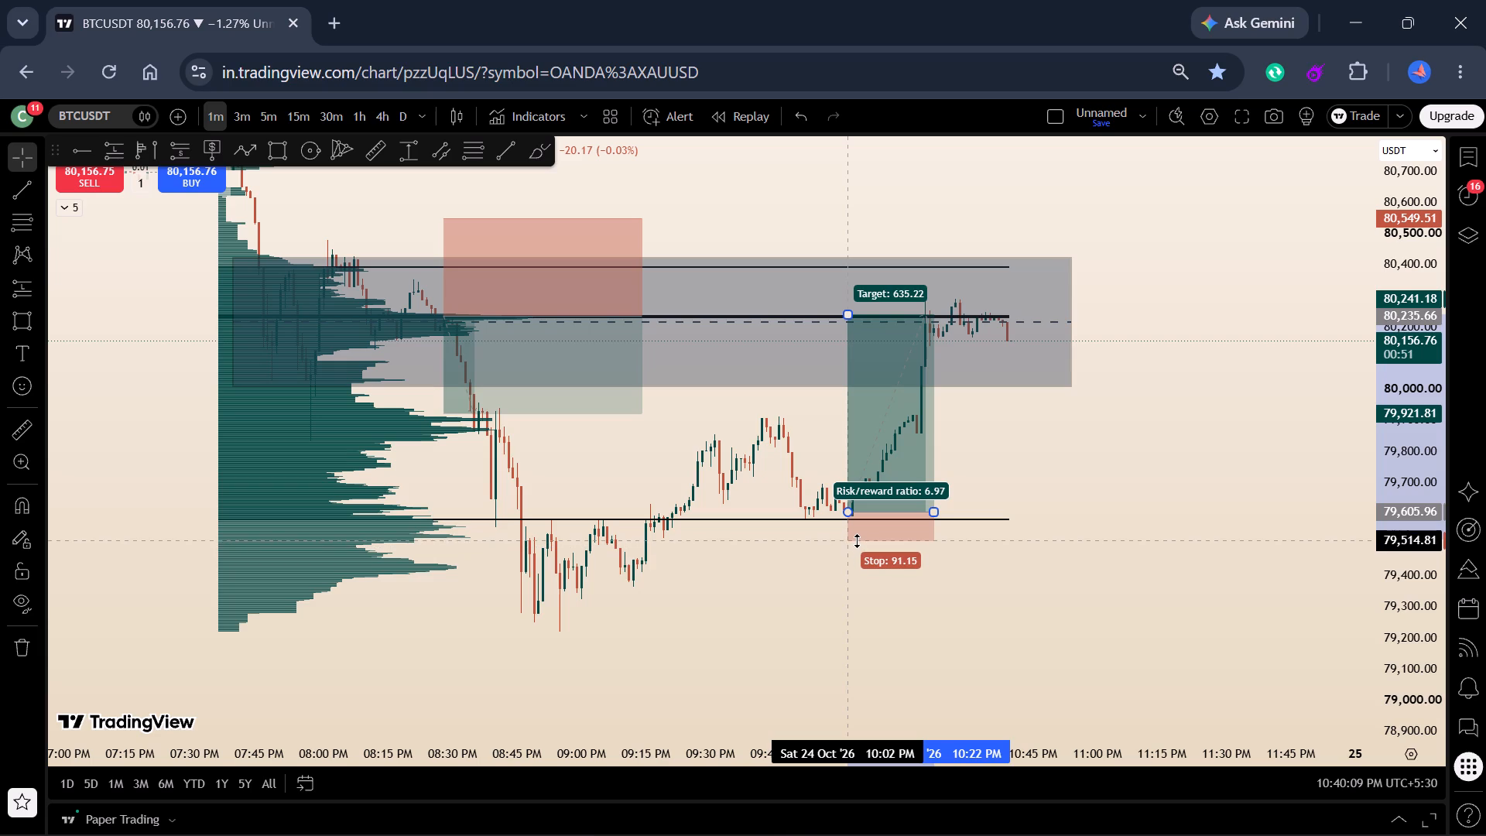
{"action": "left_click_drag", "start_coordinate": [857, 540], "coordinate": [854, 548]}
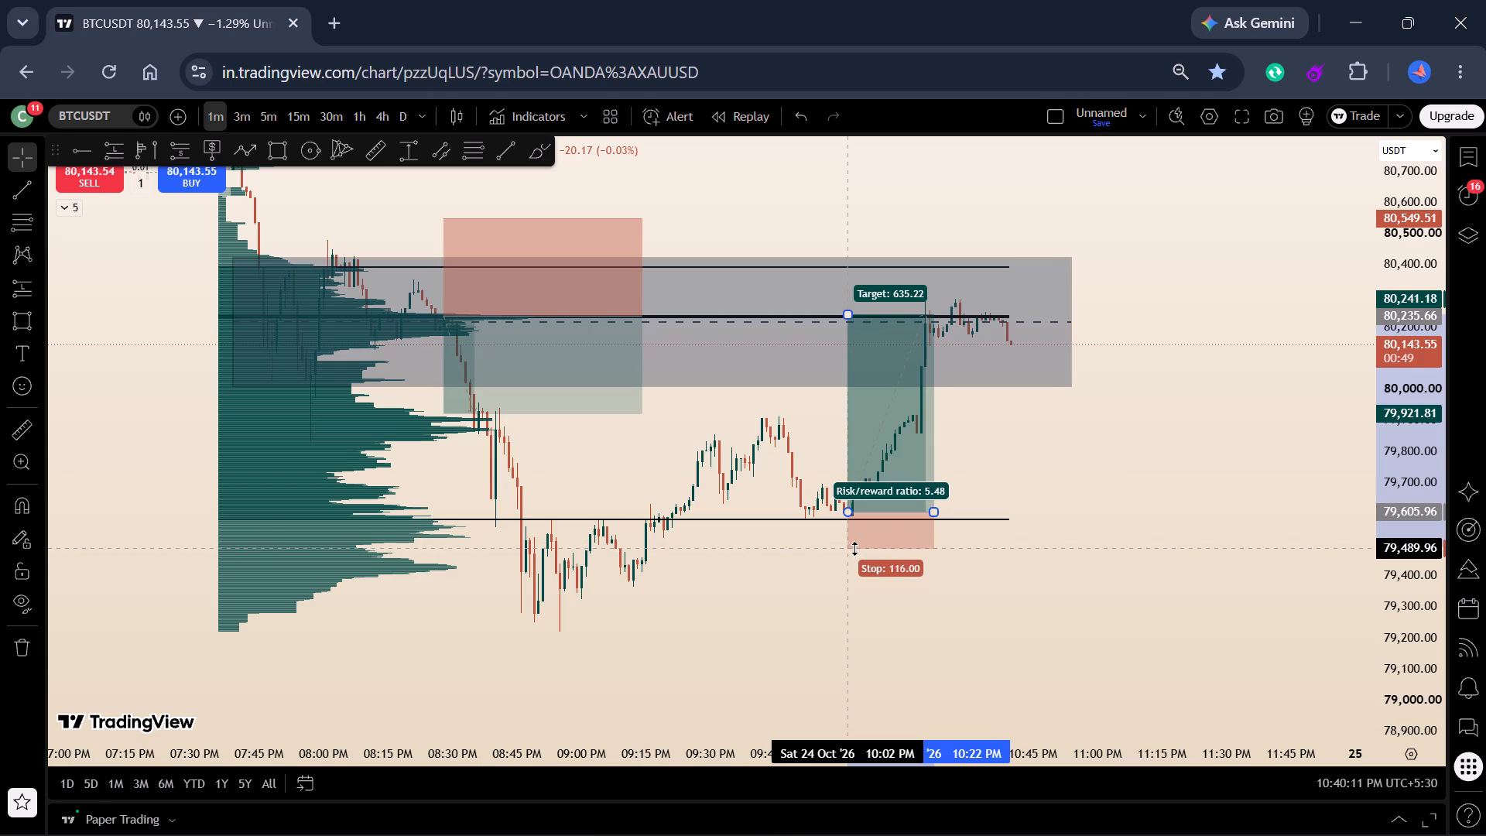
{"action": "left_click_drag", "start_coordinate": [854, 548], "coordinate": [858, 543]}
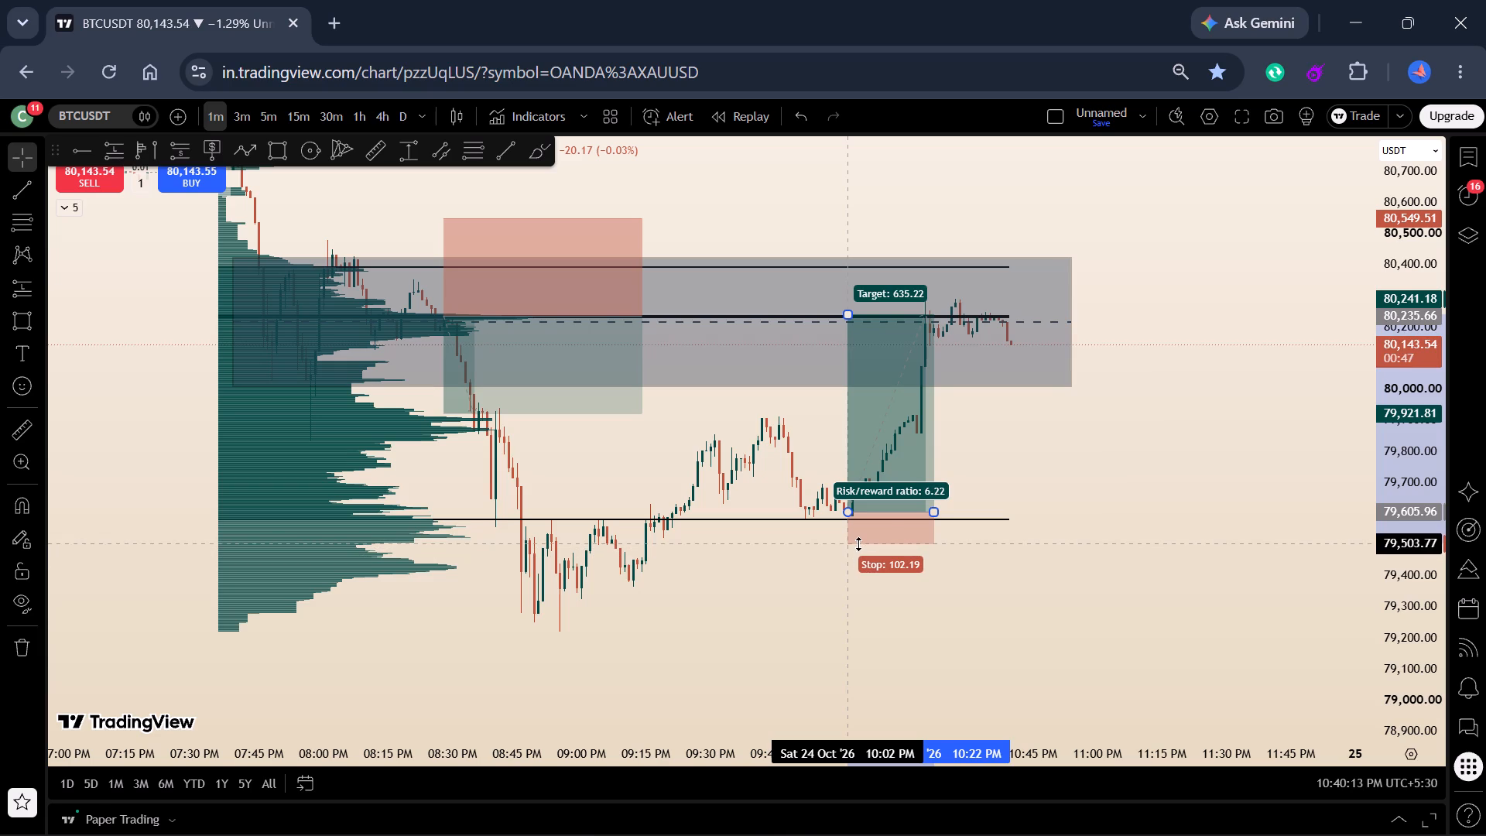
{"action": "left_click_drag", "start_coordinate": [858, 543], "coordinate": [859, 543]}
Measure the price move from the long position's entry candle up to its target level.
{"action": "left_click_drag", "start_coordinate": [1038, 476], "coordinate": [1052, 514]}
{"action": "scroll", "coordinate": [945, 453], "scroll_direction": "up", "scroll_amount": 5}
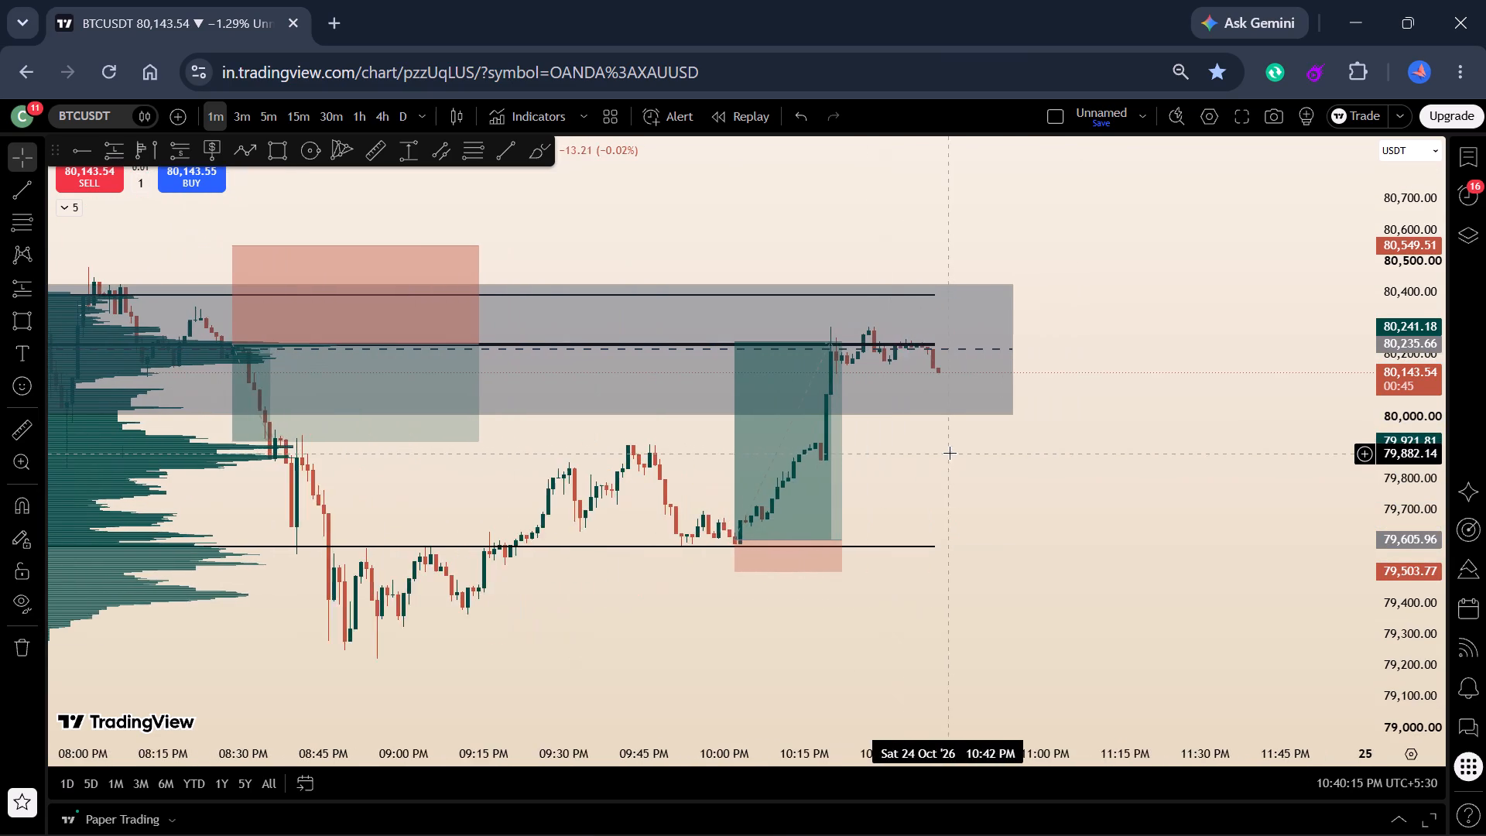
{"action": "left_click_drag", "start_coordinate": [950, 453], "coordinate": [1125, 433]}
{"action": "left_click", "coordinate": [381, 149]}
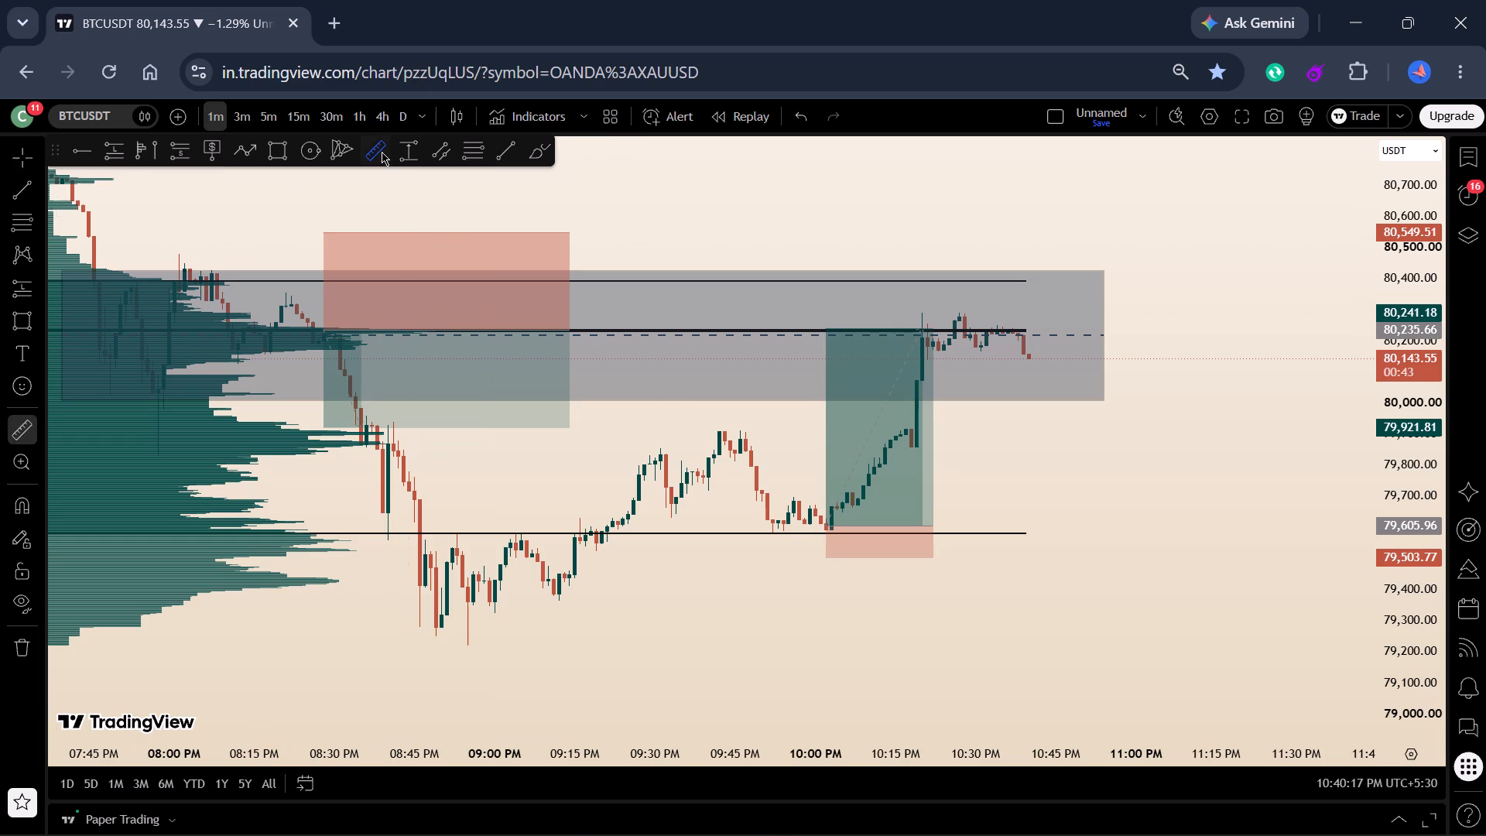
{"action": "left_click", "coordinate": [832, 519]}
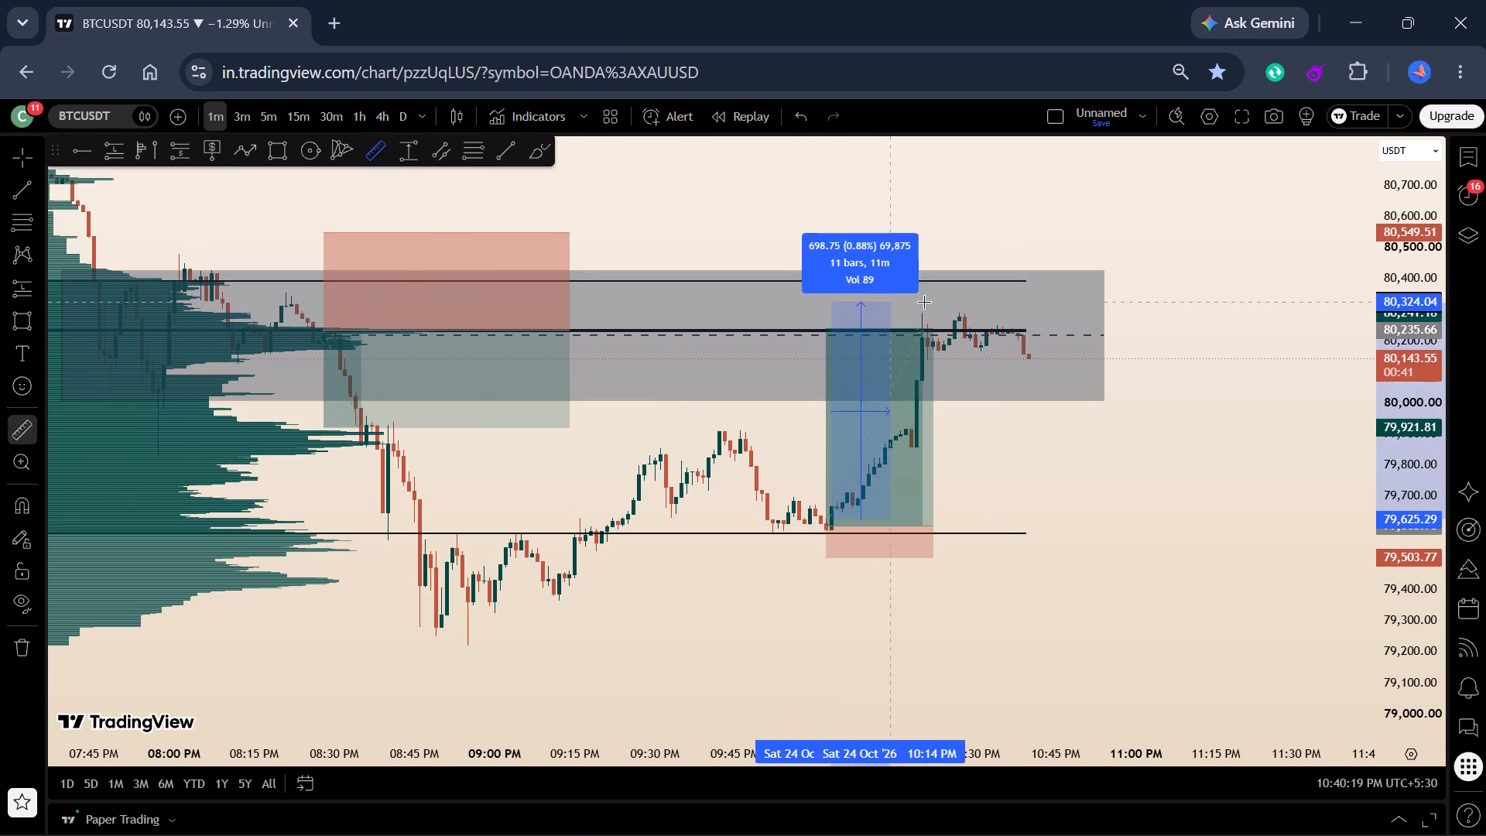
{"action": "left_click", "coordinate": [925, 327]}
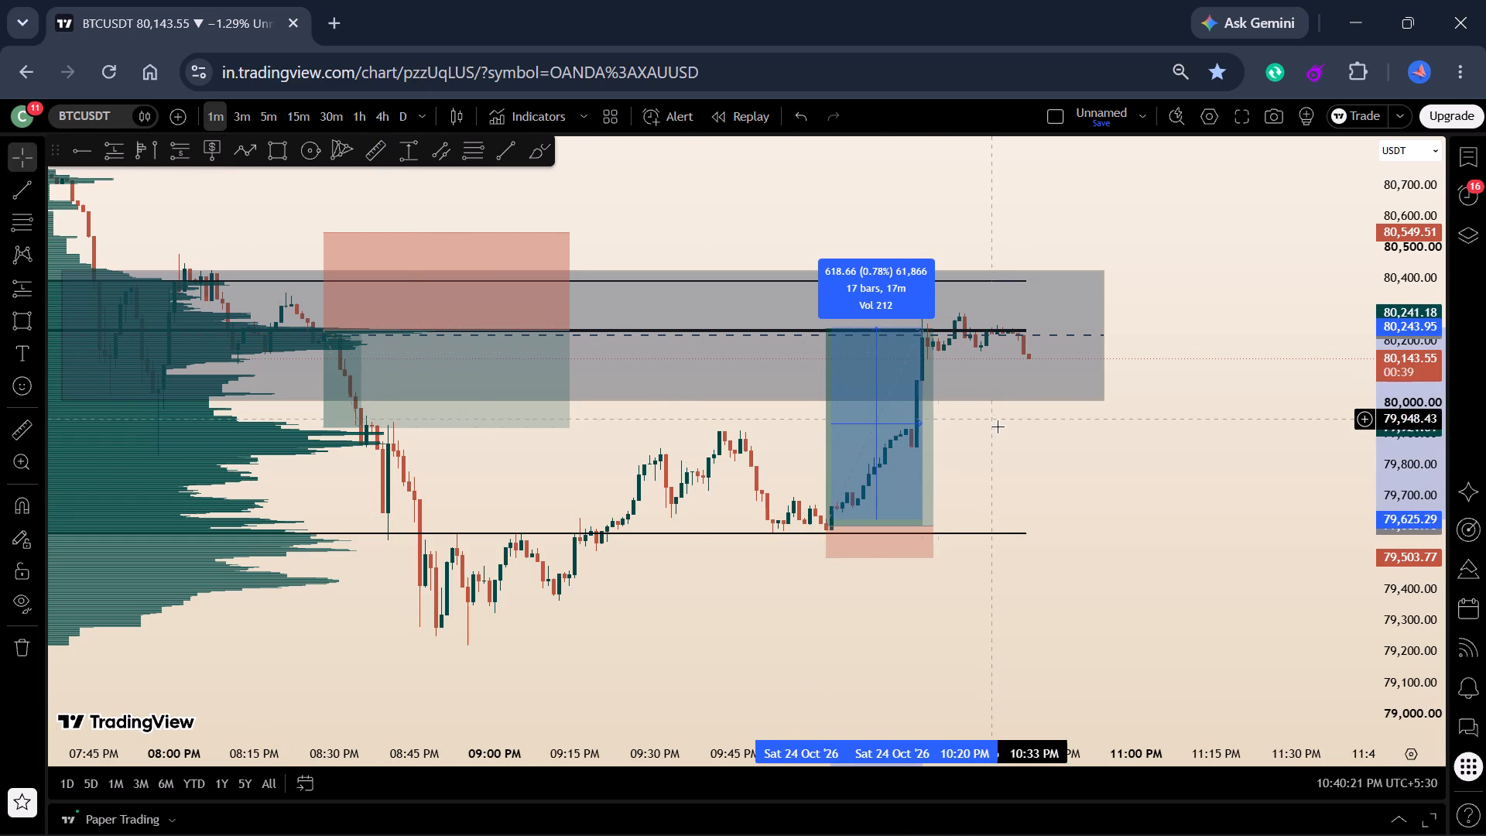
{"action": "left_click", "coordinate": [1032, 413]}
Place a second fixed range volume profile from about 8:46 PM to about 9:17 PM, over the swing low.
{"action": "scroll", "coordinate": [1236, 465], "scroll_direction": "down", "scroll_amount": 1}
{"action": "left_click", "coordinate": [1236, 464]}
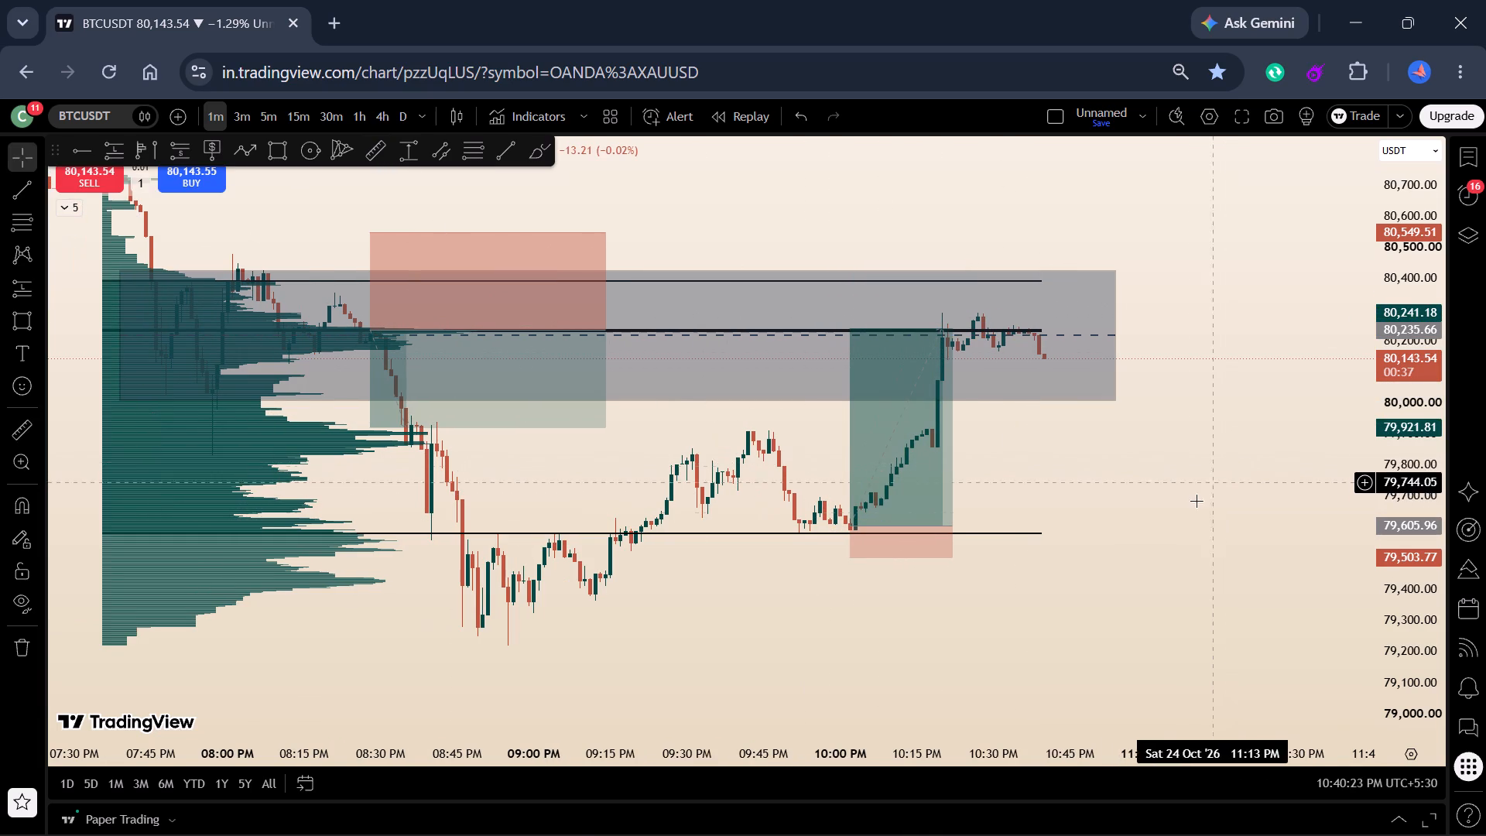
{"action": "left_click_drag", "start_coordinate": [1201, 497], "coordinate": [1242, 448]}
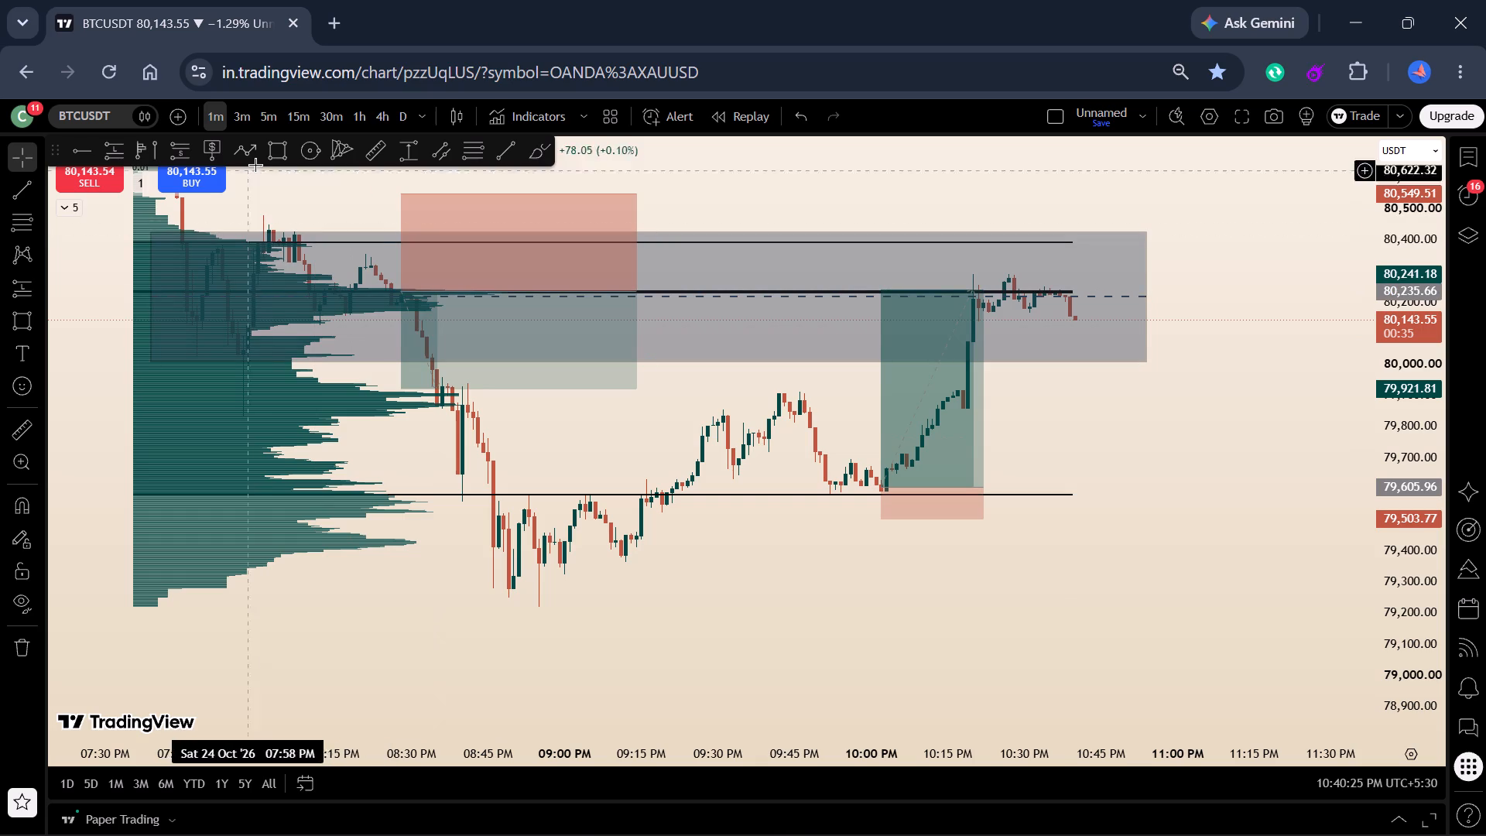
{"action": "left_click", "coordinate": [134, 150]}
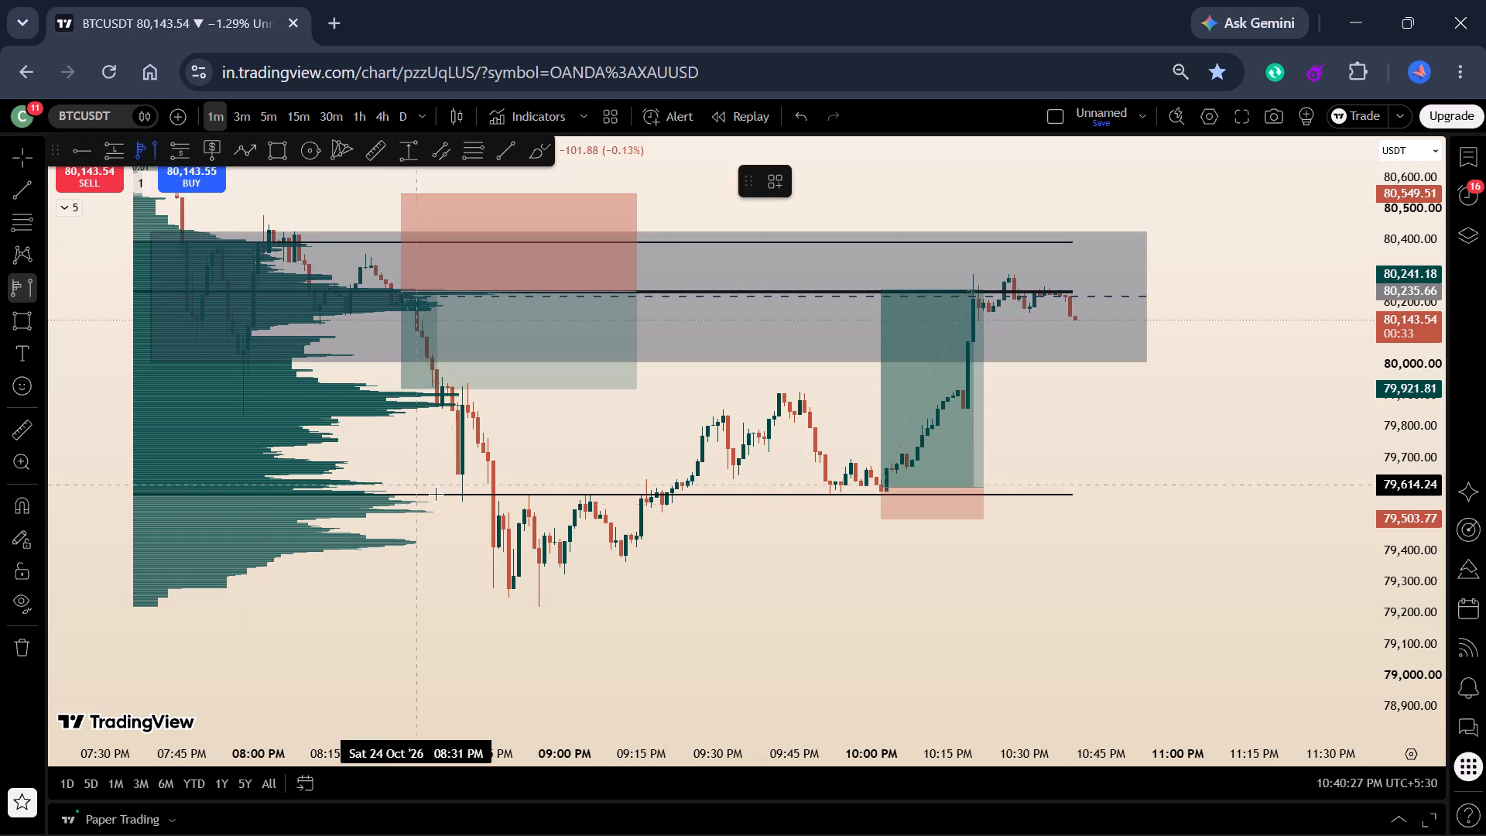
{"action": "left_click", "coordinate": [491, 512]}
{"action": "left_click", "coordinate": [652, 533]}
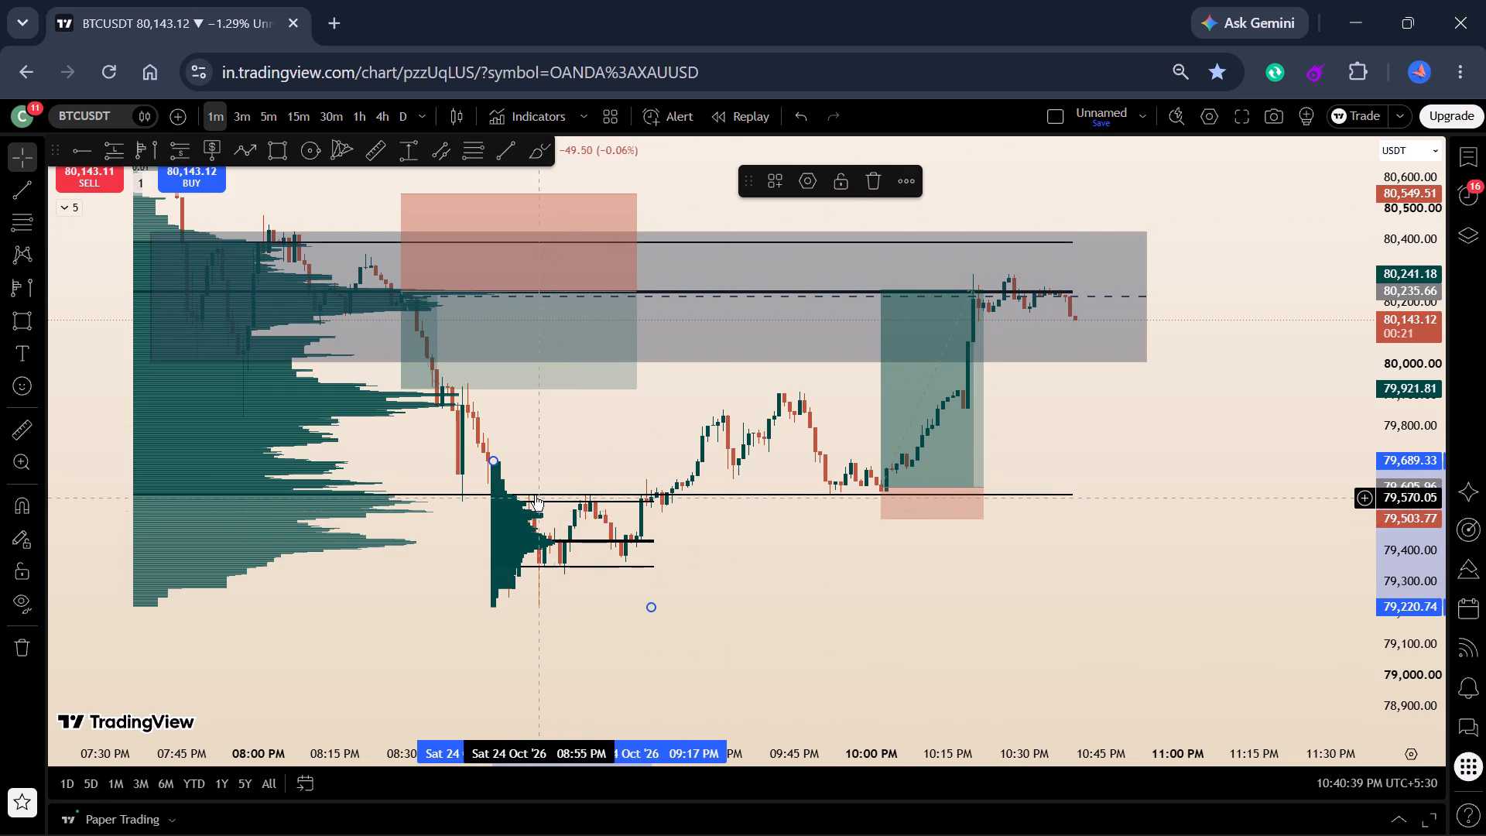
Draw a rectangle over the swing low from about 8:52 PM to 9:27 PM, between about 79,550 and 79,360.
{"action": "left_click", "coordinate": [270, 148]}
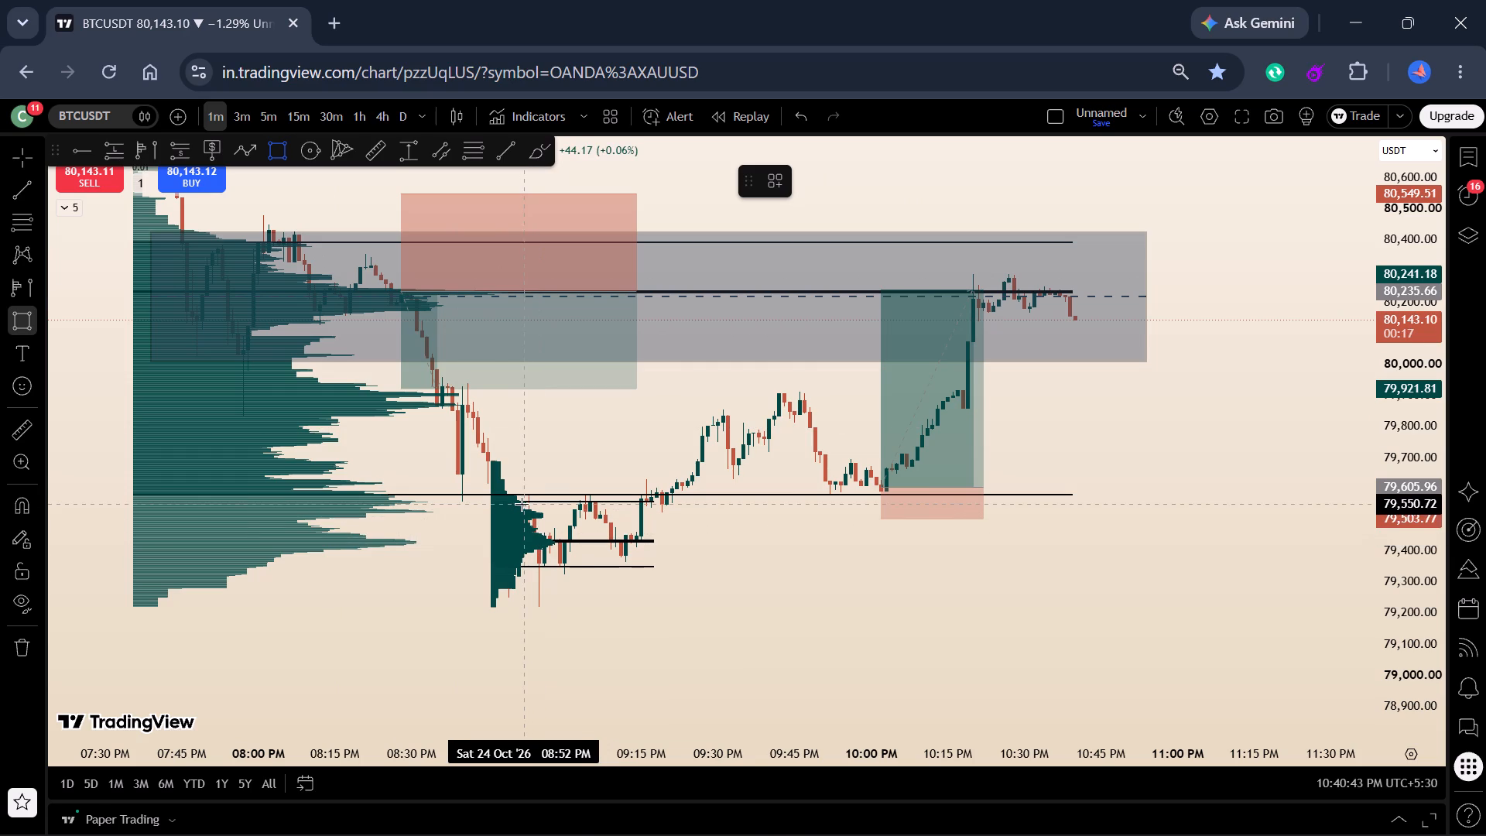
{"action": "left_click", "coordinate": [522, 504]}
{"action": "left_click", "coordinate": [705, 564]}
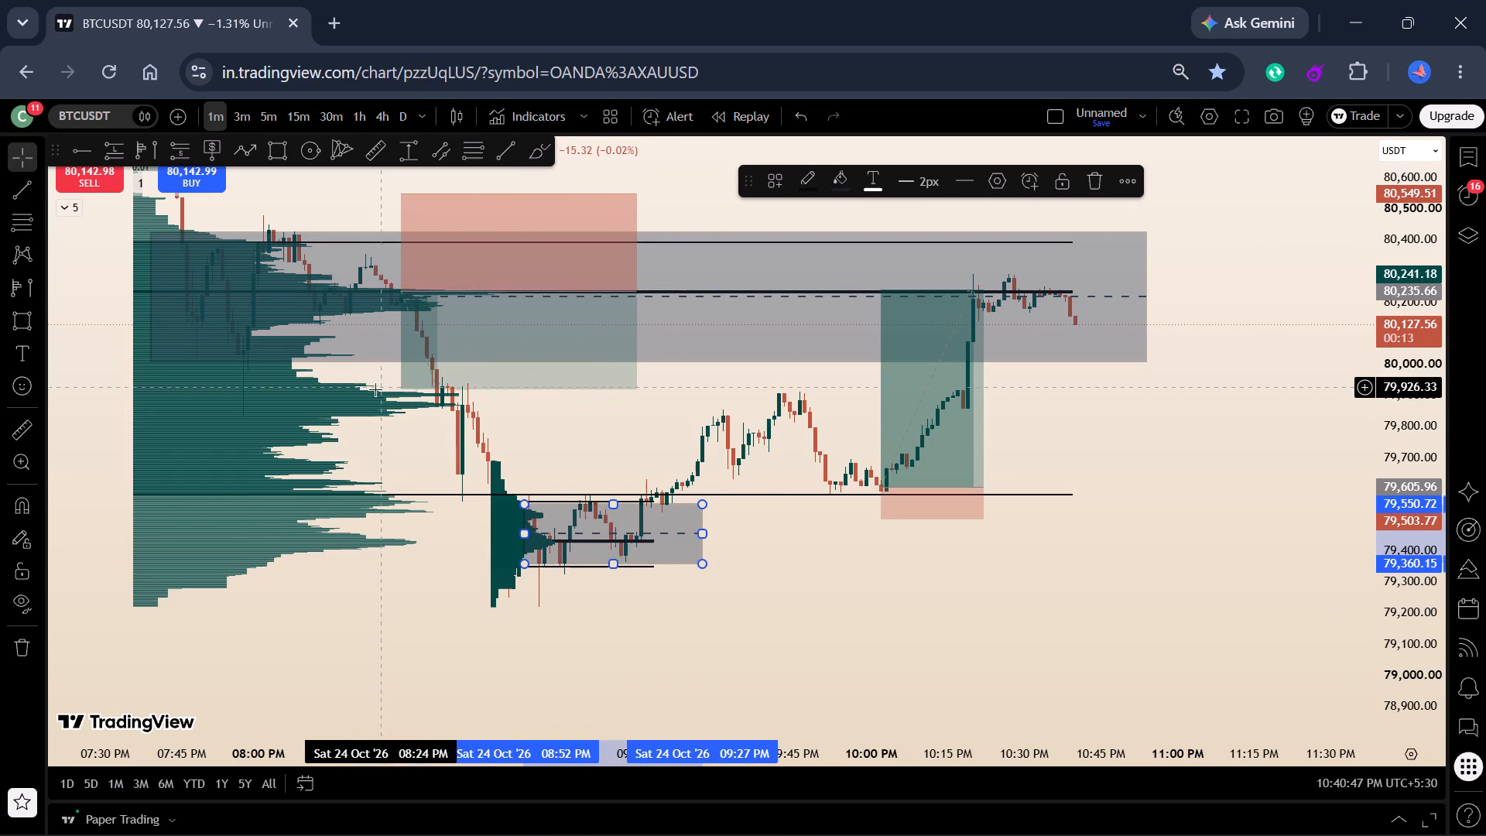
Reshape the short position to a target near 79,573, a stop near 80,341 and an end edge at about 8:42 PM.
{"action": "left_click_drag", "start_coordinate": [396, 388], "coordinate": [407, 497]}
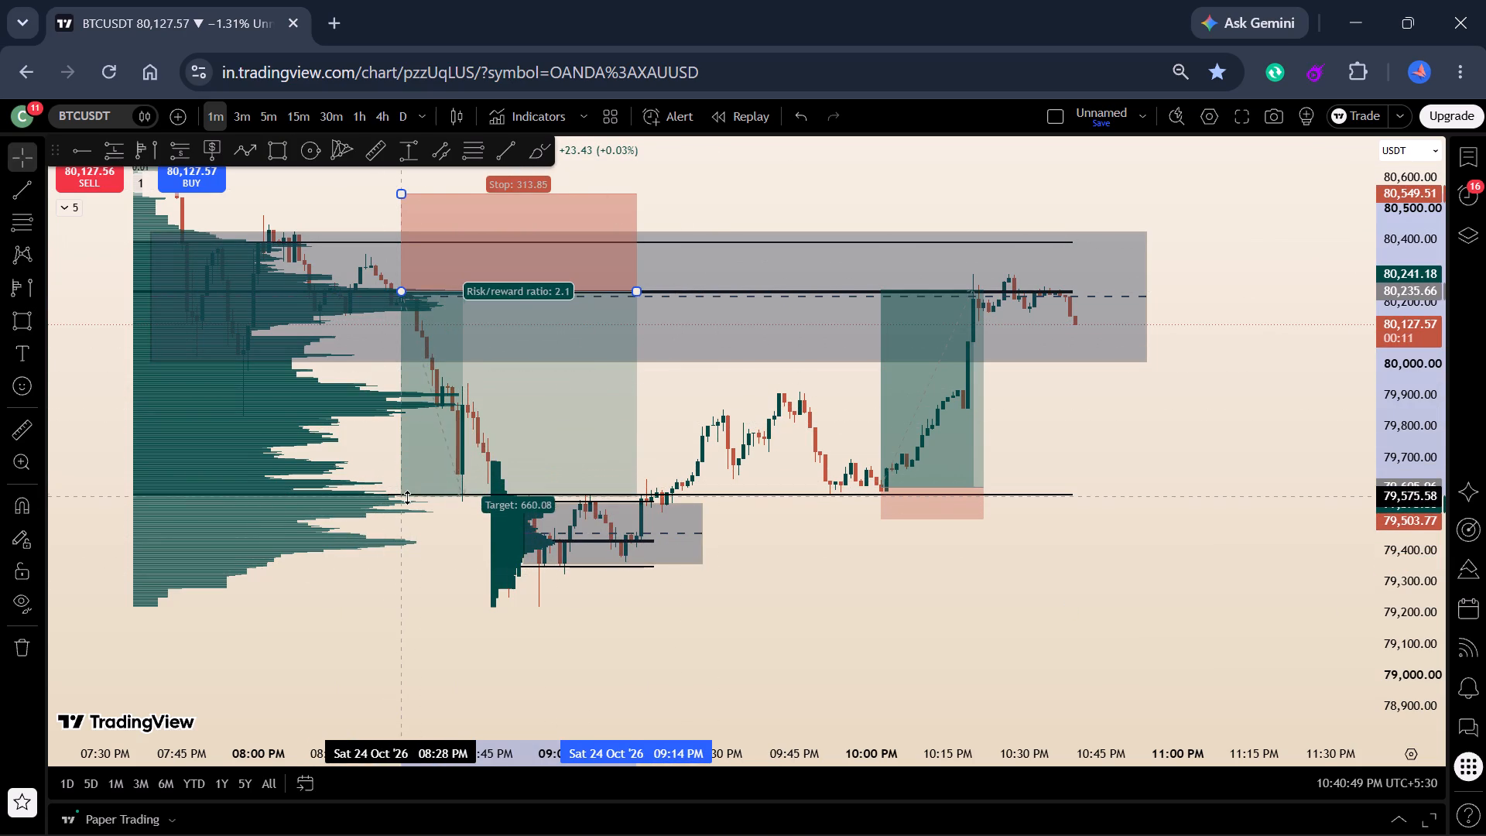
{"action": "left_click_drag", "start_coordinate": [407, 497], "coordinate": [408, 497]}
{"action": "left_click_drag", "start_coordinate": [639, 290], "coordinate": [629, 293]}
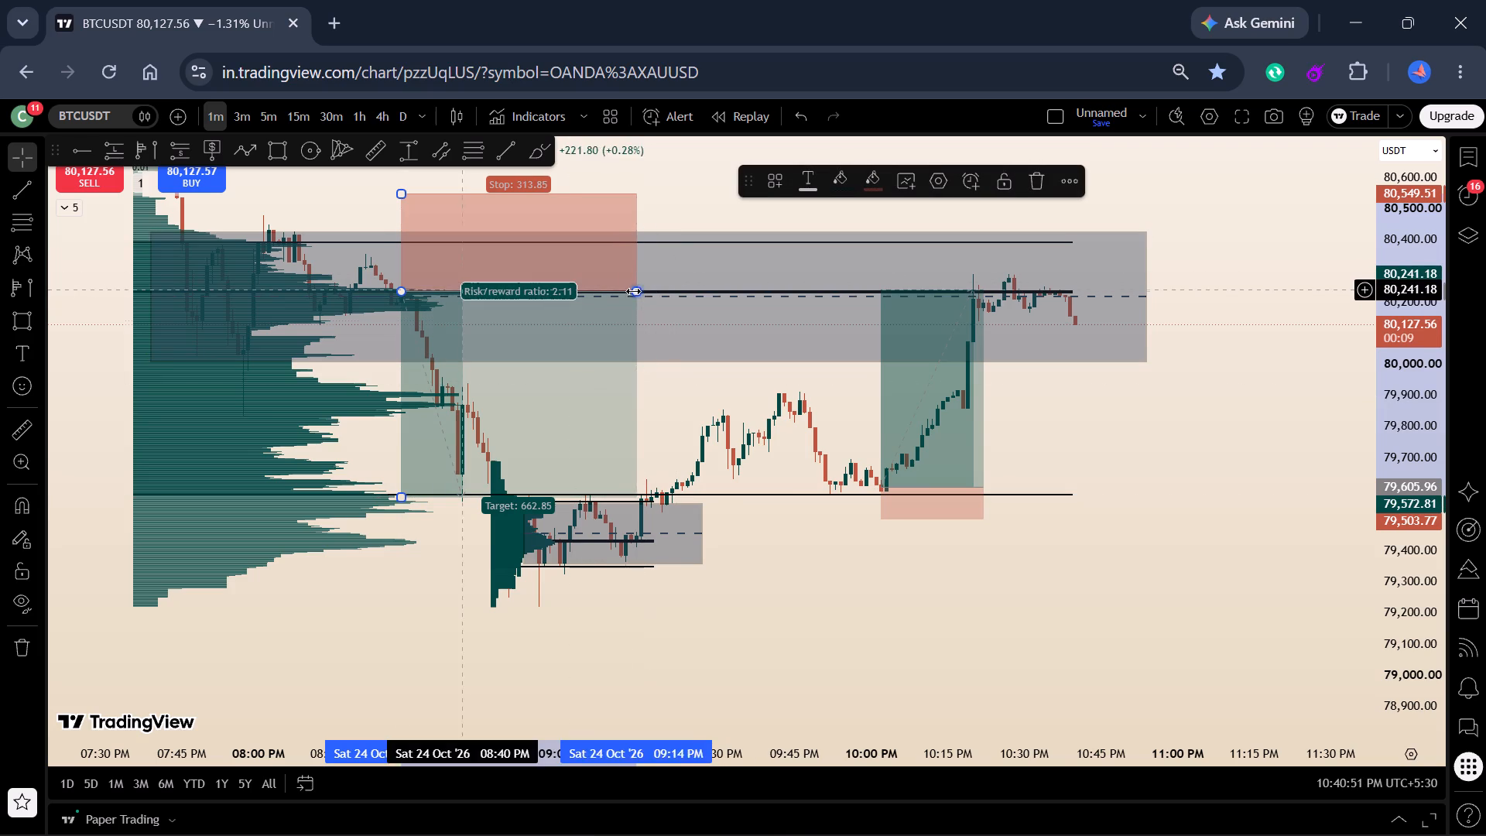
{"action": "left_click_drag", "start_coordinate": [629, 293], "coordinate": [472, 340]}
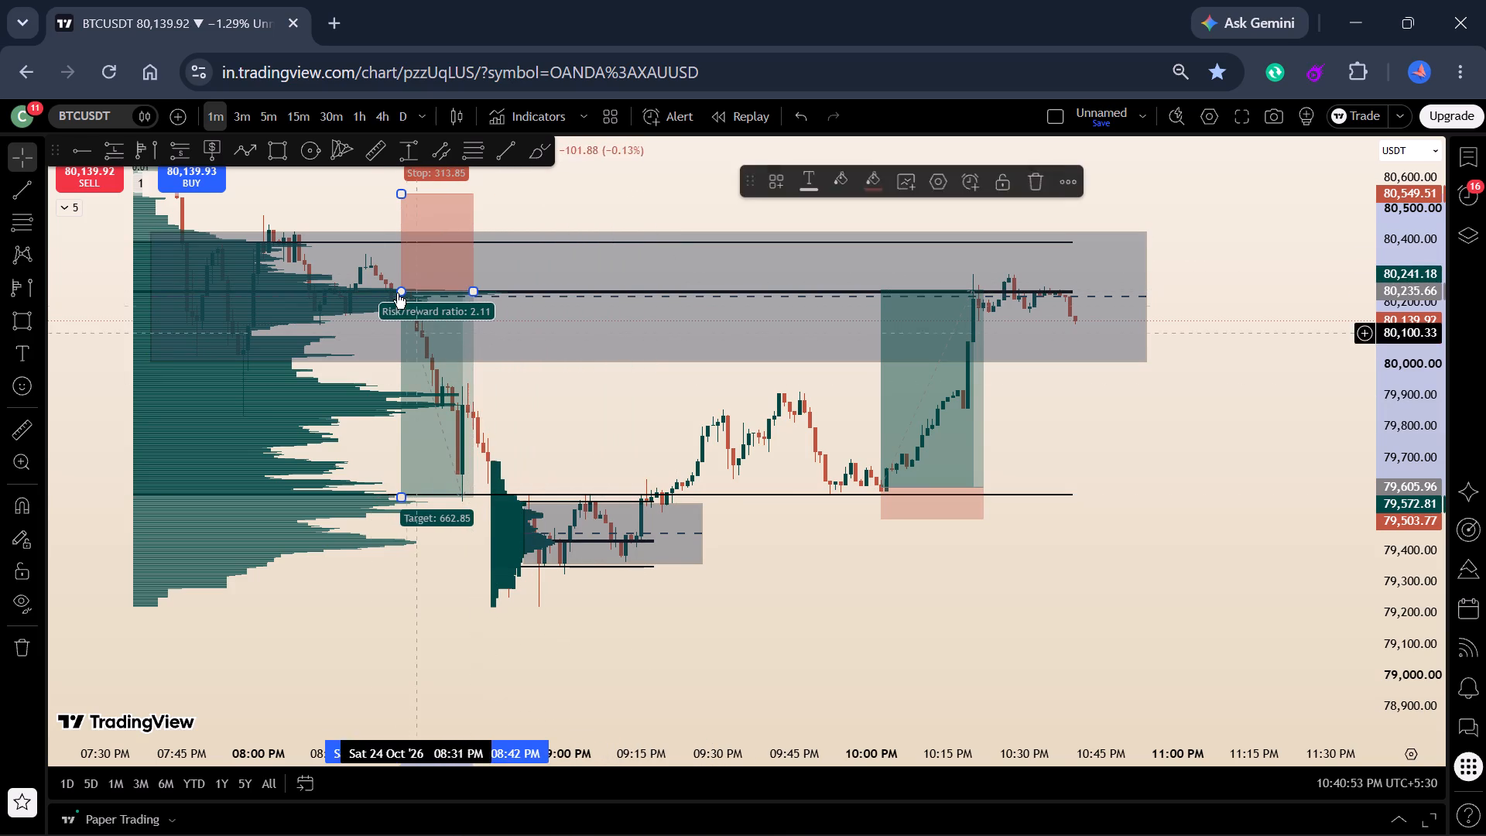
{"action": "left_click_drag", "start_coordinate": [402, 192], "coordinate": [399, 258]}
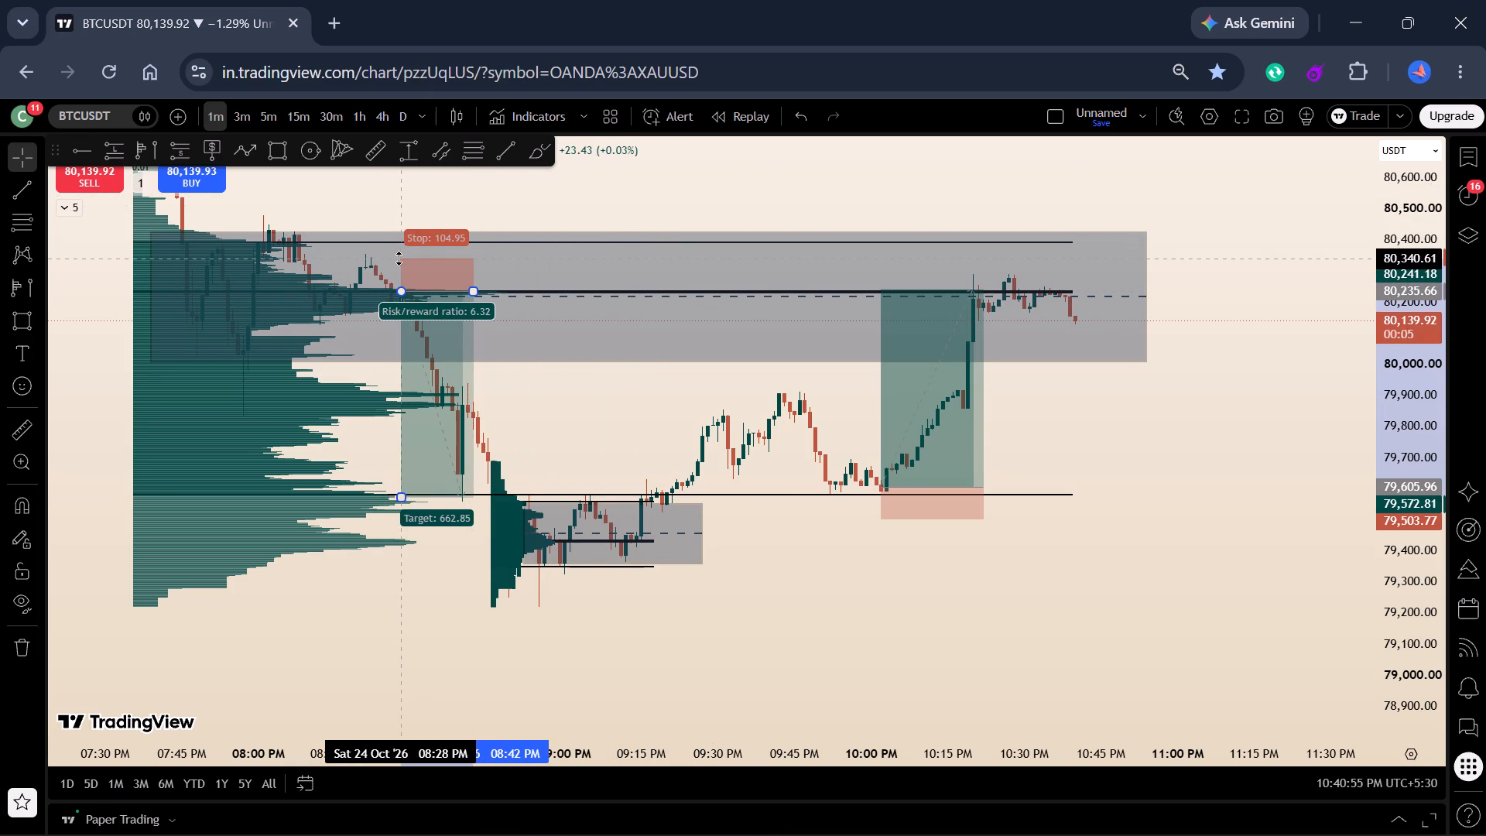
{"action": "left_click", "coordinate": [552, 403]}
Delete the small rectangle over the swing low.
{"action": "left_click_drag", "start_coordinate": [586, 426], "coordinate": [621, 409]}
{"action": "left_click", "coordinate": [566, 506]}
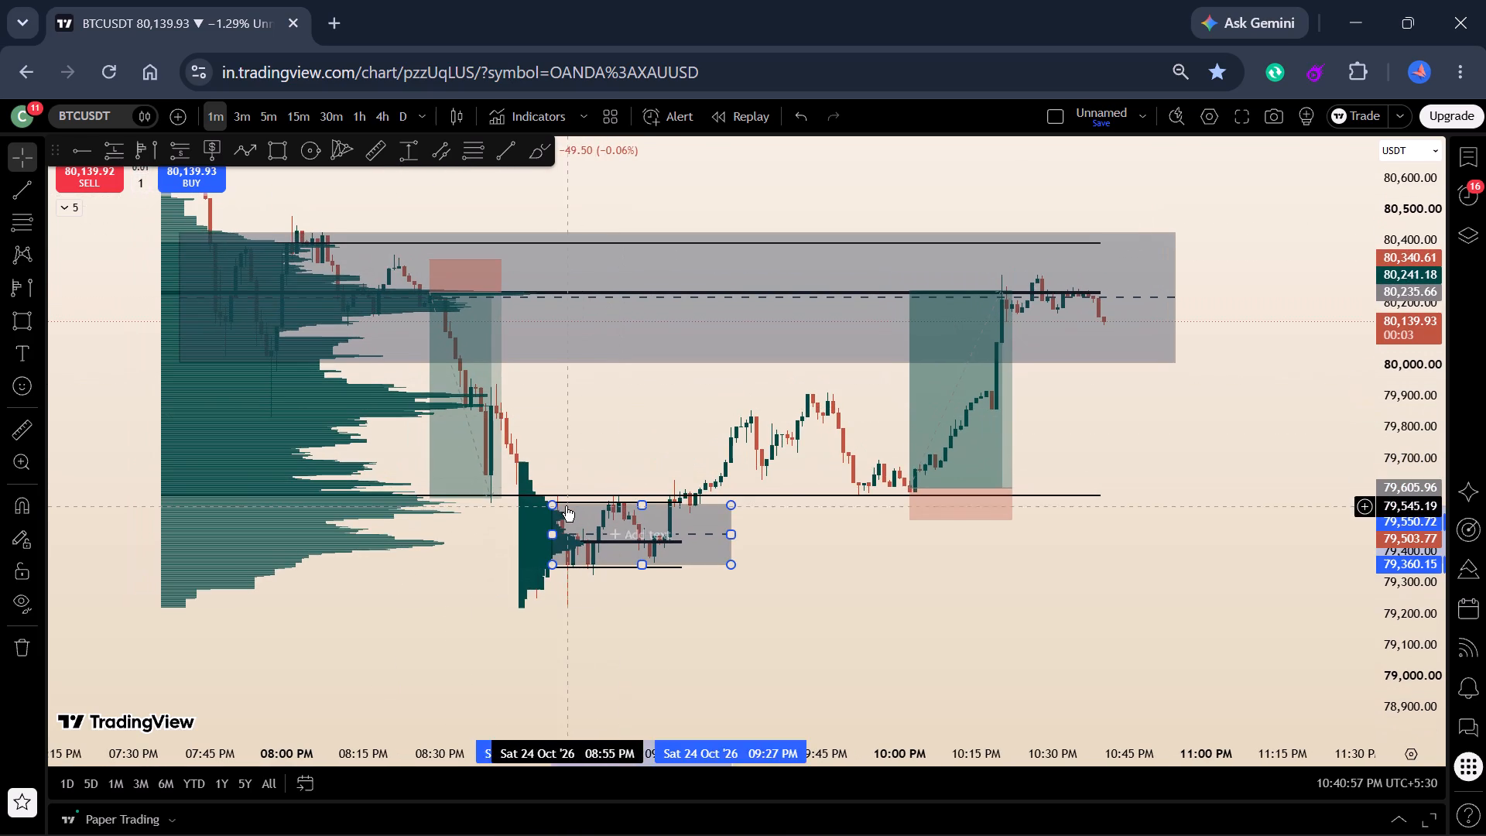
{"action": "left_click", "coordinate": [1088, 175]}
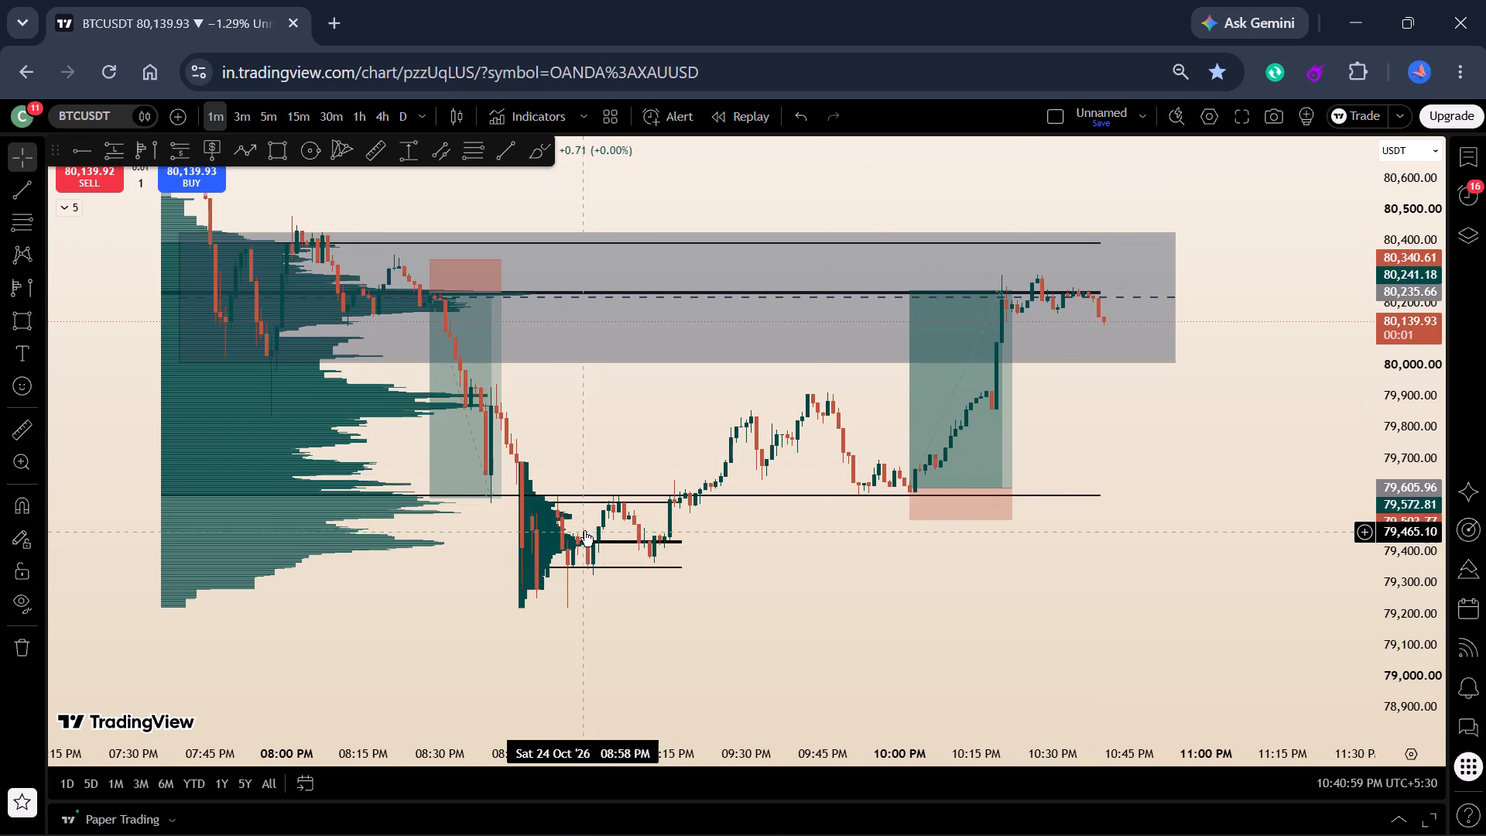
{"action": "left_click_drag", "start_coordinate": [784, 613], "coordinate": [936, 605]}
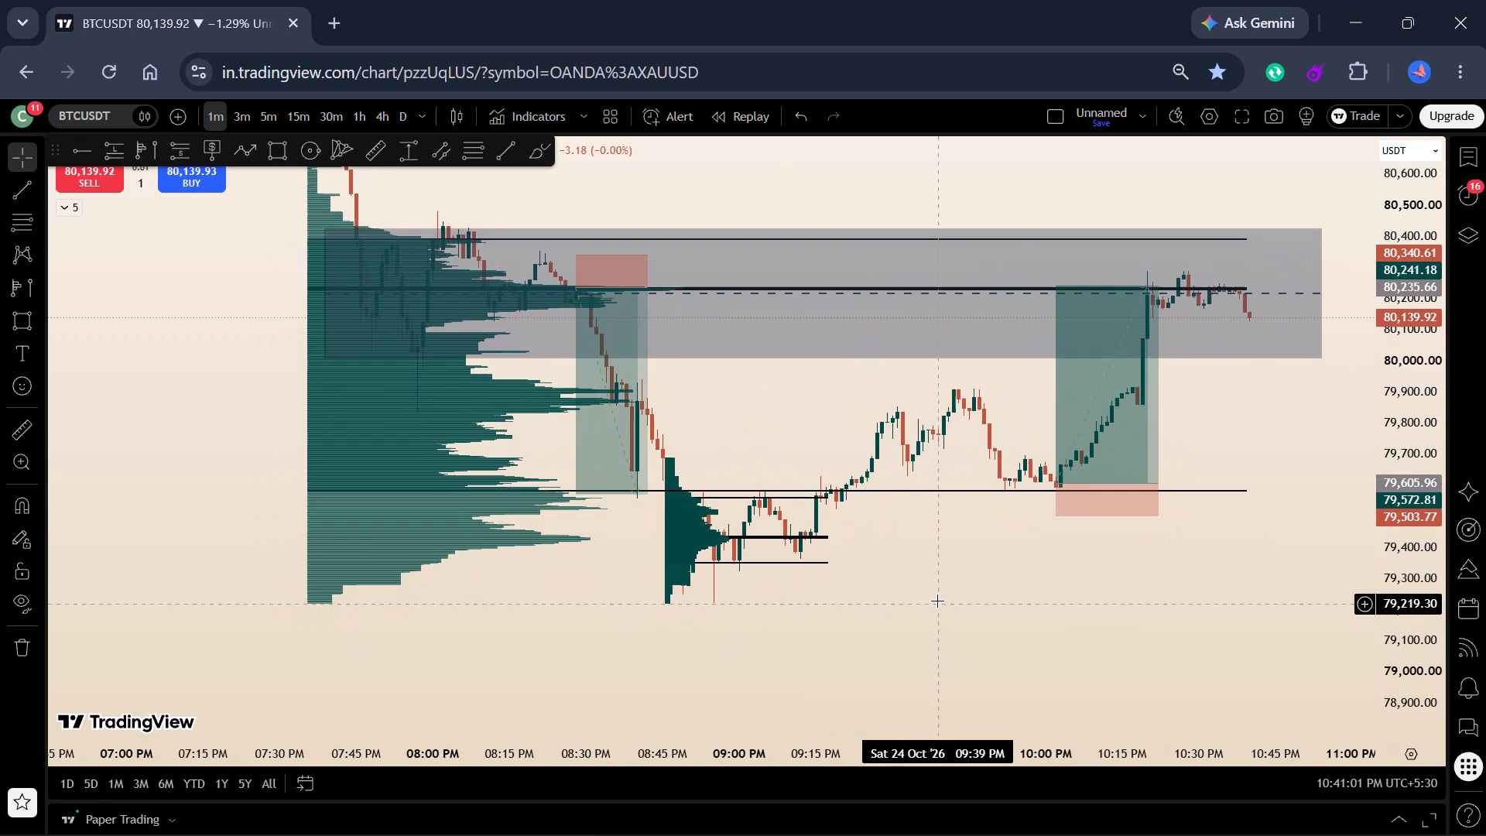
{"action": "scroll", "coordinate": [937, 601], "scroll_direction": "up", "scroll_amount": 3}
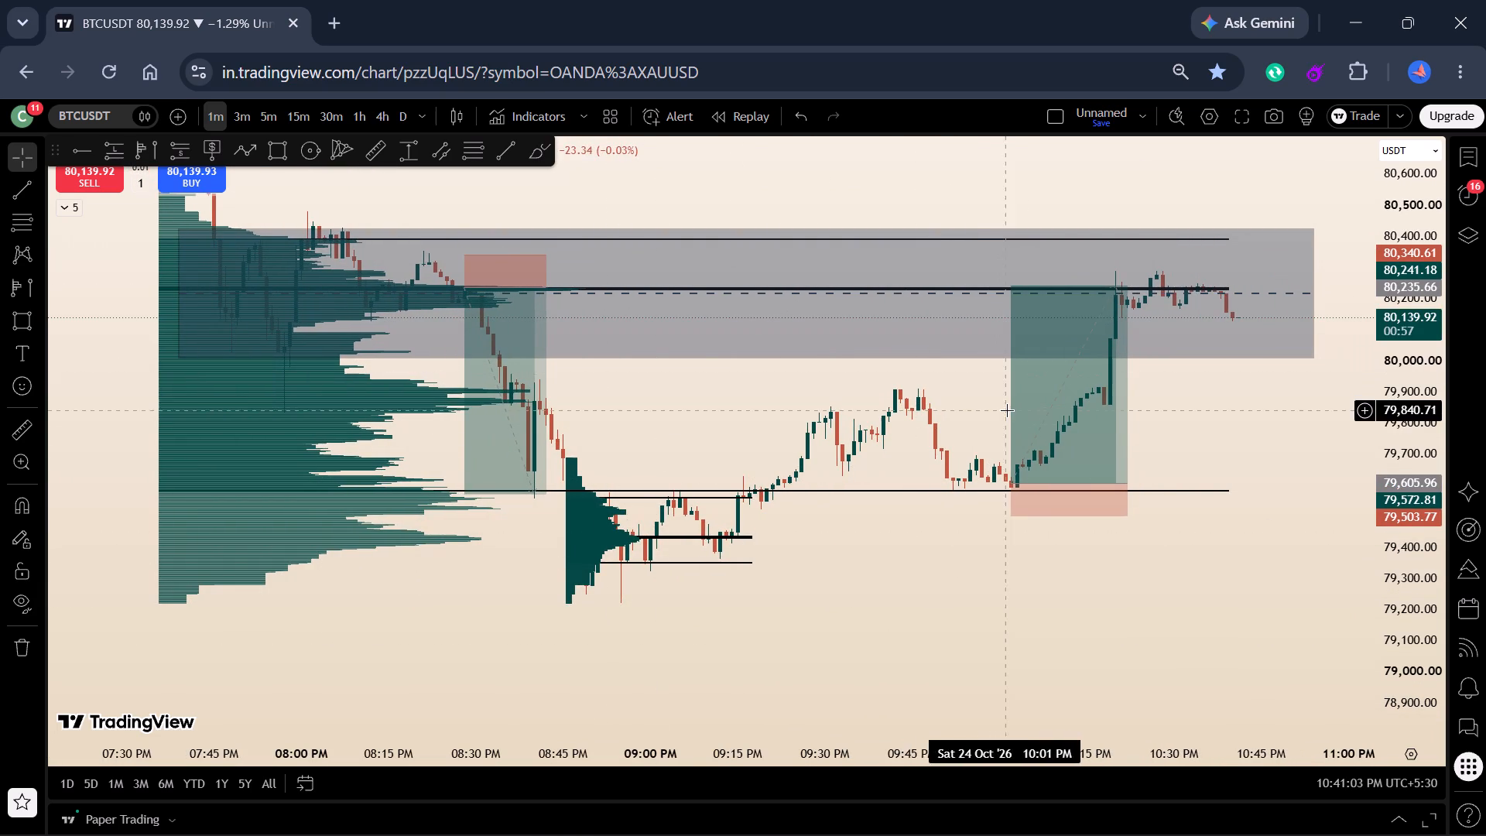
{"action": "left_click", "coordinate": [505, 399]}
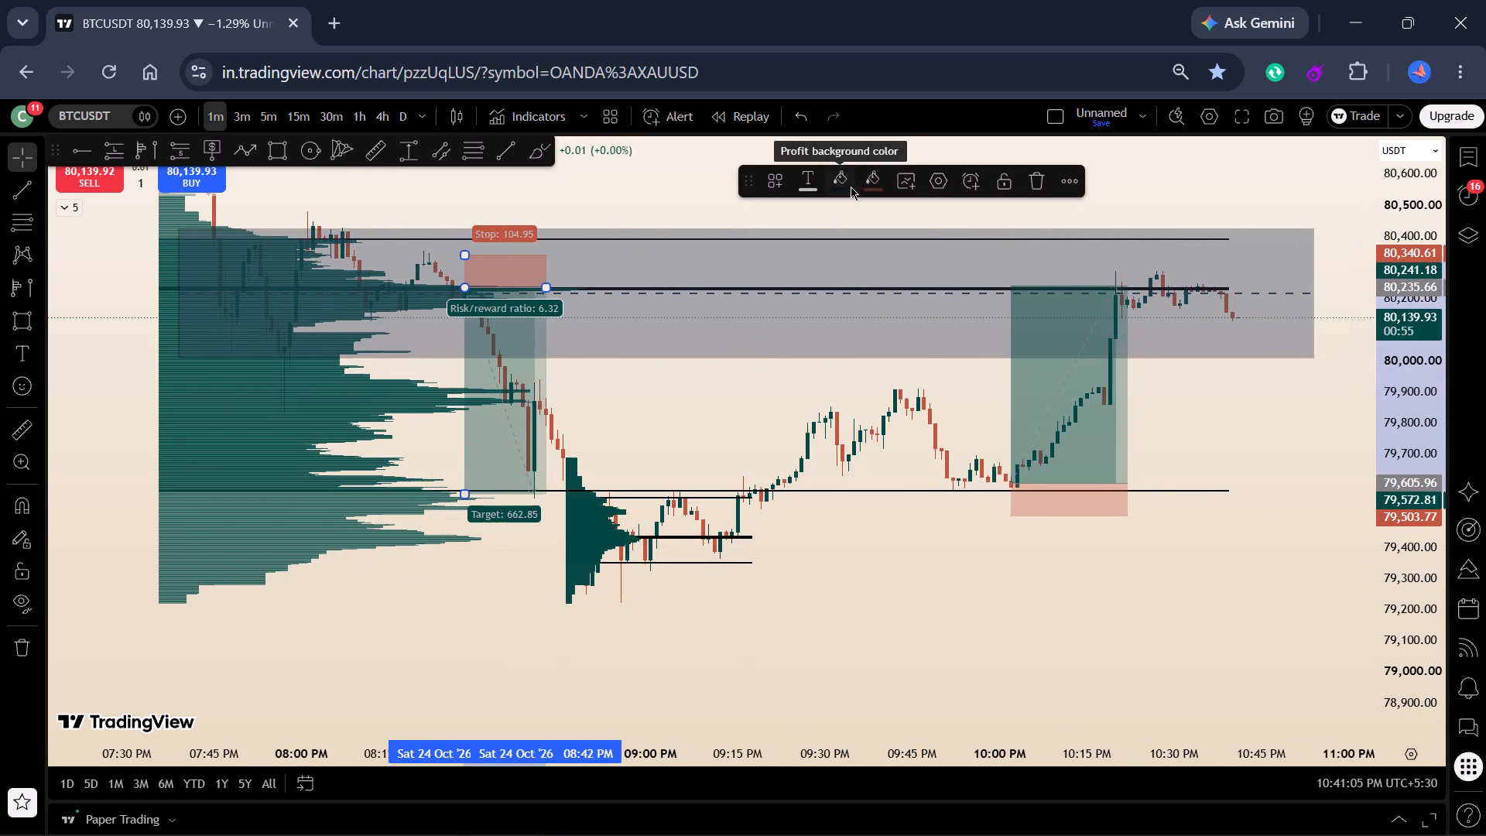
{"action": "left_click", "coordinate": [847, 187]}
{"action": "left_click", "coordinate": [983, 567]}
Lower the opacity of the long position's profit background to about 23%.
{"action": "left_click", "coordinate": [1077, 368]}
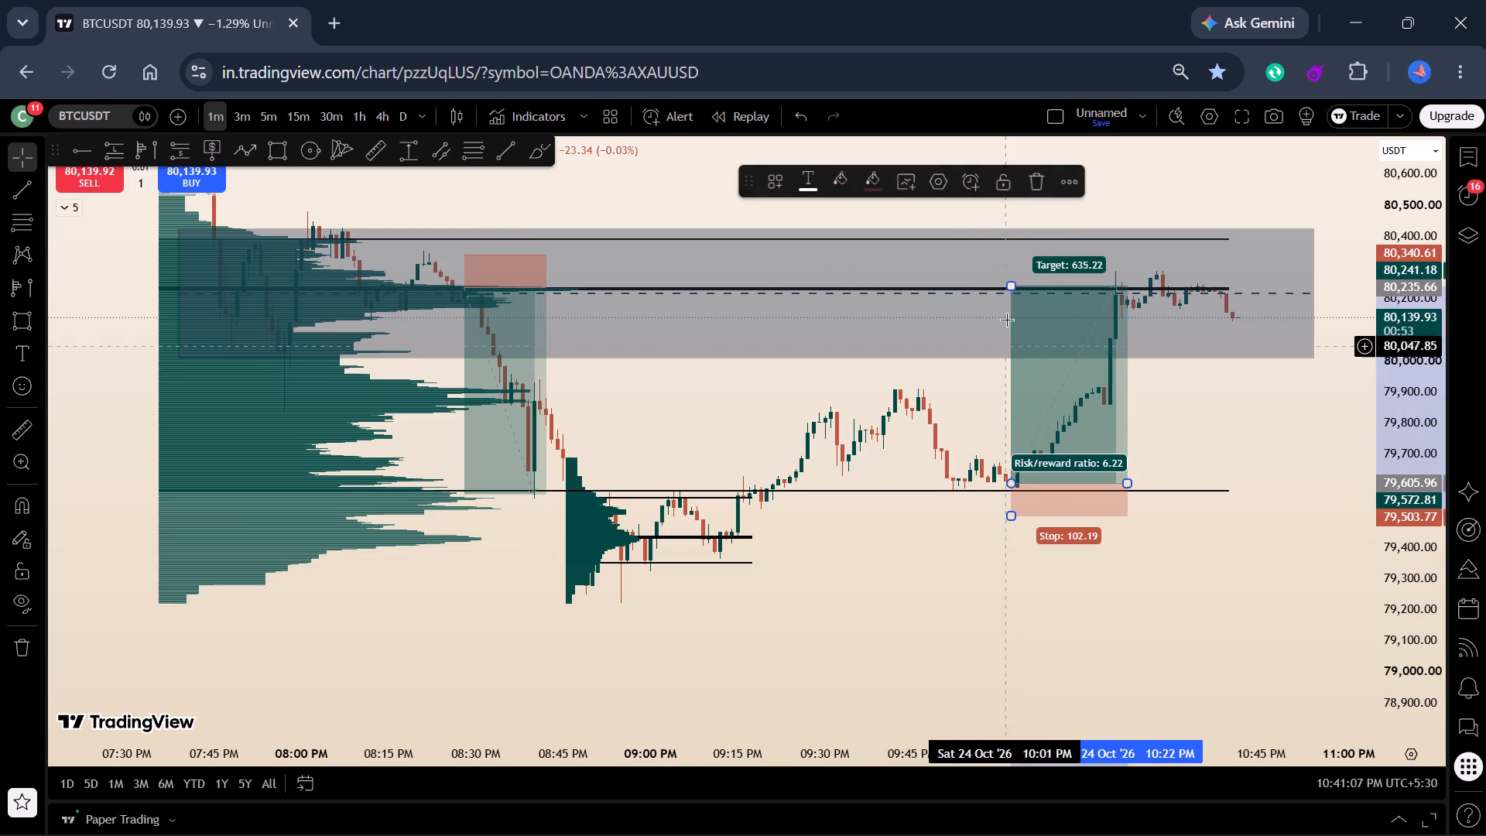
{"action": "left_click", "coordinate": [850, 187]}
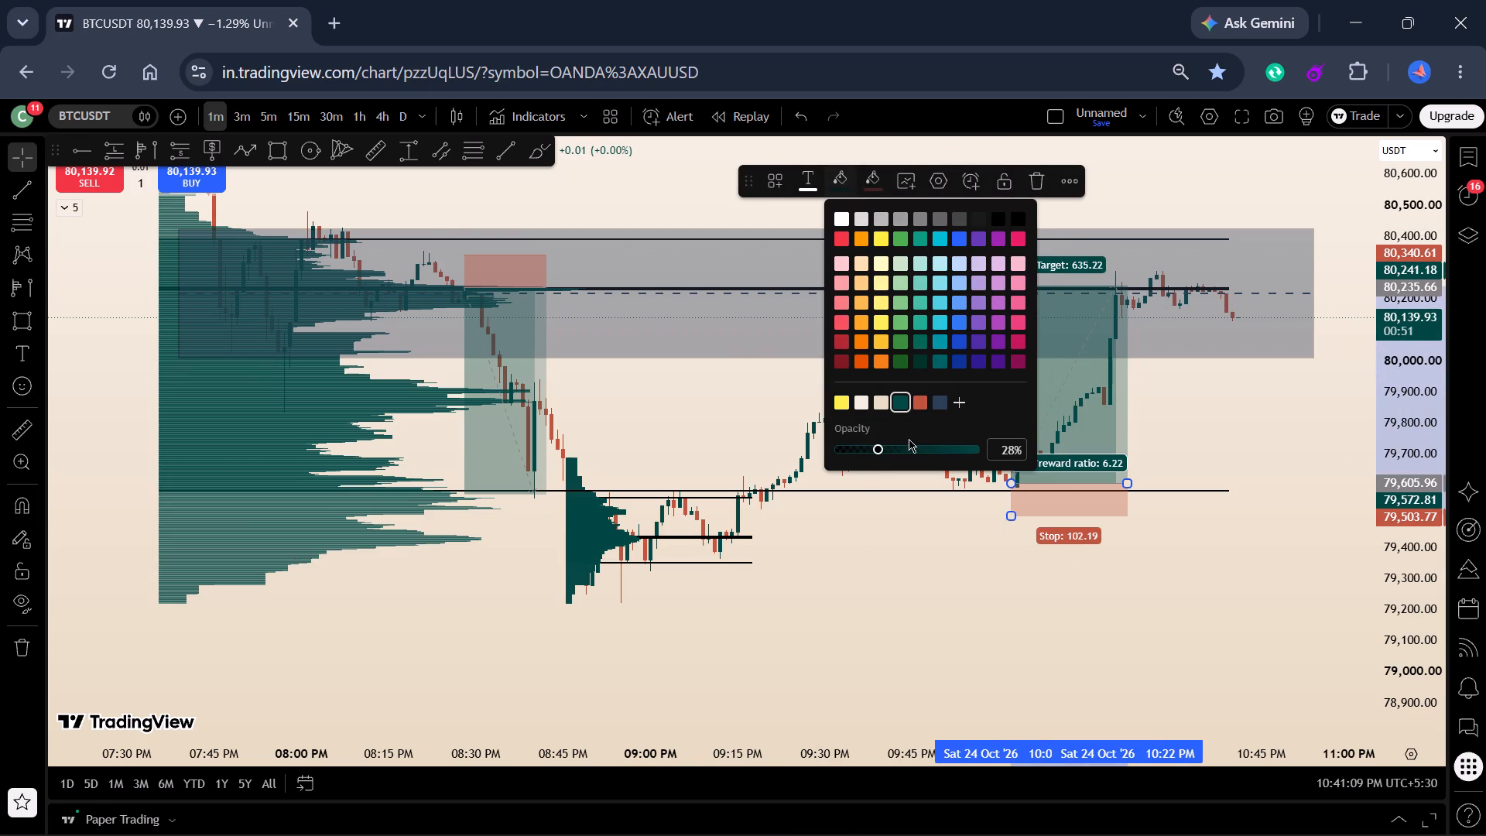
{"action": "left_click_drag", "start_coordinate": [875, 449], "coordinate": [871, 450]}
{"action": "left_click_drag", "start_coordinate": [871, 450], "coordinate": [868, 454]}
{"action": "left_click", "coordinate": [868, 550]}
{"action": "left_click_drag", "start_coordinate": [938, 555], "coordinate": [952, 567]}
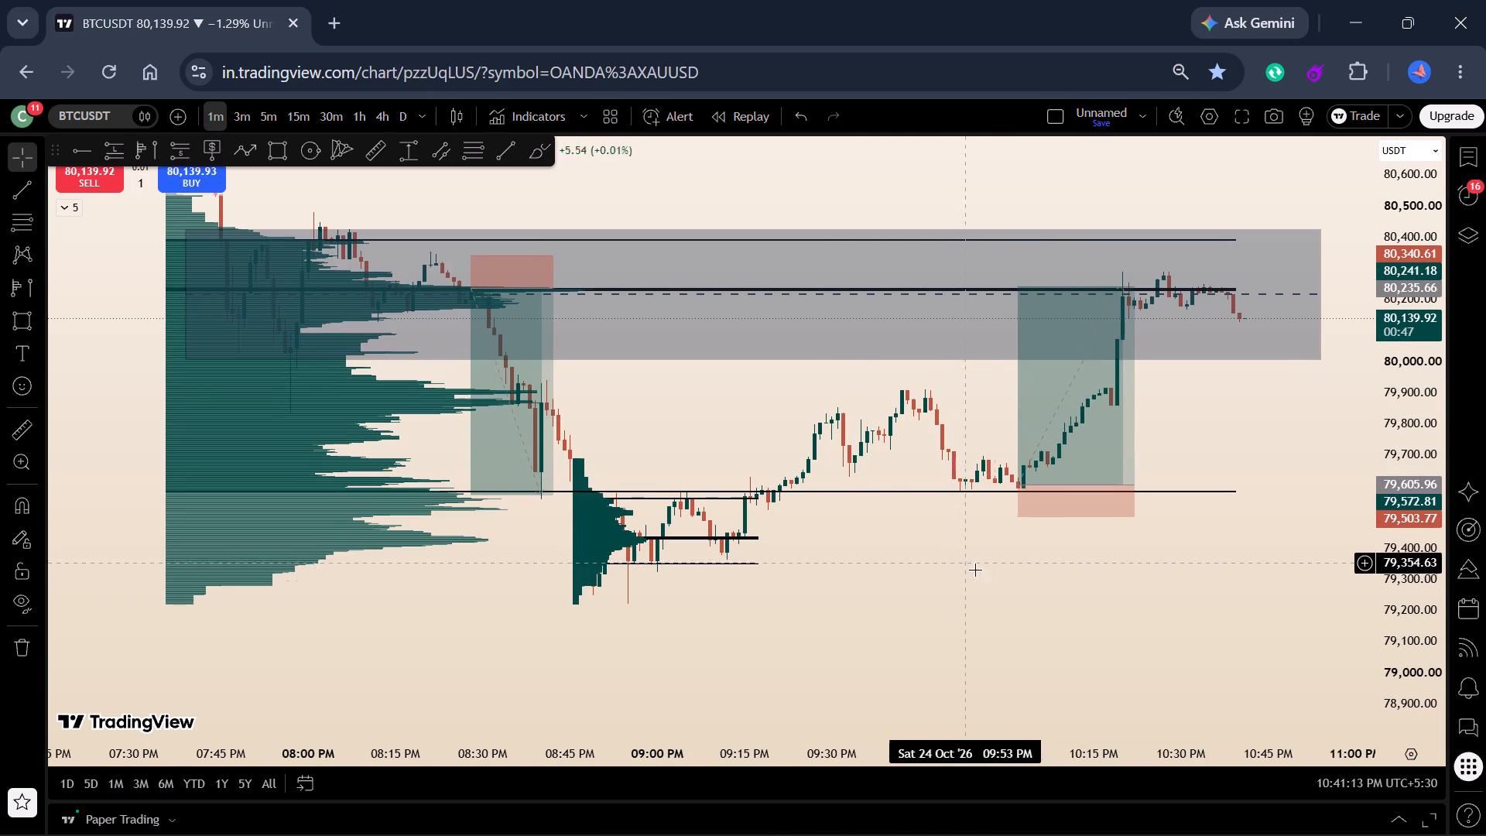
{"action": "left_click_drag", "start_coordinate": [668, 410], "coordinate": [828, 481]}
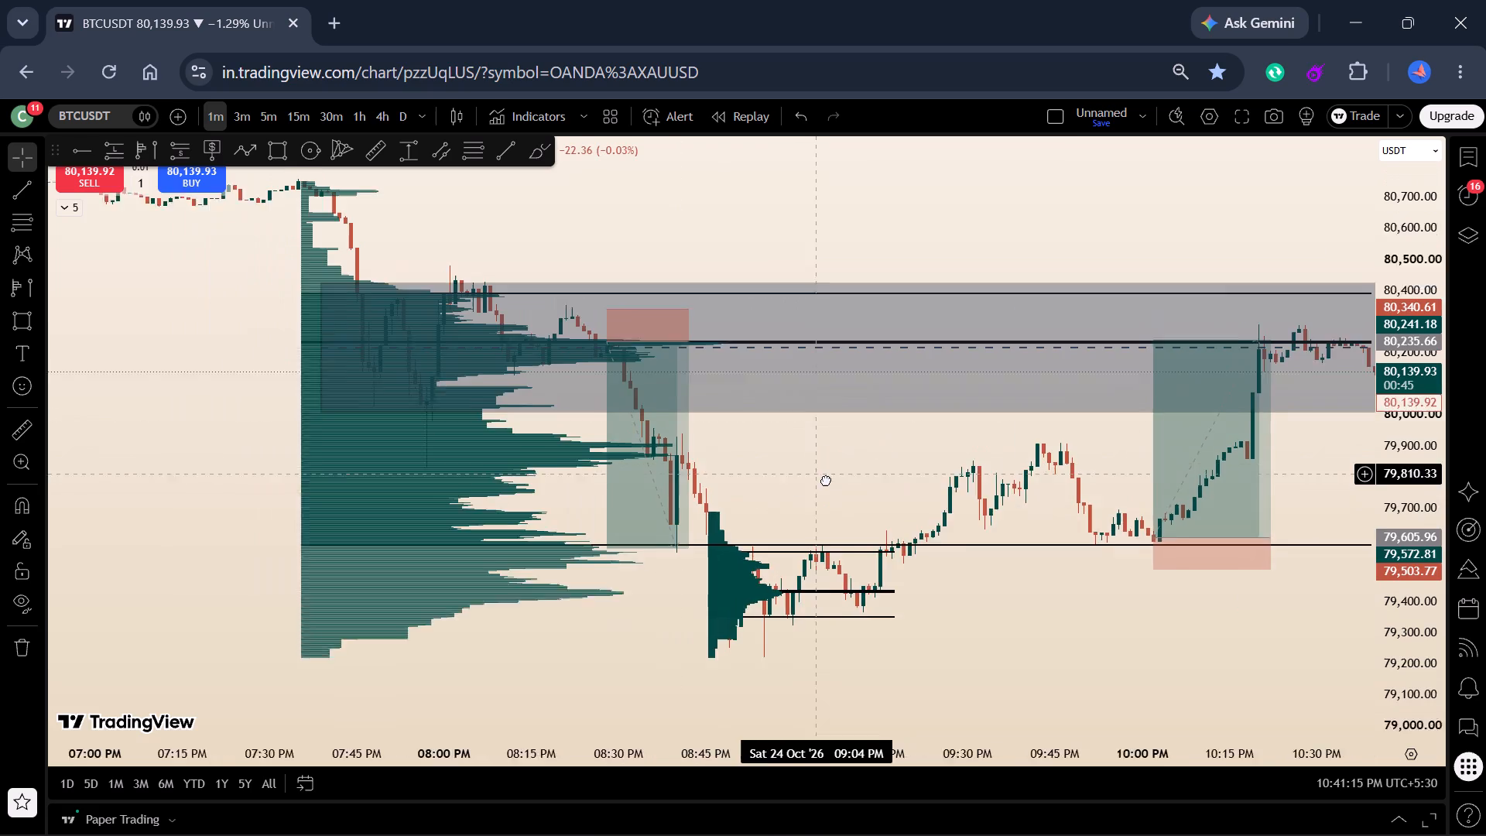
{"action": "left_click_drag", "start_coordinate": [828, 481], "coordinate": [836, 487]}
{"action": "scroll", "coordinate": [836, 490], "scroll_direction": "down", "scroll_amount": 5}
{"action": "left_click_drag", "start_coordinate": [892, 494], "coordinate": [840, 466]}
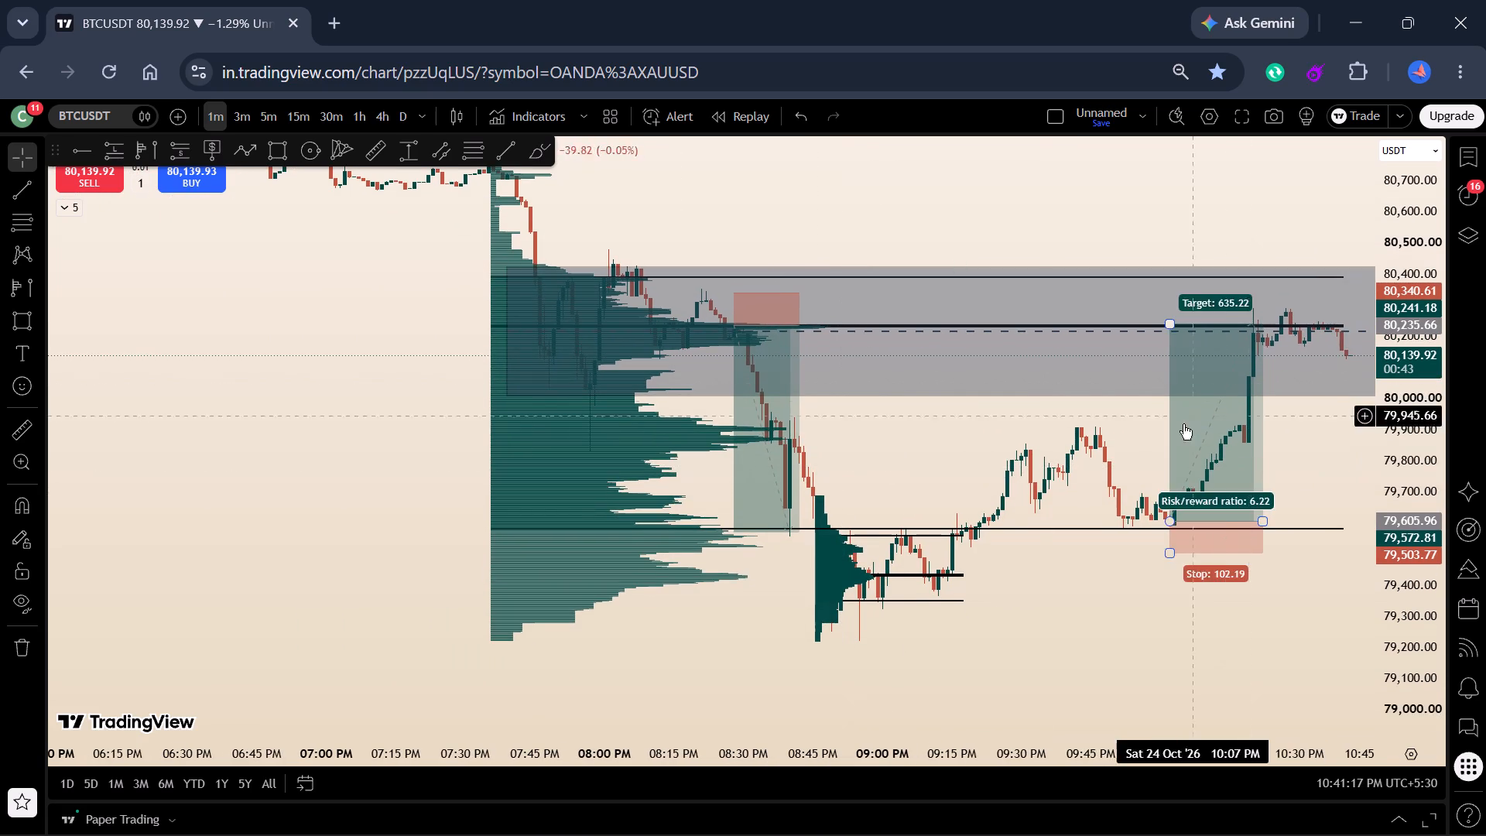
Delete the small fixed range volume profile over the swing low around 9:00 PM.
{"action": "left_click", "coordinate": [837, 549]}
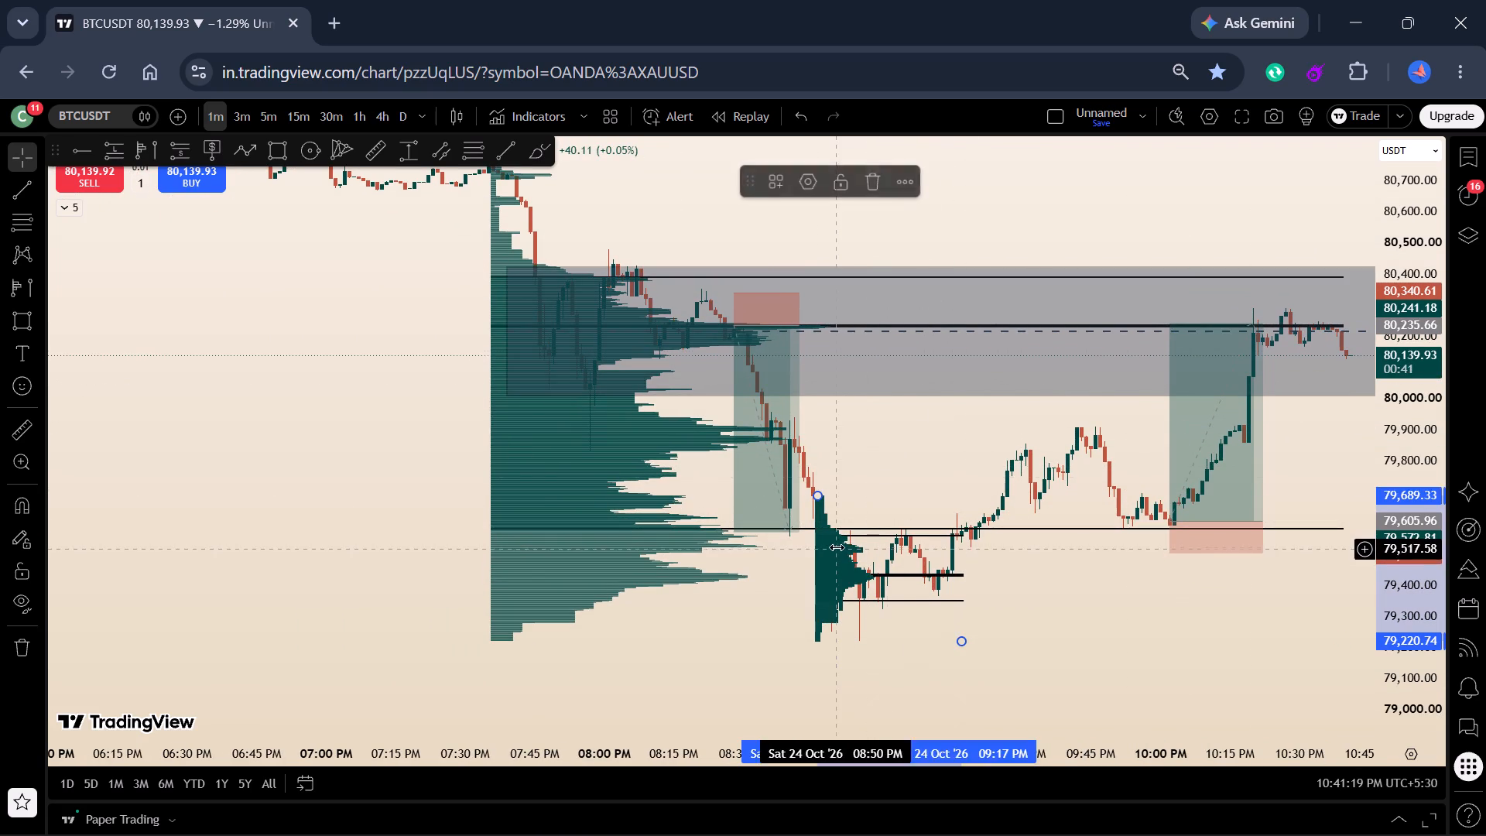
{"action": "left_click", "coordinate": [873, 173]}
Examine the large volume profile, the grey zone and both trade setups together with the price action before the drop.
{"action": "left_click_drag", "start_coordinate": [875, 224], "coordinate": [903, 269]}
{"action": "left_click_drag", "start_coordinate": [1403, 231], "coordinate": [1397, 348]}
{"action": "scroll", "coordinate": [1038, 414], "scroll_direction": "down", "scroll_amount": 4}
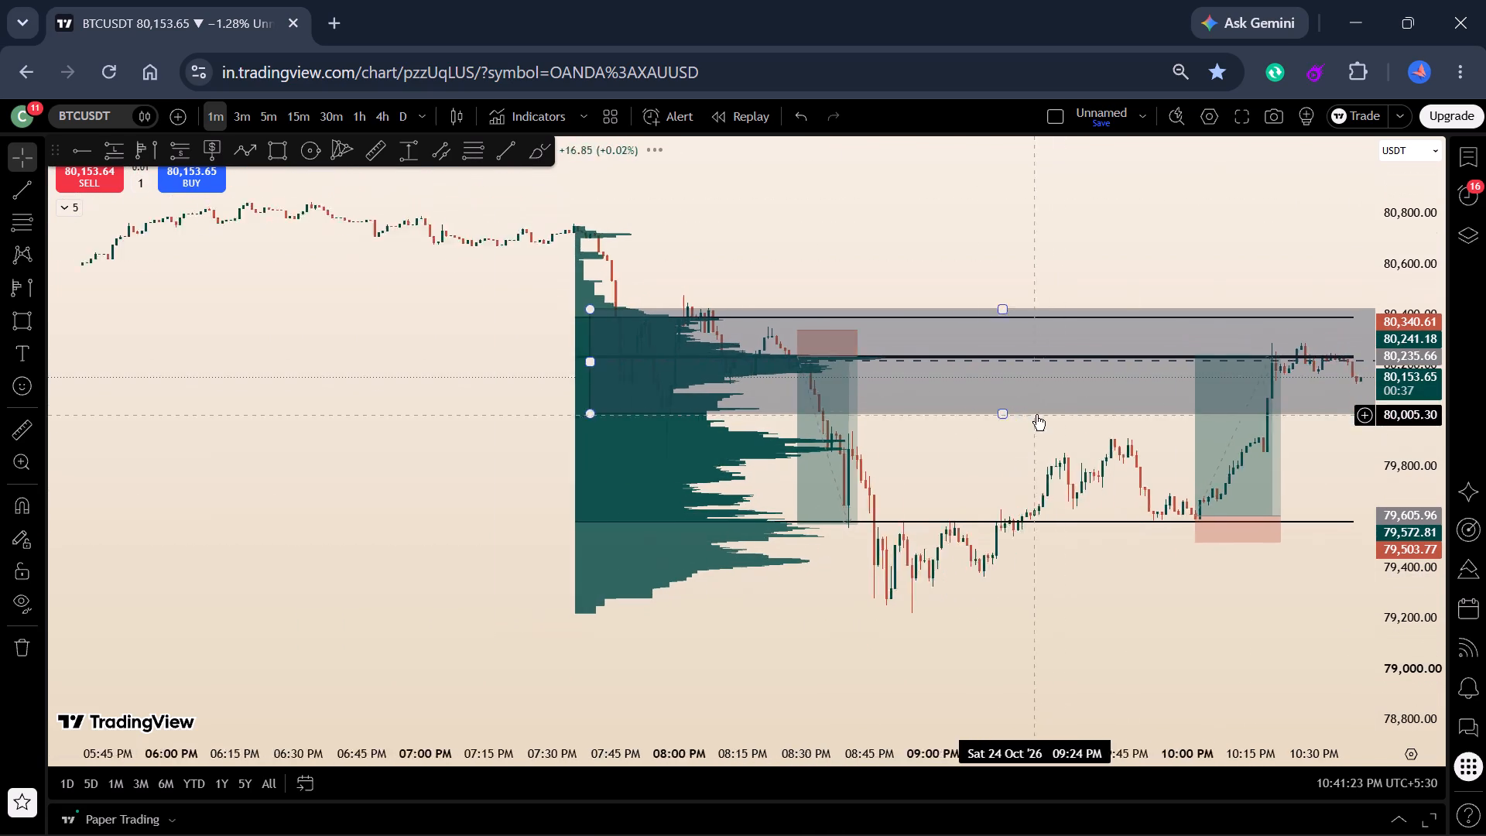
{"action": "scroll", "coordinate": [1036, 415], "scroll_direction": "down", "scroll_amount": 3}
{"action": "left_click_drag", "start_coordinate": [639, 503], "coordinate": [412, 469]}
{"action": "left_click_drag", "start_coordinate": [684, 222], "coordinate": [661, 286]}
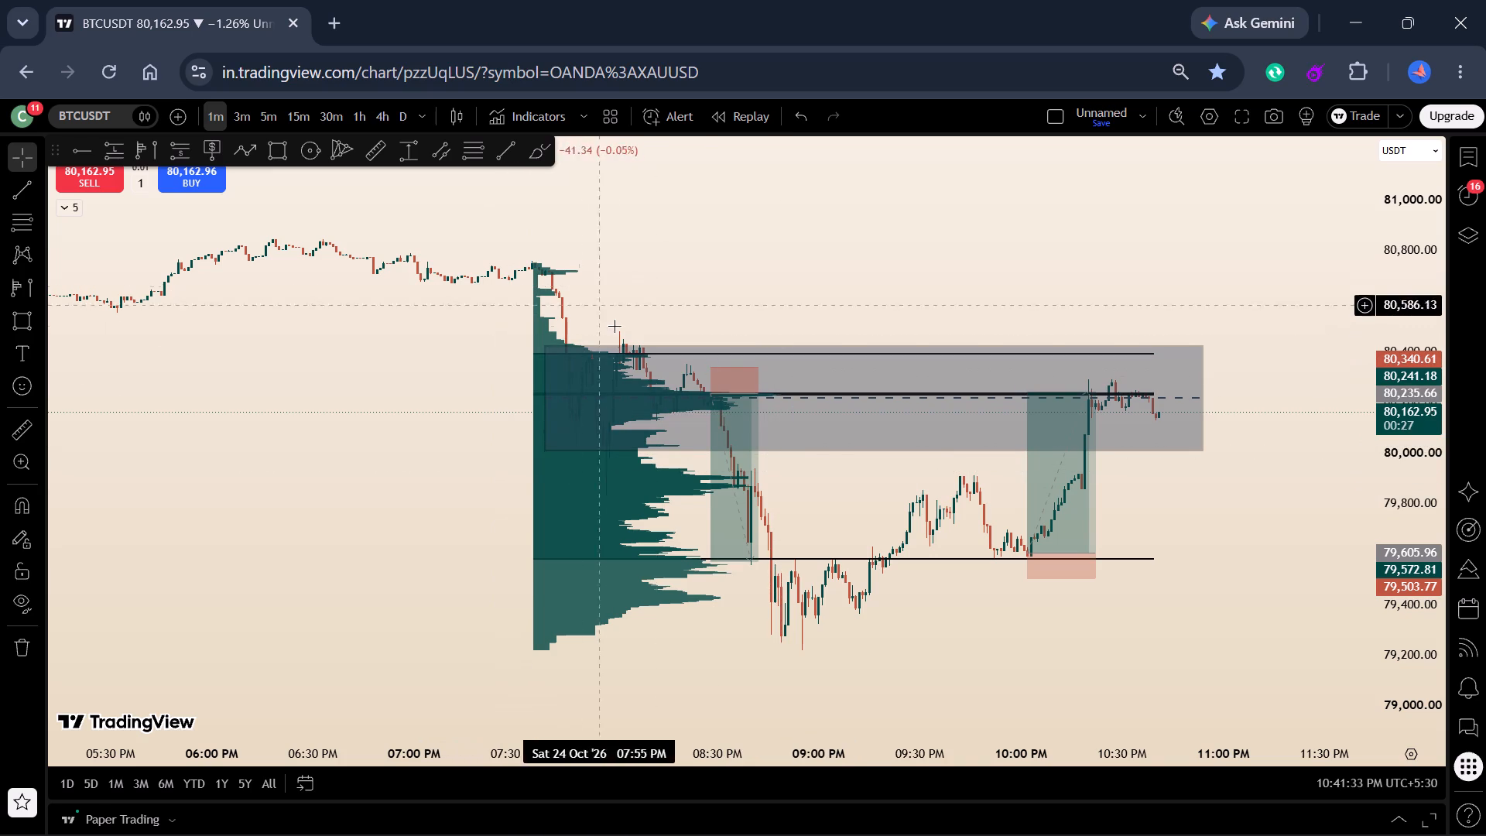
{"action": "left_click_drag", "start_coordinate": [675, 613], "coordinate": [588, 680]}
{"action": "left_click_drag", "start_coordinate": [265, 468], "coordinate": [269, 434]}
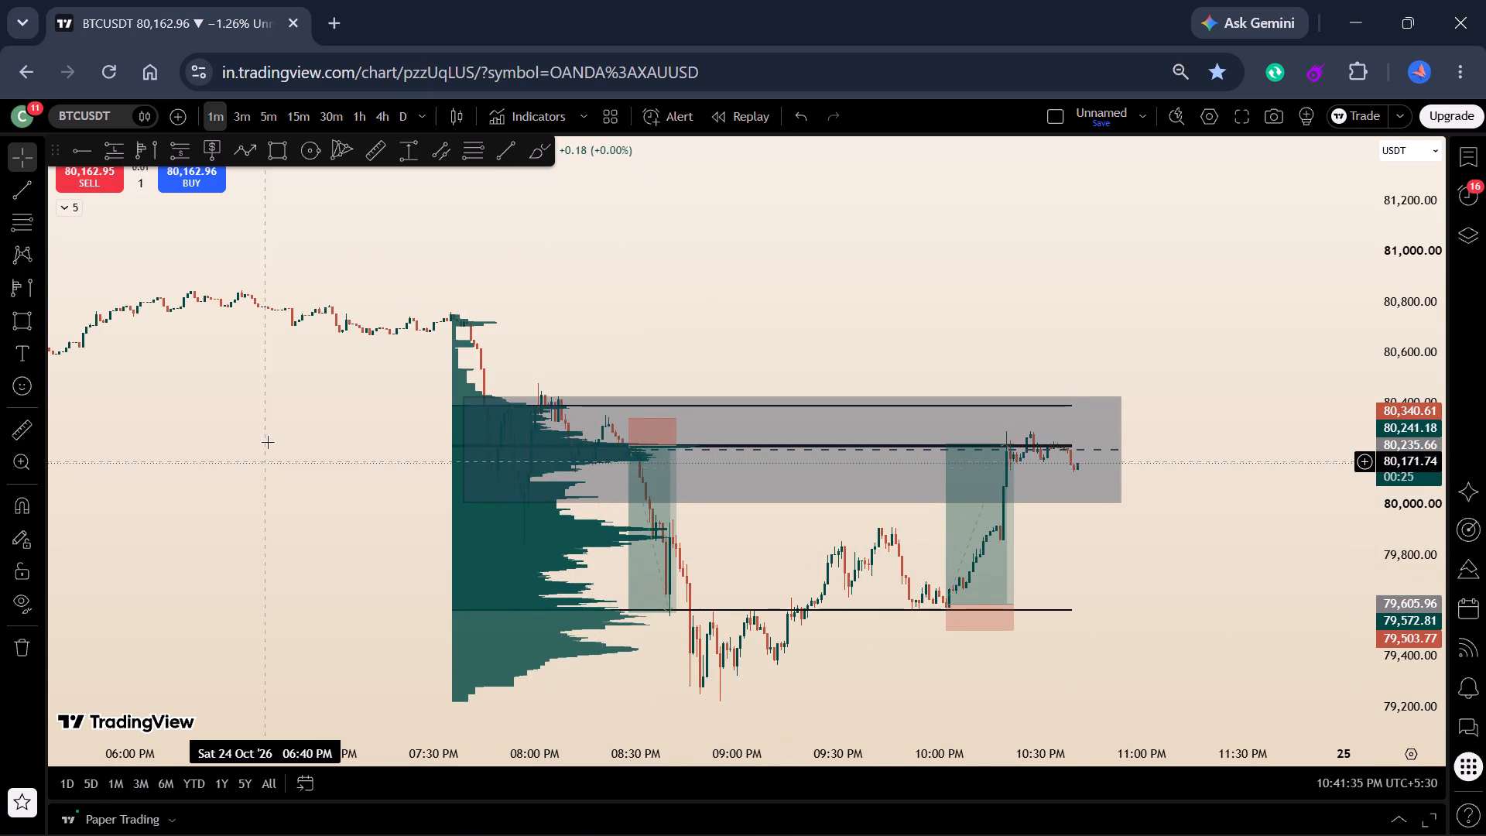
{"action": "left_click_drag", "start_coordinate": [269, 434], "coordinate": [283, 392]}
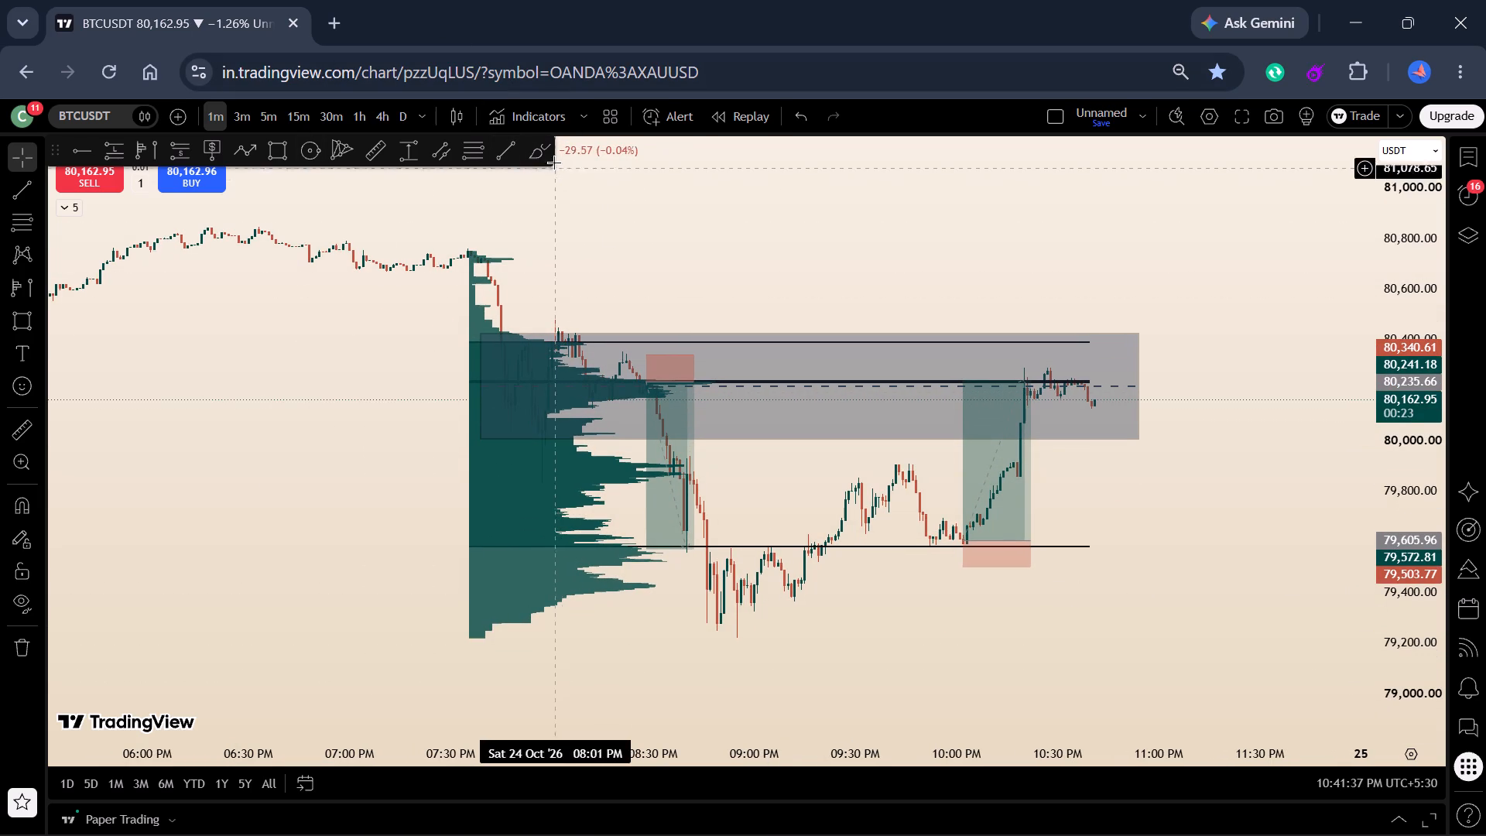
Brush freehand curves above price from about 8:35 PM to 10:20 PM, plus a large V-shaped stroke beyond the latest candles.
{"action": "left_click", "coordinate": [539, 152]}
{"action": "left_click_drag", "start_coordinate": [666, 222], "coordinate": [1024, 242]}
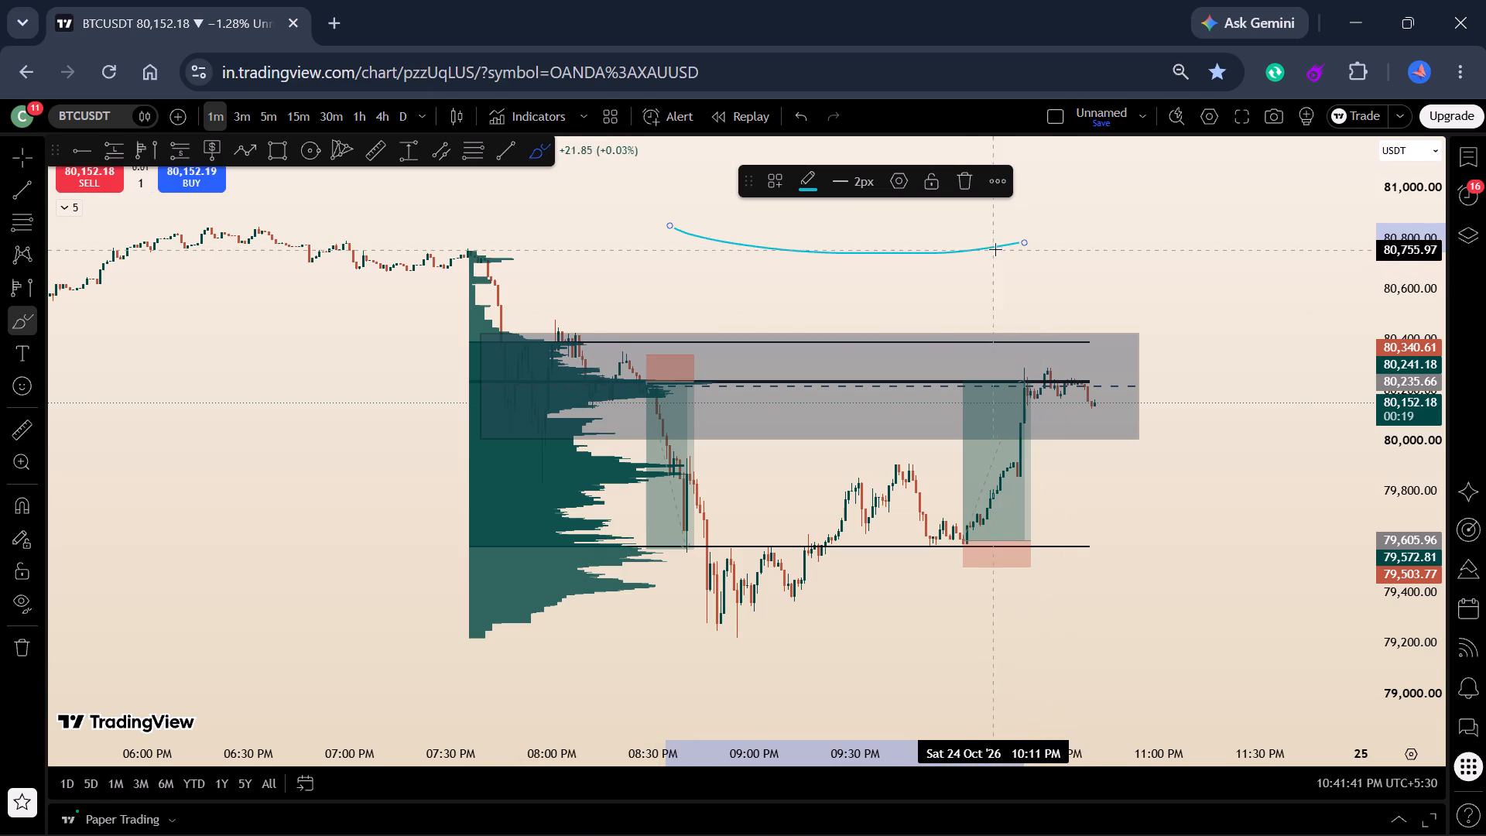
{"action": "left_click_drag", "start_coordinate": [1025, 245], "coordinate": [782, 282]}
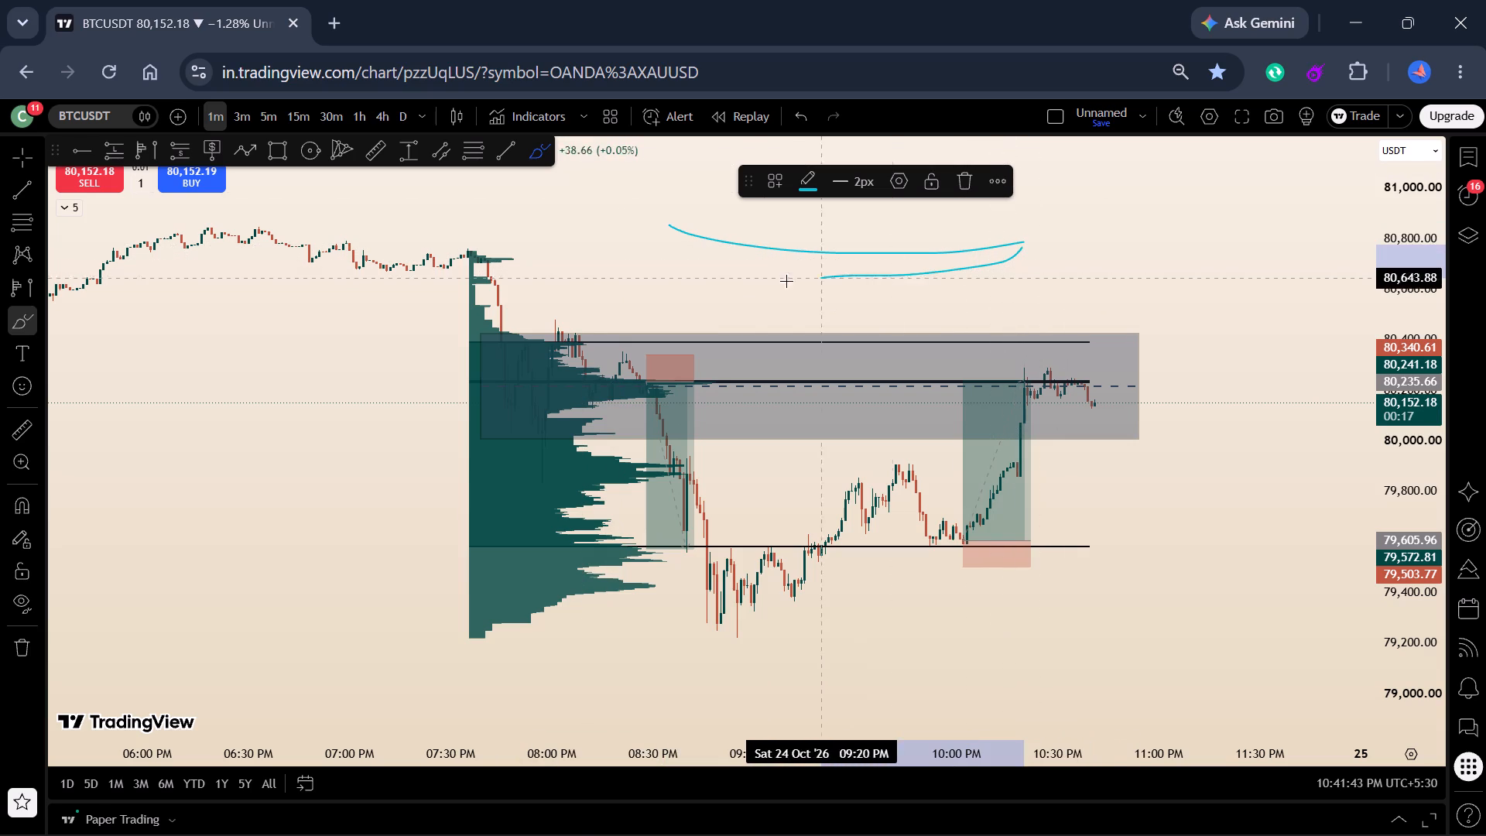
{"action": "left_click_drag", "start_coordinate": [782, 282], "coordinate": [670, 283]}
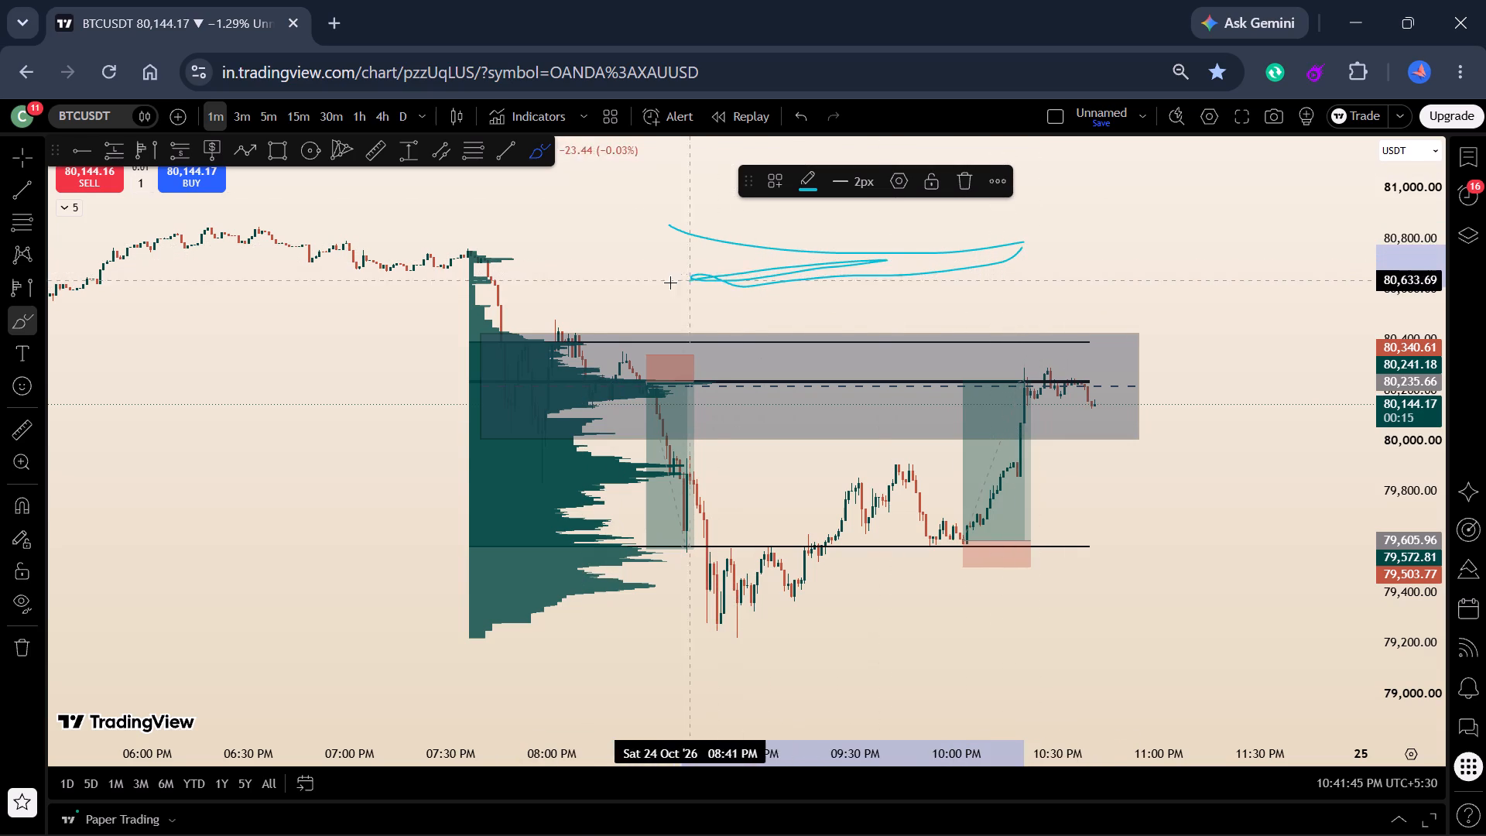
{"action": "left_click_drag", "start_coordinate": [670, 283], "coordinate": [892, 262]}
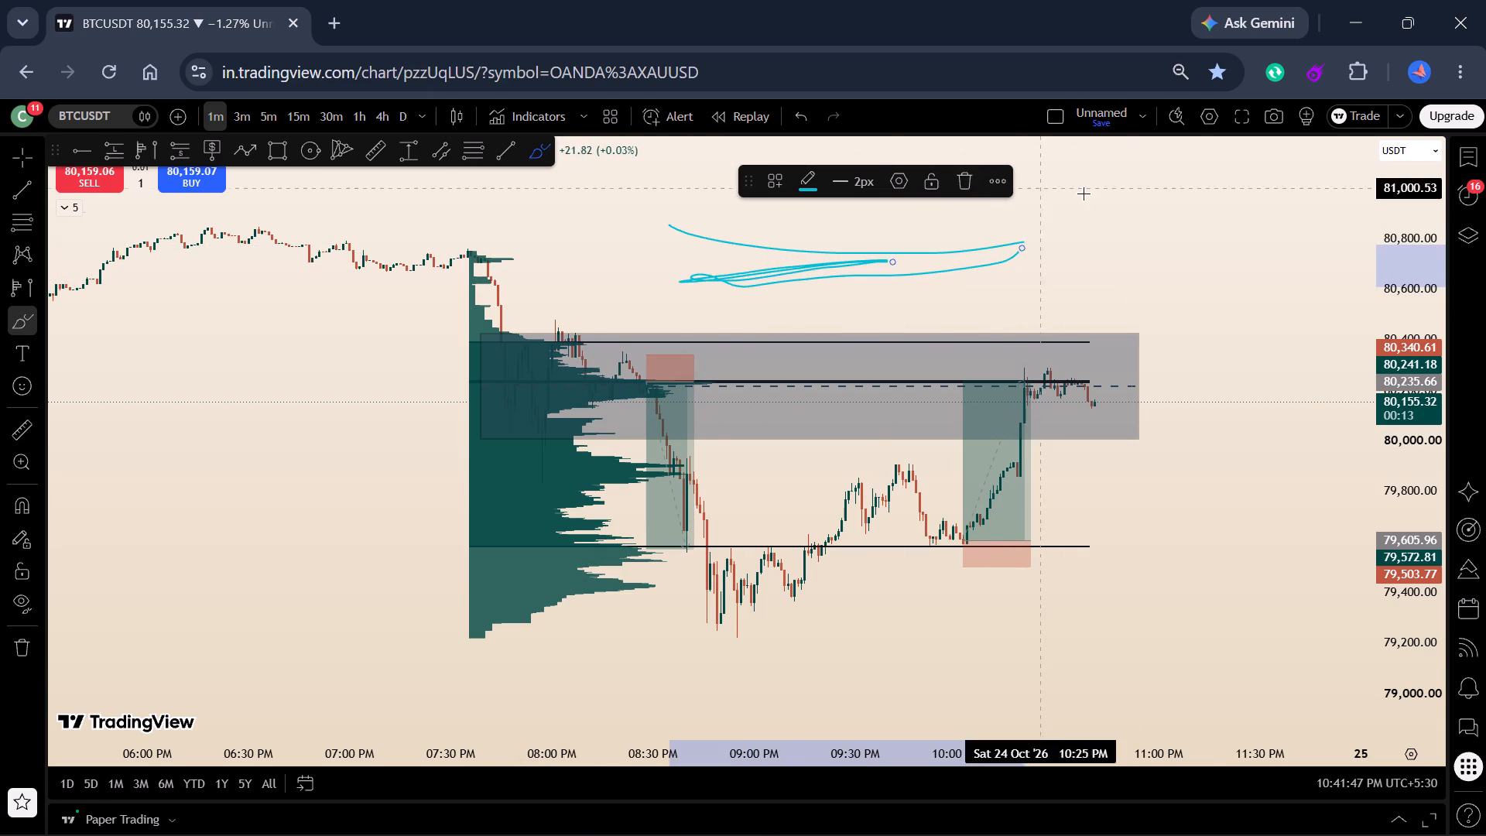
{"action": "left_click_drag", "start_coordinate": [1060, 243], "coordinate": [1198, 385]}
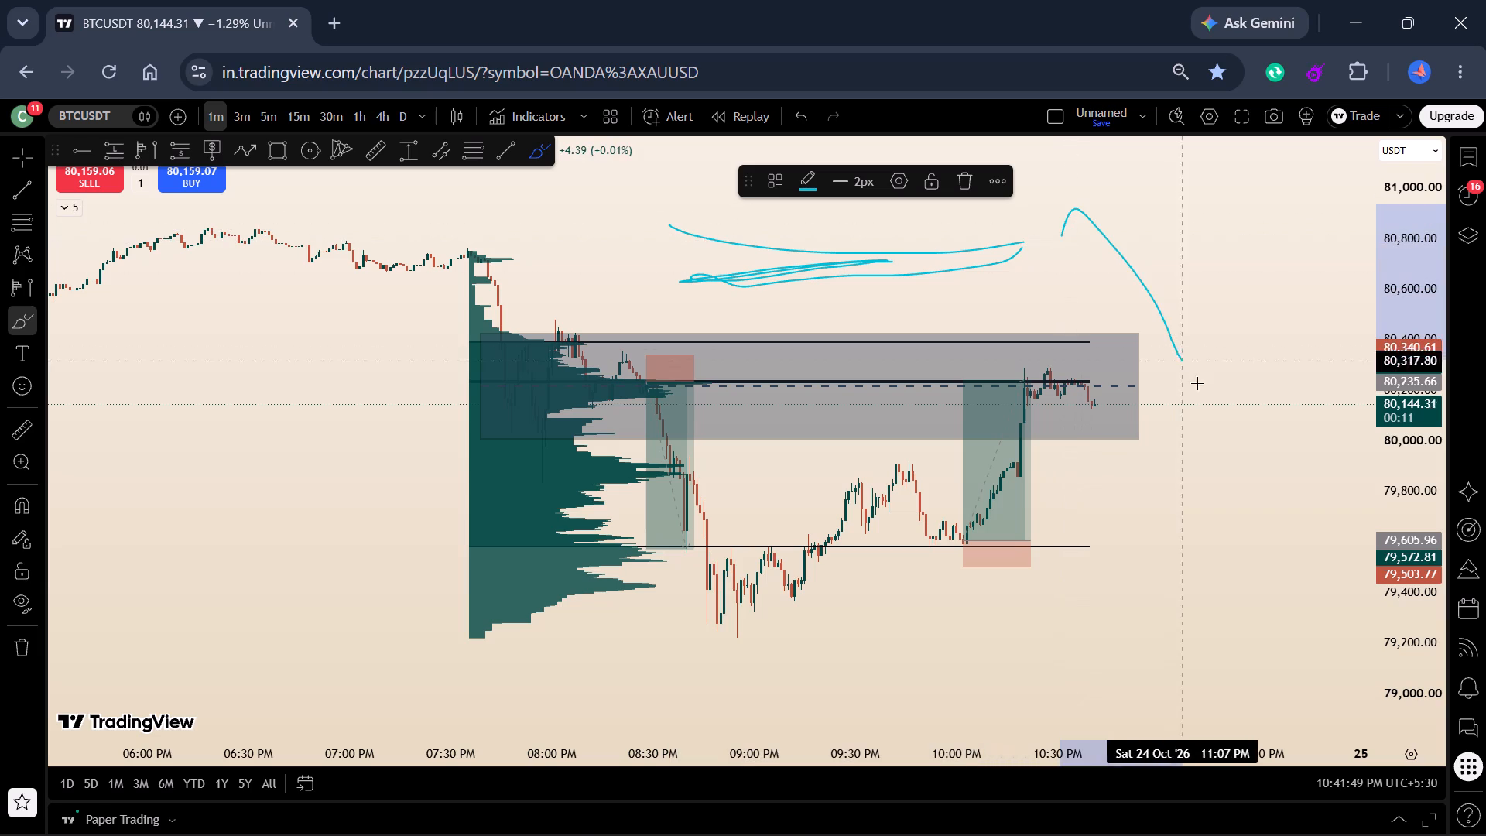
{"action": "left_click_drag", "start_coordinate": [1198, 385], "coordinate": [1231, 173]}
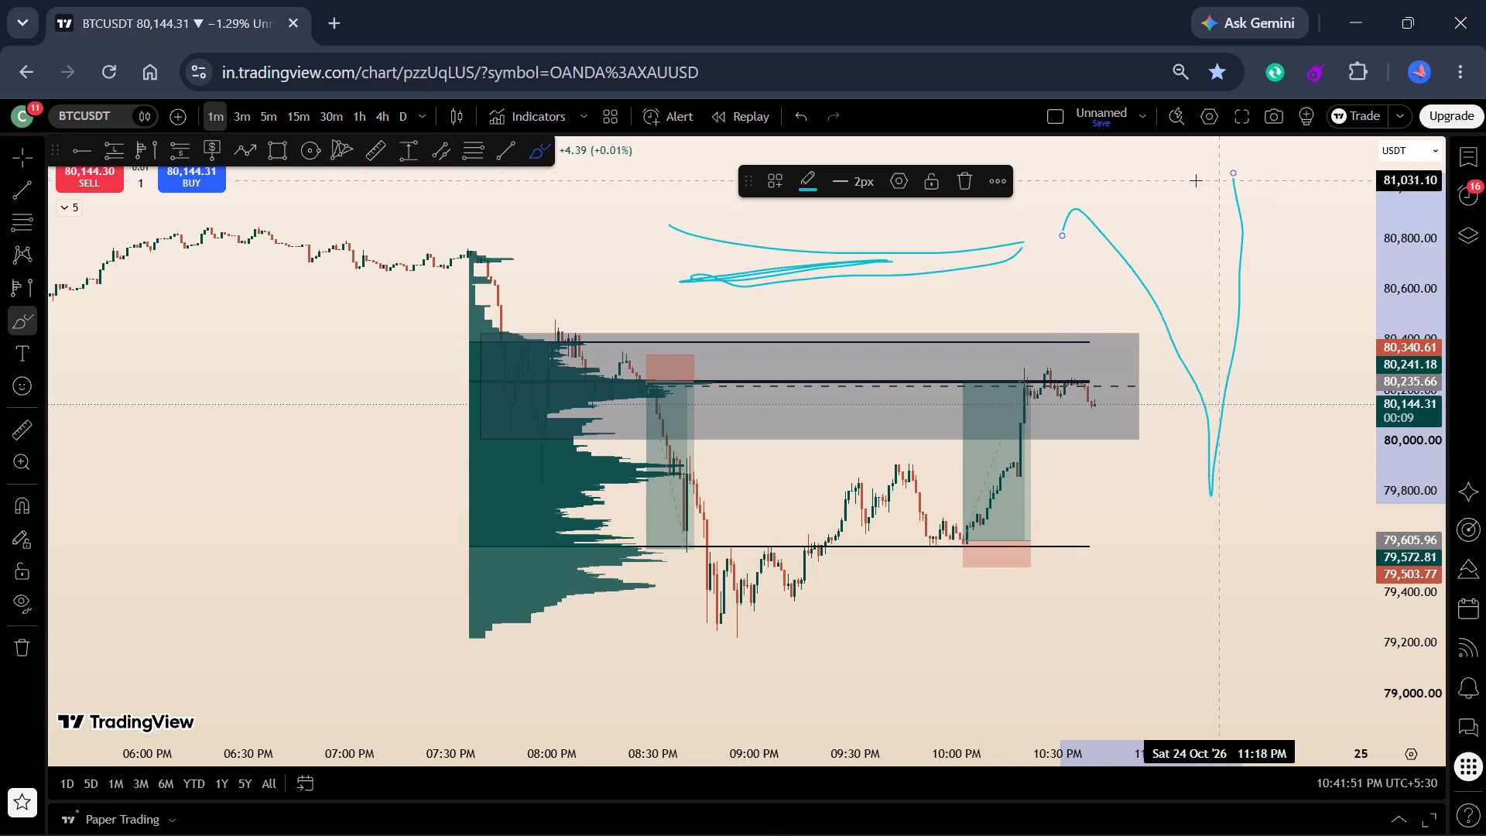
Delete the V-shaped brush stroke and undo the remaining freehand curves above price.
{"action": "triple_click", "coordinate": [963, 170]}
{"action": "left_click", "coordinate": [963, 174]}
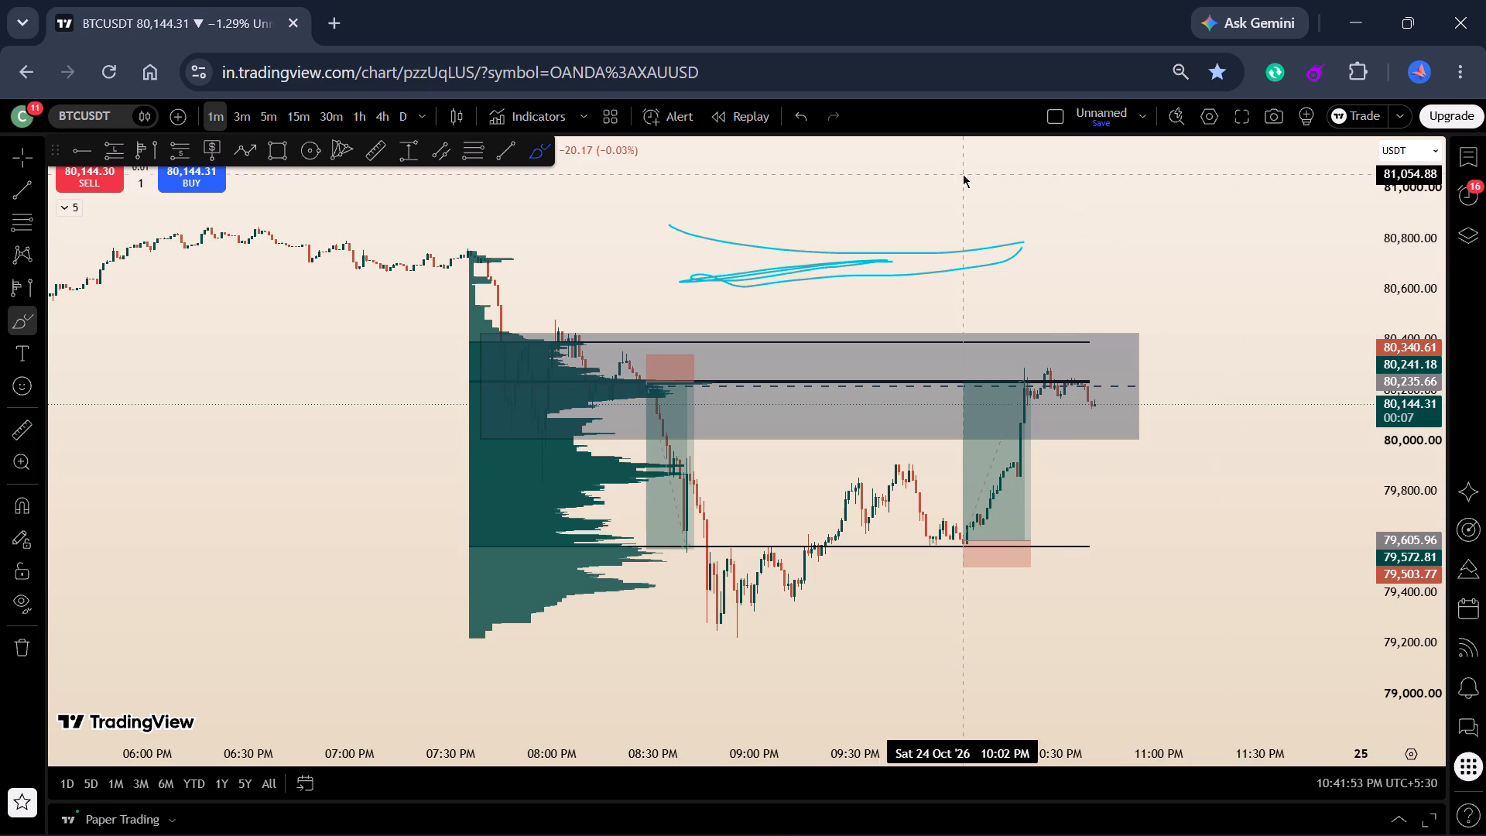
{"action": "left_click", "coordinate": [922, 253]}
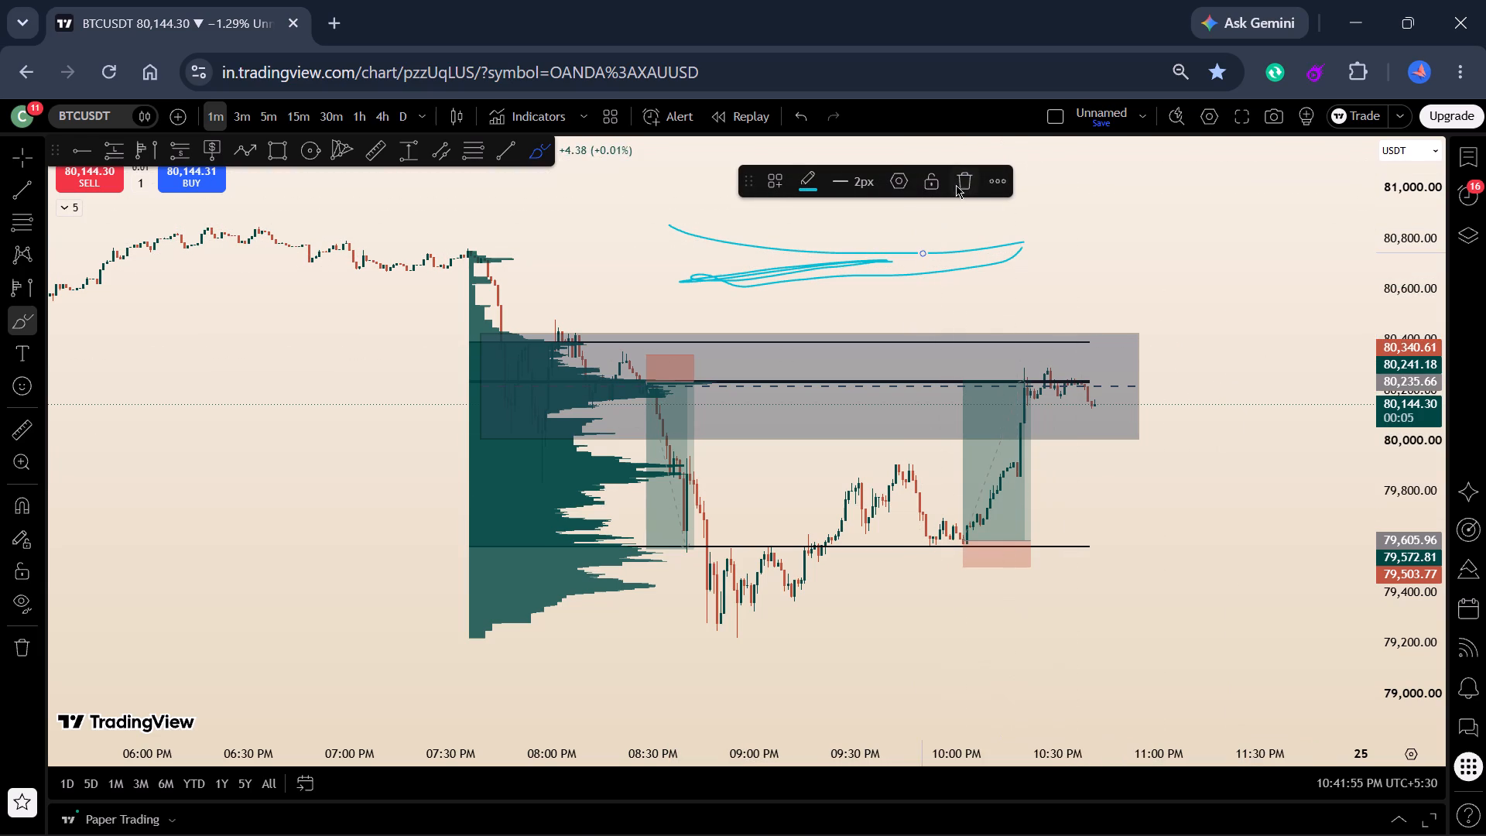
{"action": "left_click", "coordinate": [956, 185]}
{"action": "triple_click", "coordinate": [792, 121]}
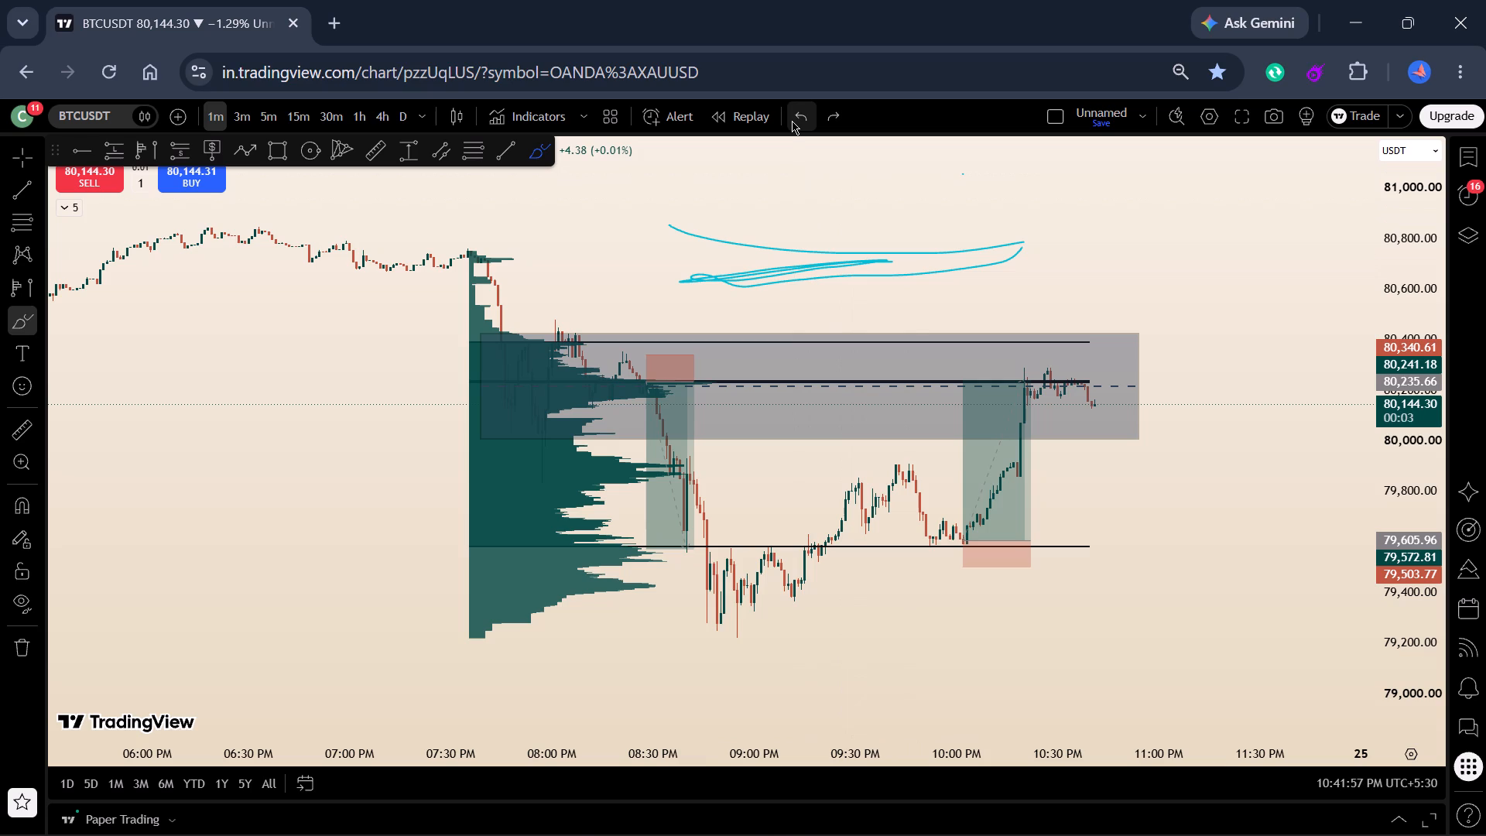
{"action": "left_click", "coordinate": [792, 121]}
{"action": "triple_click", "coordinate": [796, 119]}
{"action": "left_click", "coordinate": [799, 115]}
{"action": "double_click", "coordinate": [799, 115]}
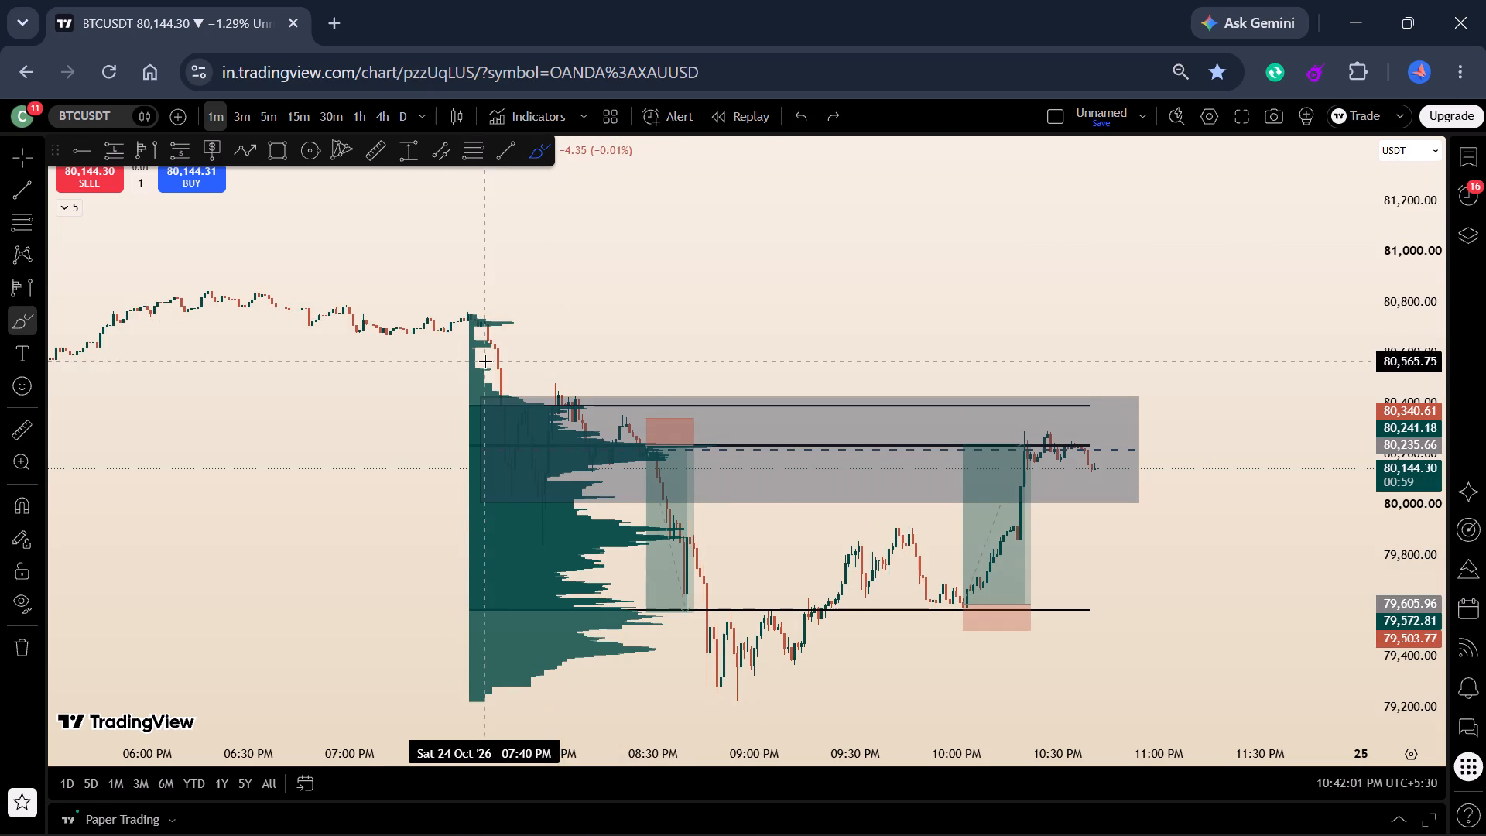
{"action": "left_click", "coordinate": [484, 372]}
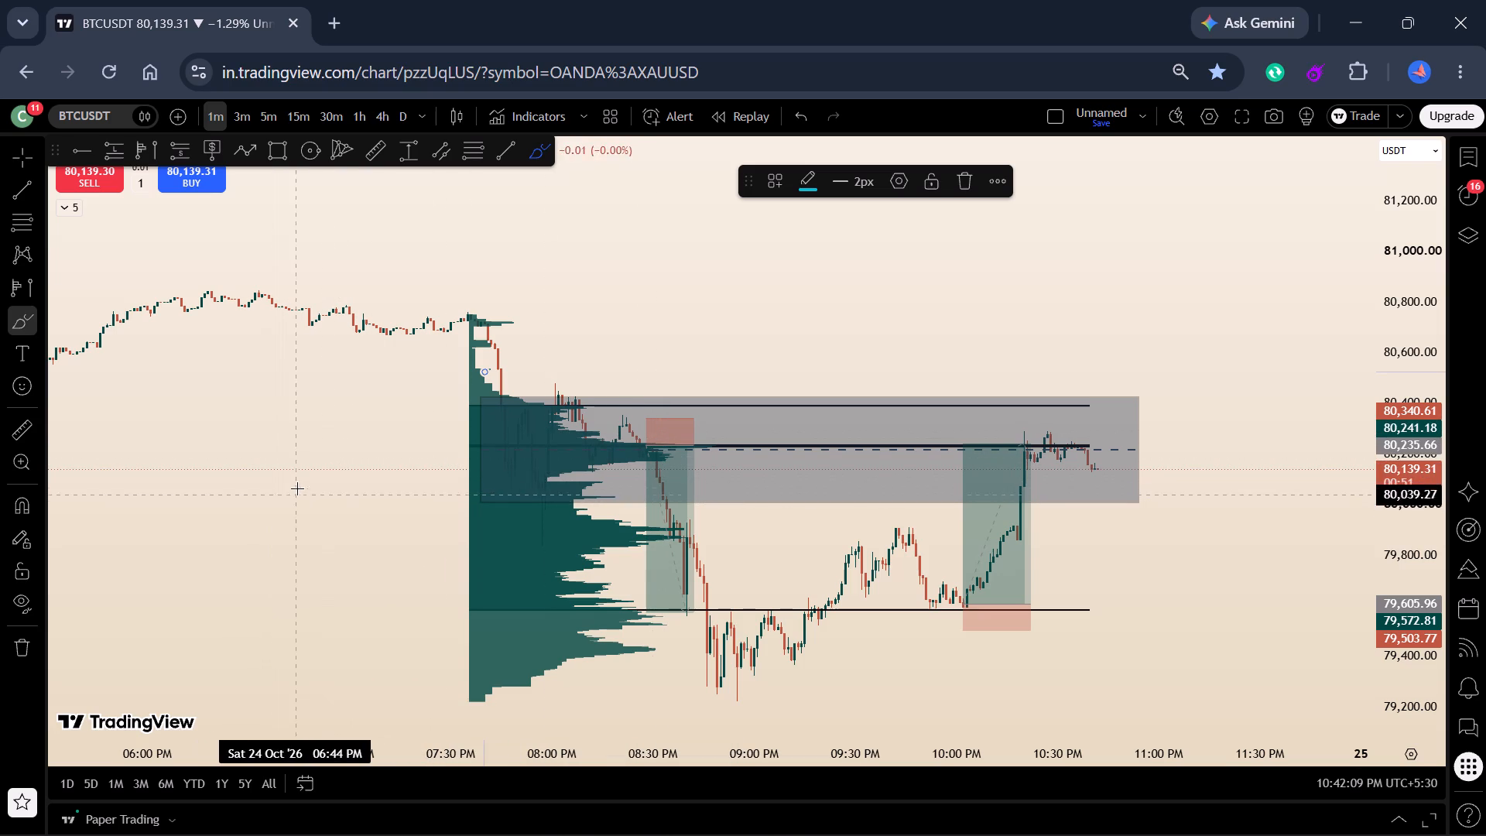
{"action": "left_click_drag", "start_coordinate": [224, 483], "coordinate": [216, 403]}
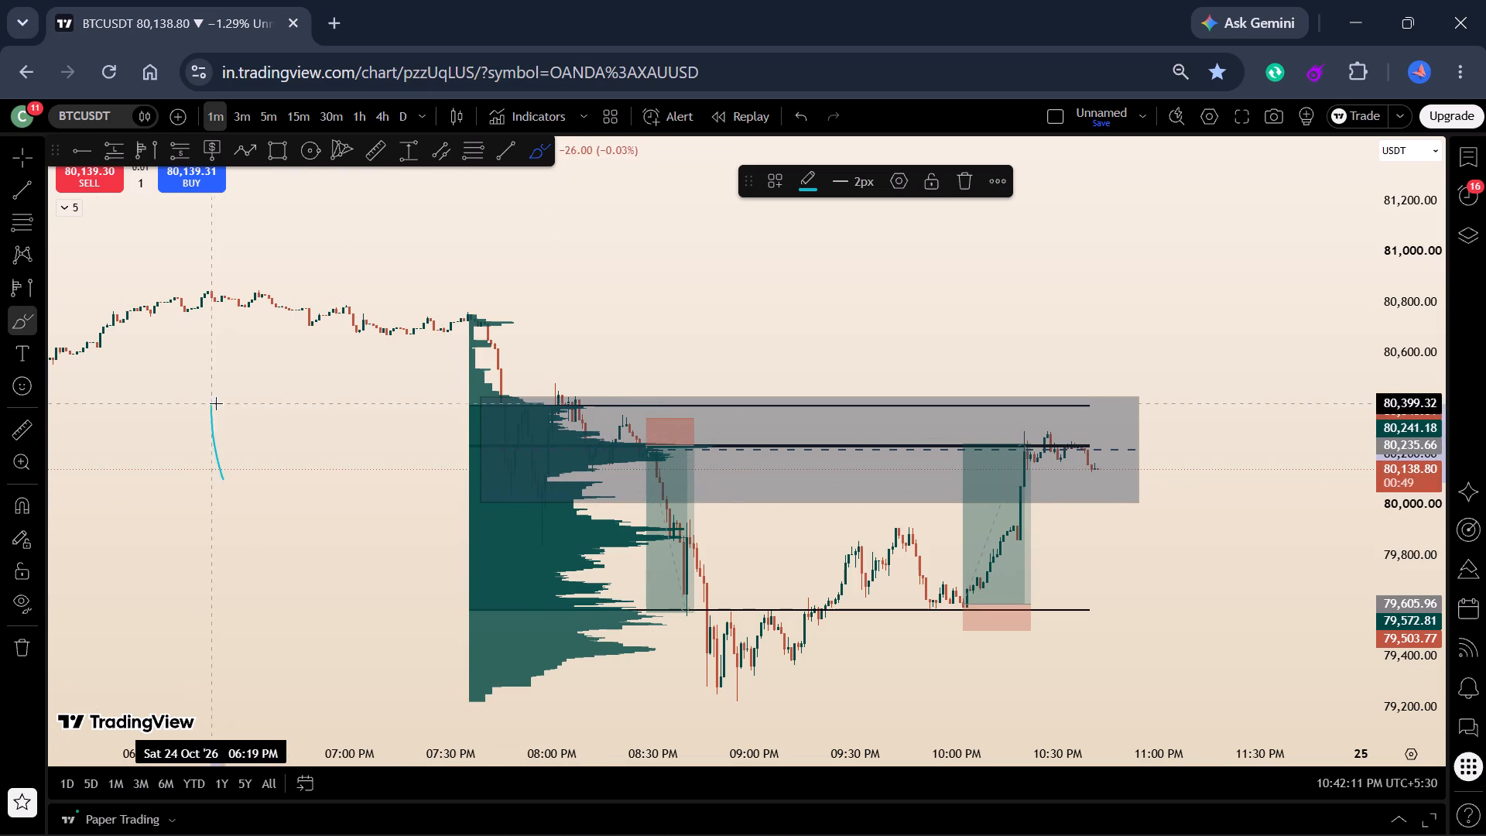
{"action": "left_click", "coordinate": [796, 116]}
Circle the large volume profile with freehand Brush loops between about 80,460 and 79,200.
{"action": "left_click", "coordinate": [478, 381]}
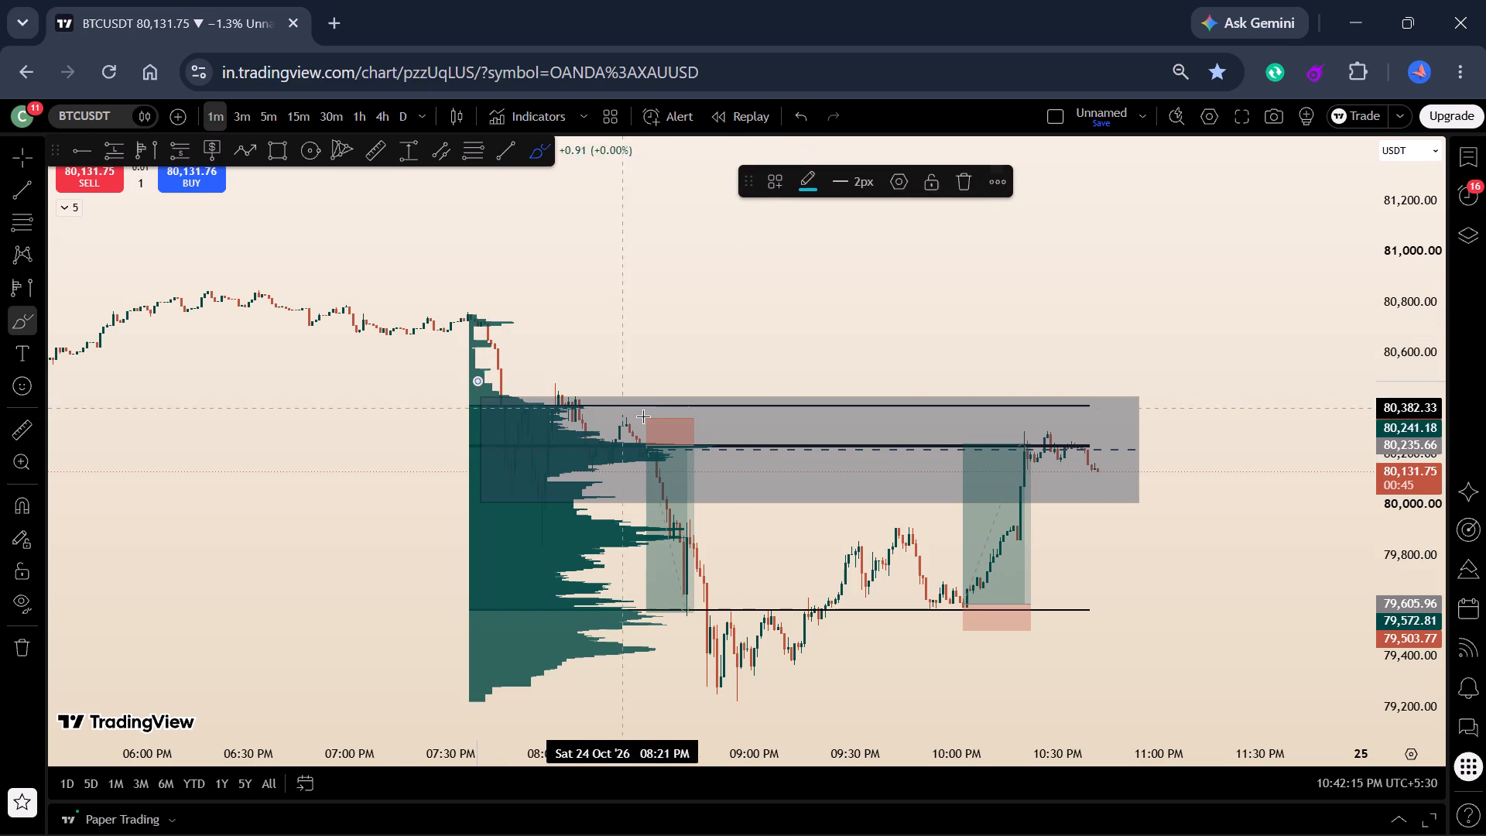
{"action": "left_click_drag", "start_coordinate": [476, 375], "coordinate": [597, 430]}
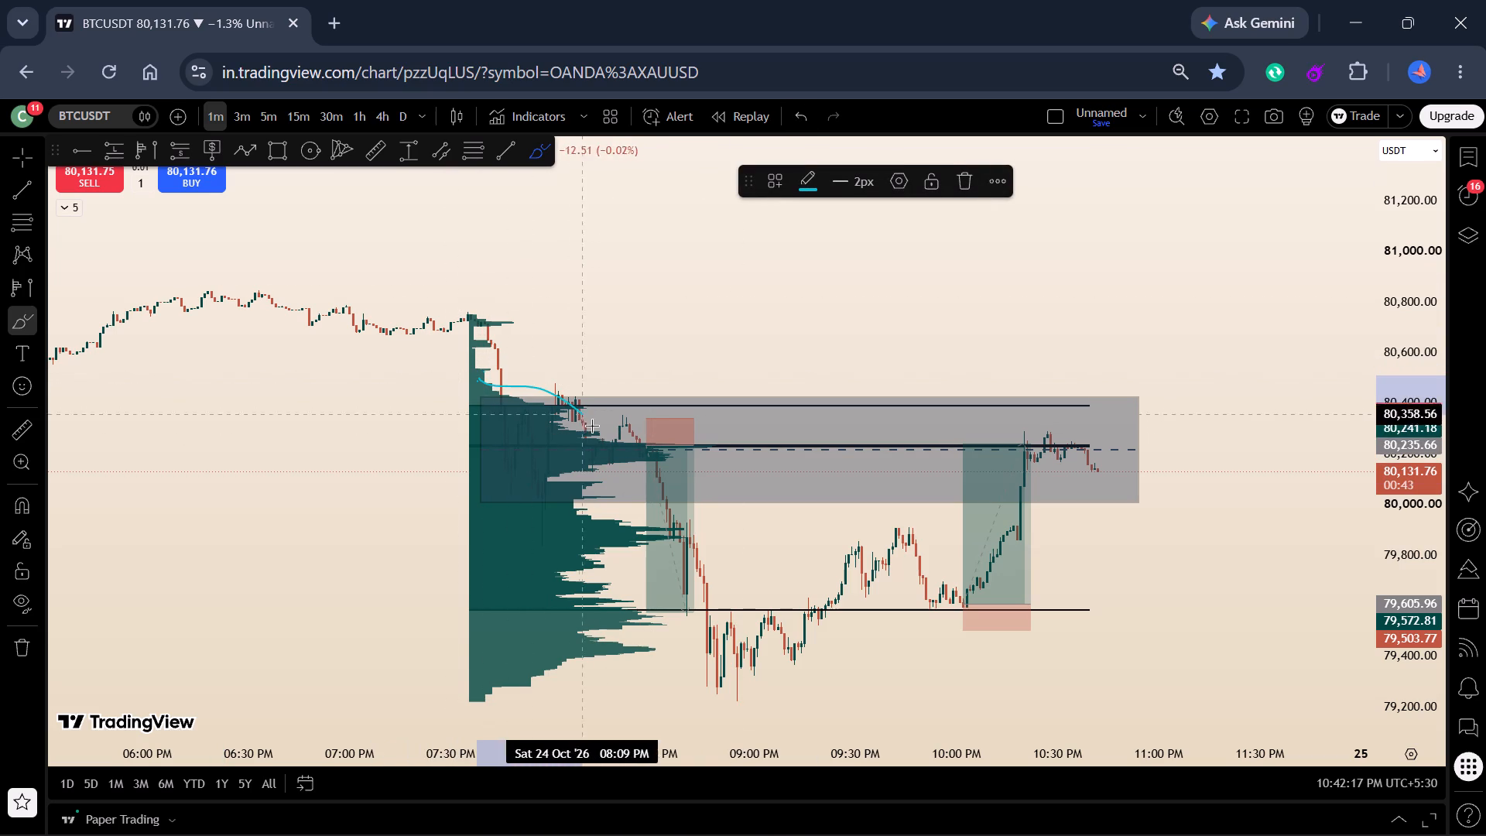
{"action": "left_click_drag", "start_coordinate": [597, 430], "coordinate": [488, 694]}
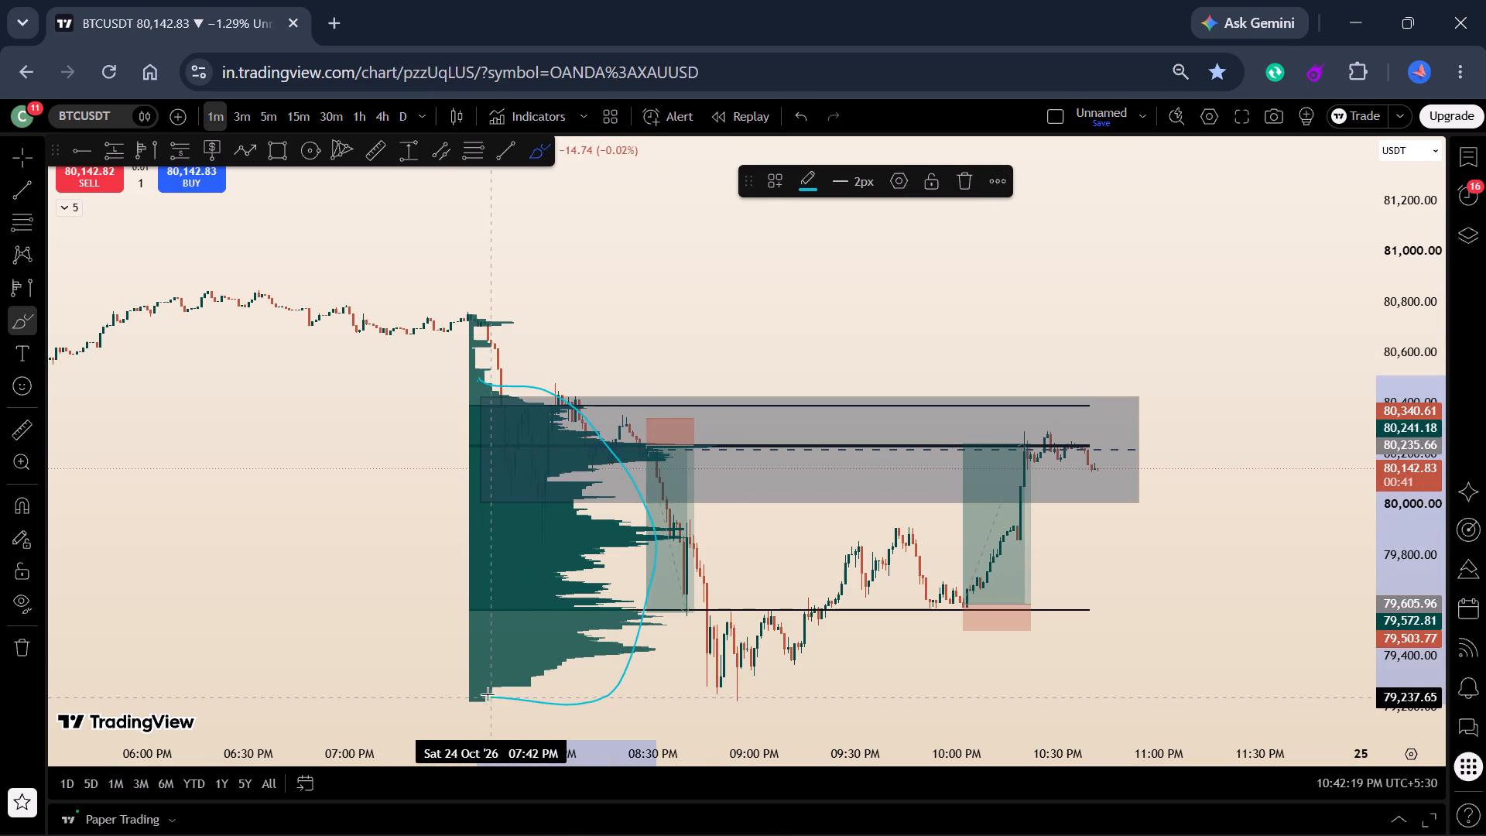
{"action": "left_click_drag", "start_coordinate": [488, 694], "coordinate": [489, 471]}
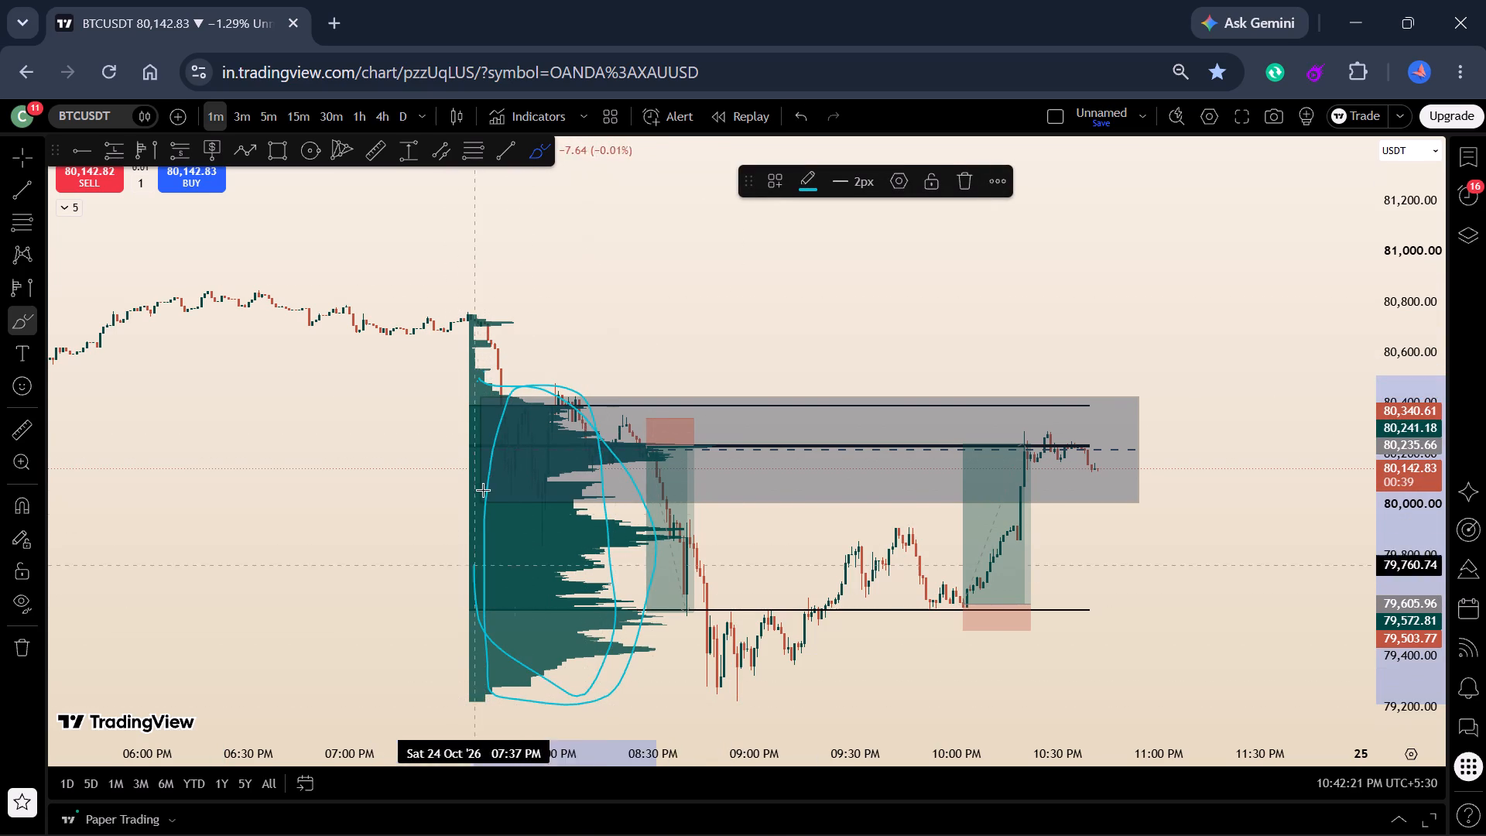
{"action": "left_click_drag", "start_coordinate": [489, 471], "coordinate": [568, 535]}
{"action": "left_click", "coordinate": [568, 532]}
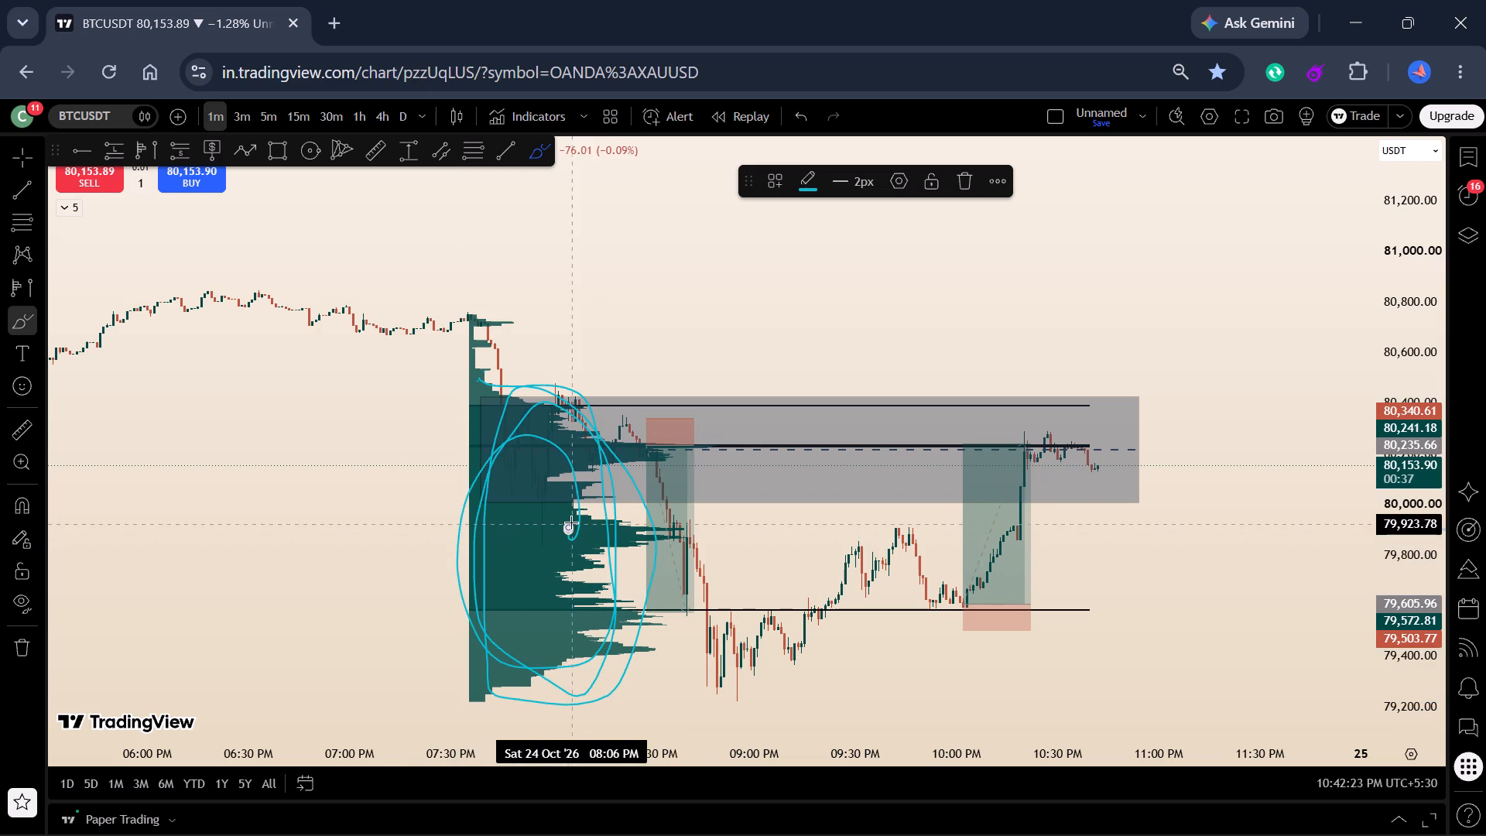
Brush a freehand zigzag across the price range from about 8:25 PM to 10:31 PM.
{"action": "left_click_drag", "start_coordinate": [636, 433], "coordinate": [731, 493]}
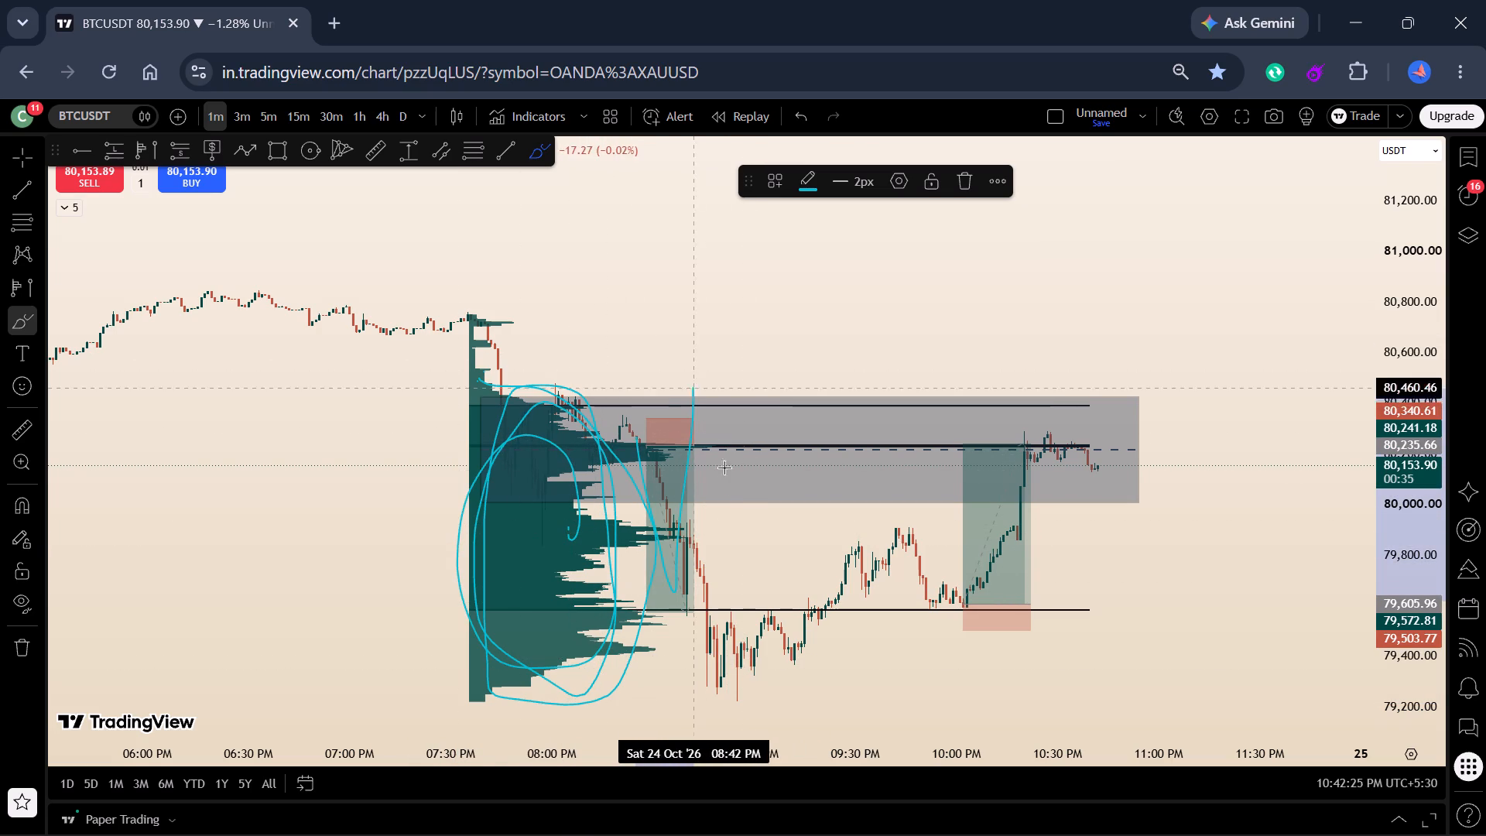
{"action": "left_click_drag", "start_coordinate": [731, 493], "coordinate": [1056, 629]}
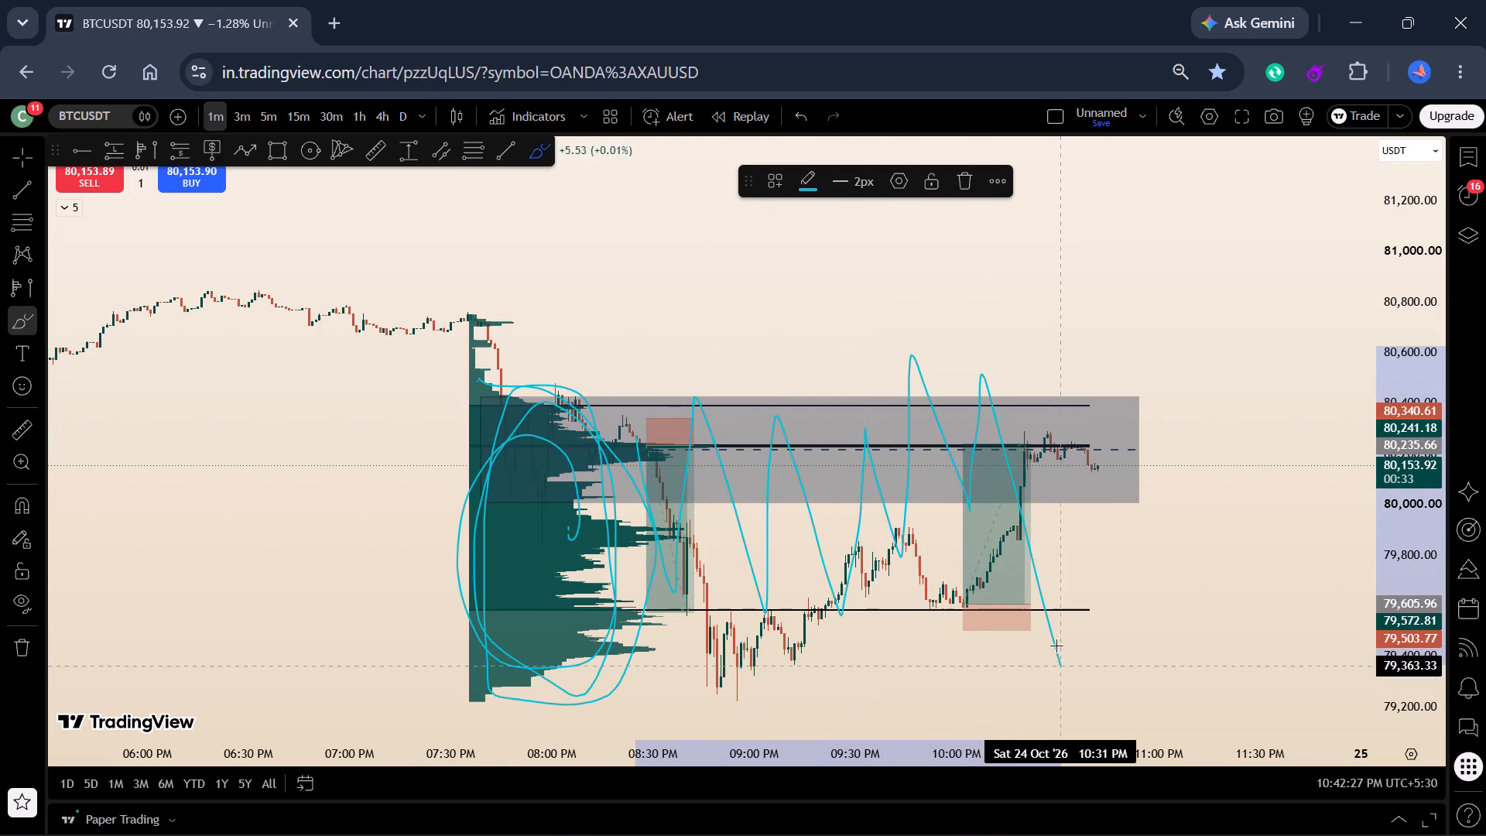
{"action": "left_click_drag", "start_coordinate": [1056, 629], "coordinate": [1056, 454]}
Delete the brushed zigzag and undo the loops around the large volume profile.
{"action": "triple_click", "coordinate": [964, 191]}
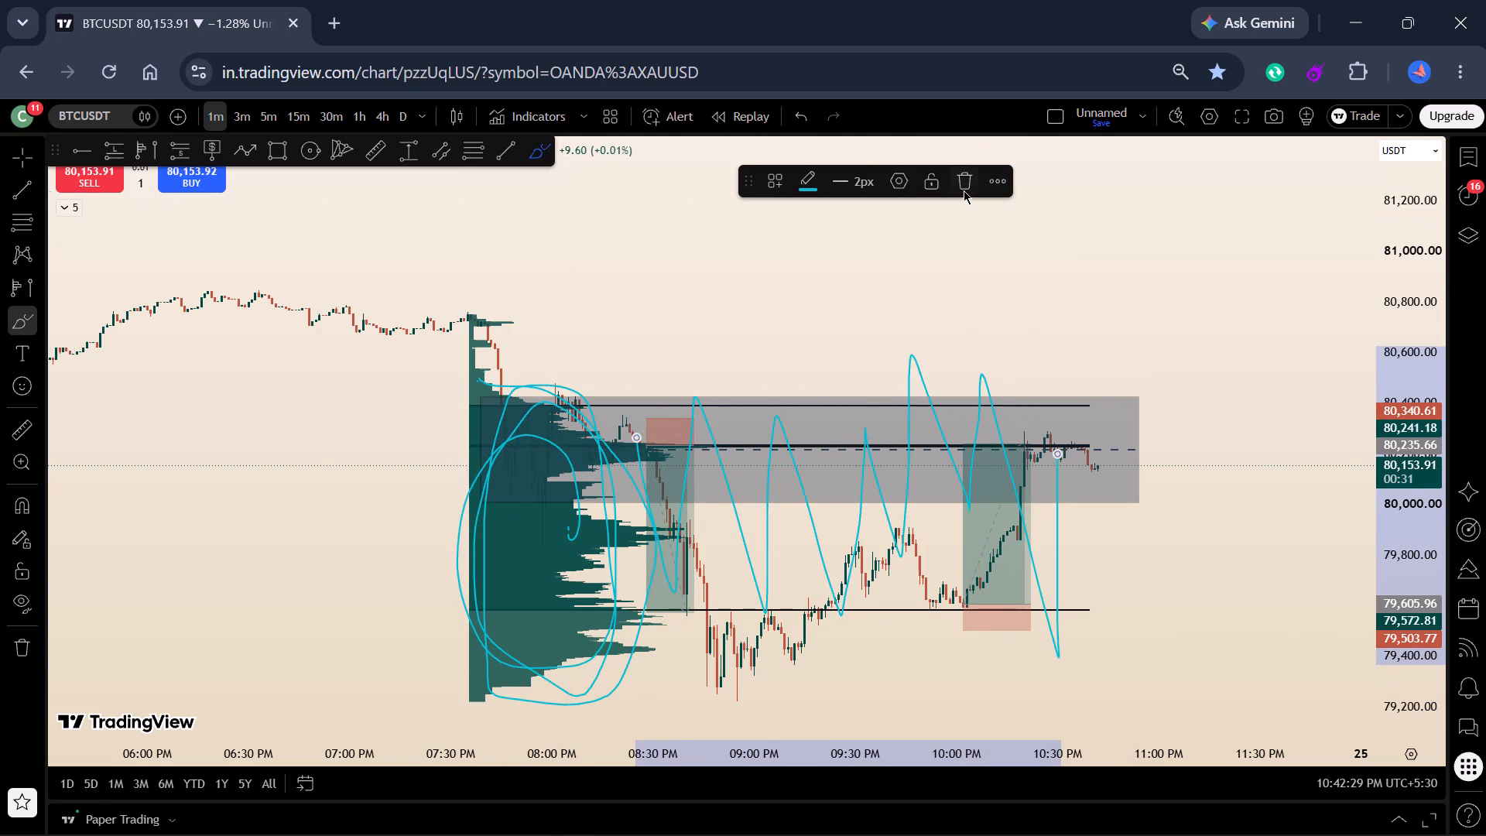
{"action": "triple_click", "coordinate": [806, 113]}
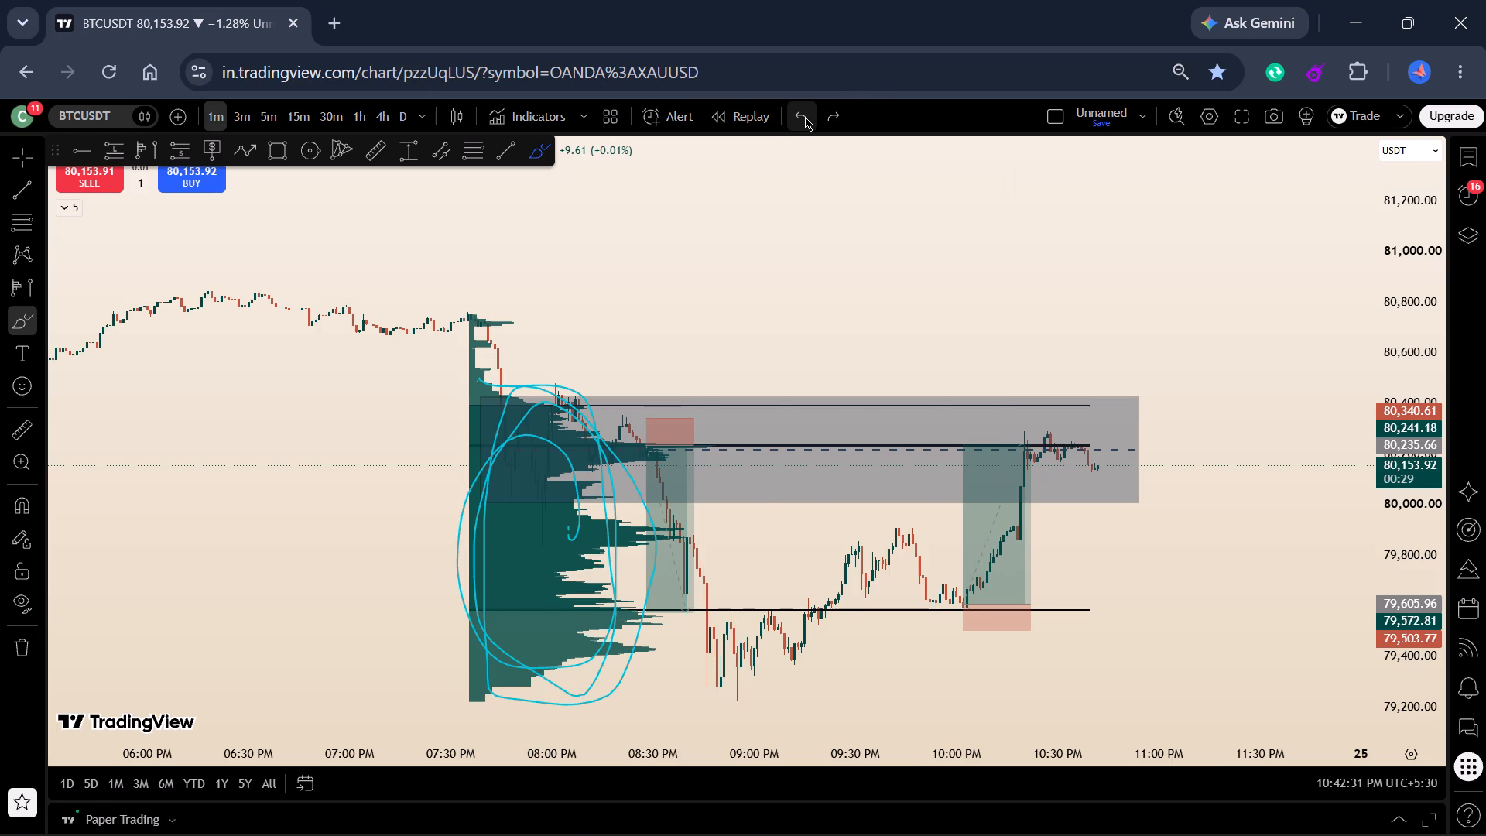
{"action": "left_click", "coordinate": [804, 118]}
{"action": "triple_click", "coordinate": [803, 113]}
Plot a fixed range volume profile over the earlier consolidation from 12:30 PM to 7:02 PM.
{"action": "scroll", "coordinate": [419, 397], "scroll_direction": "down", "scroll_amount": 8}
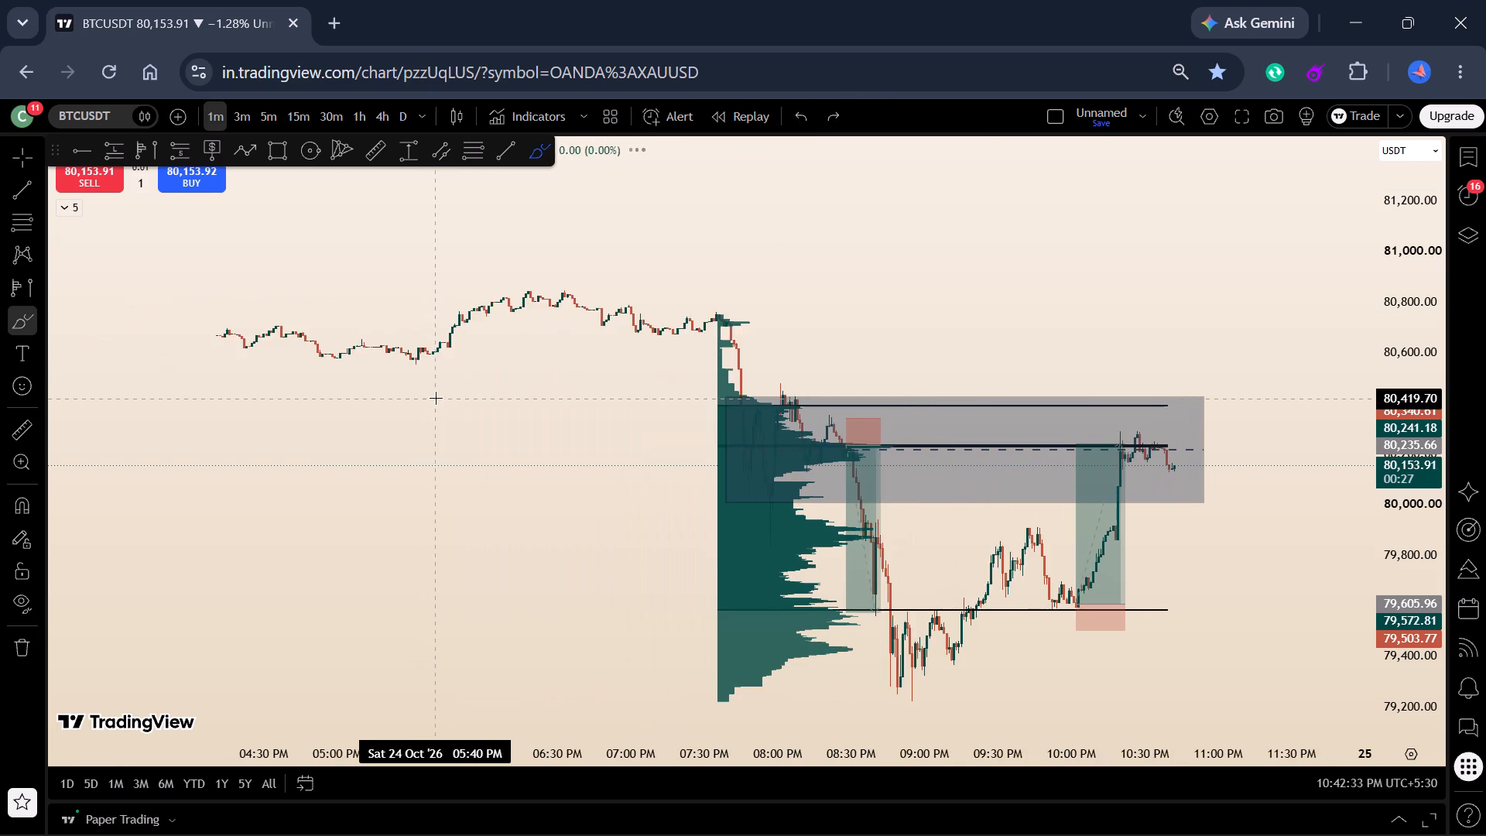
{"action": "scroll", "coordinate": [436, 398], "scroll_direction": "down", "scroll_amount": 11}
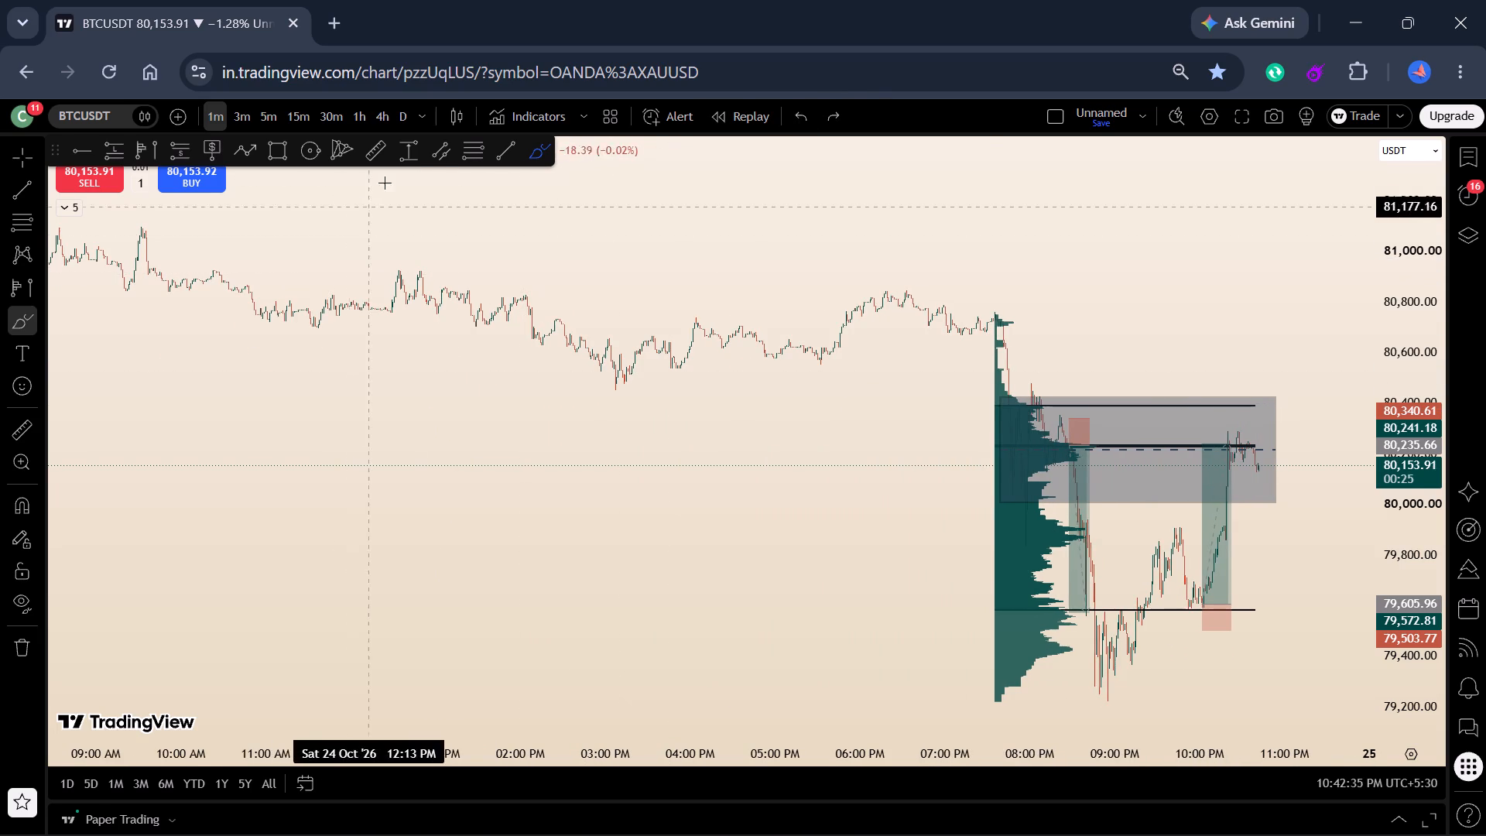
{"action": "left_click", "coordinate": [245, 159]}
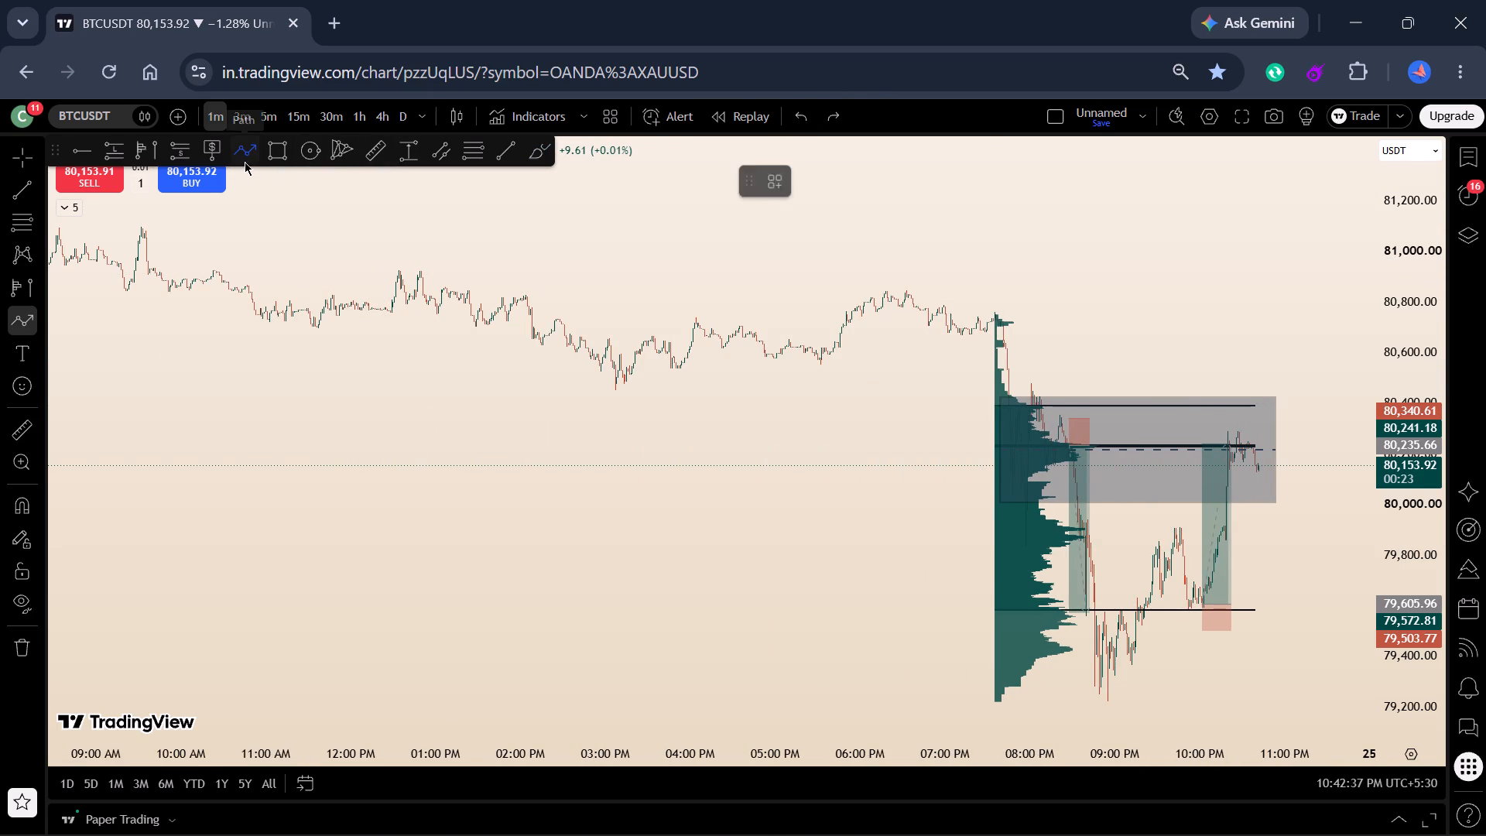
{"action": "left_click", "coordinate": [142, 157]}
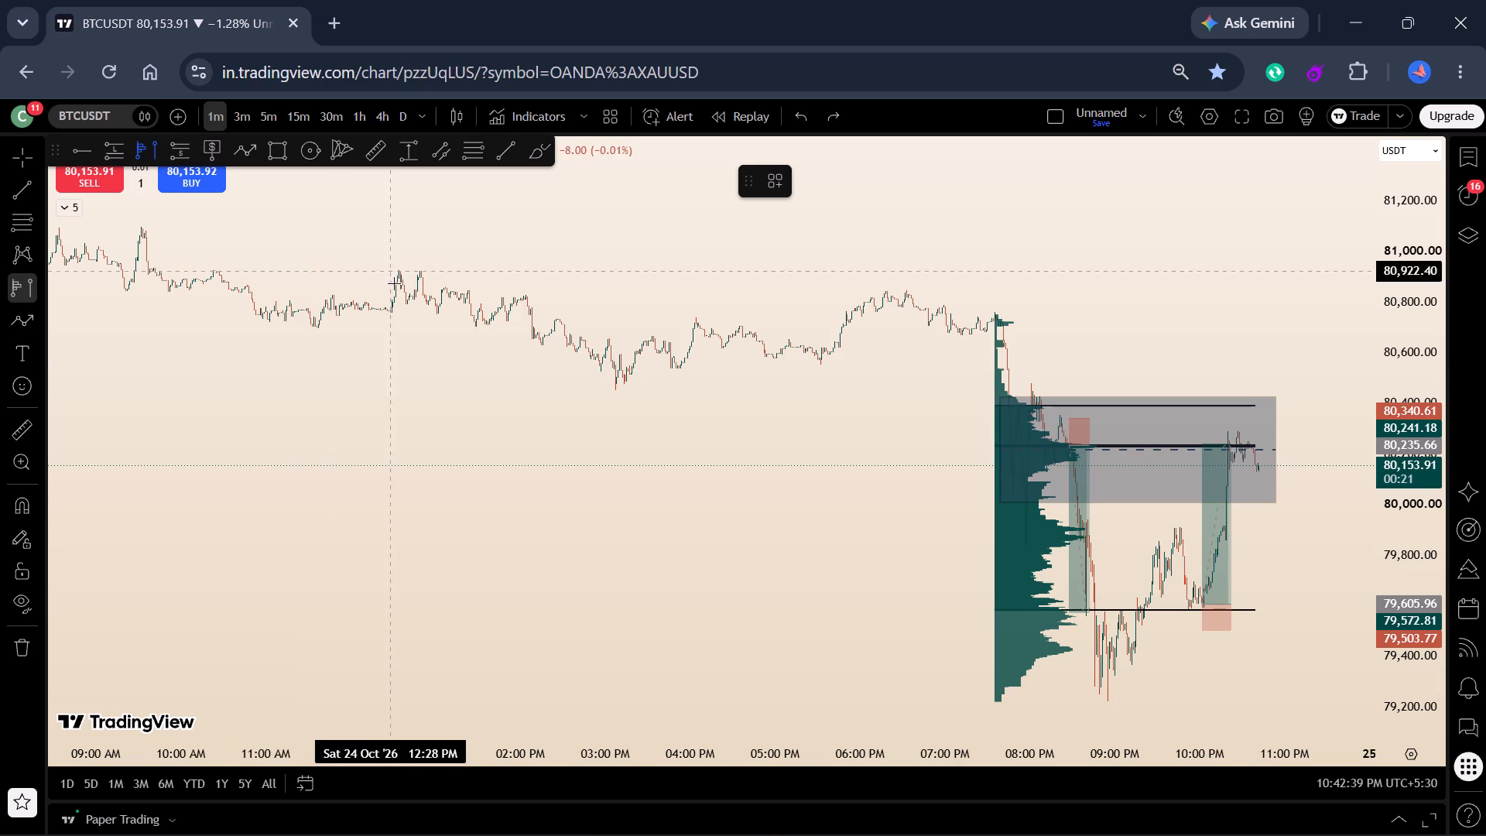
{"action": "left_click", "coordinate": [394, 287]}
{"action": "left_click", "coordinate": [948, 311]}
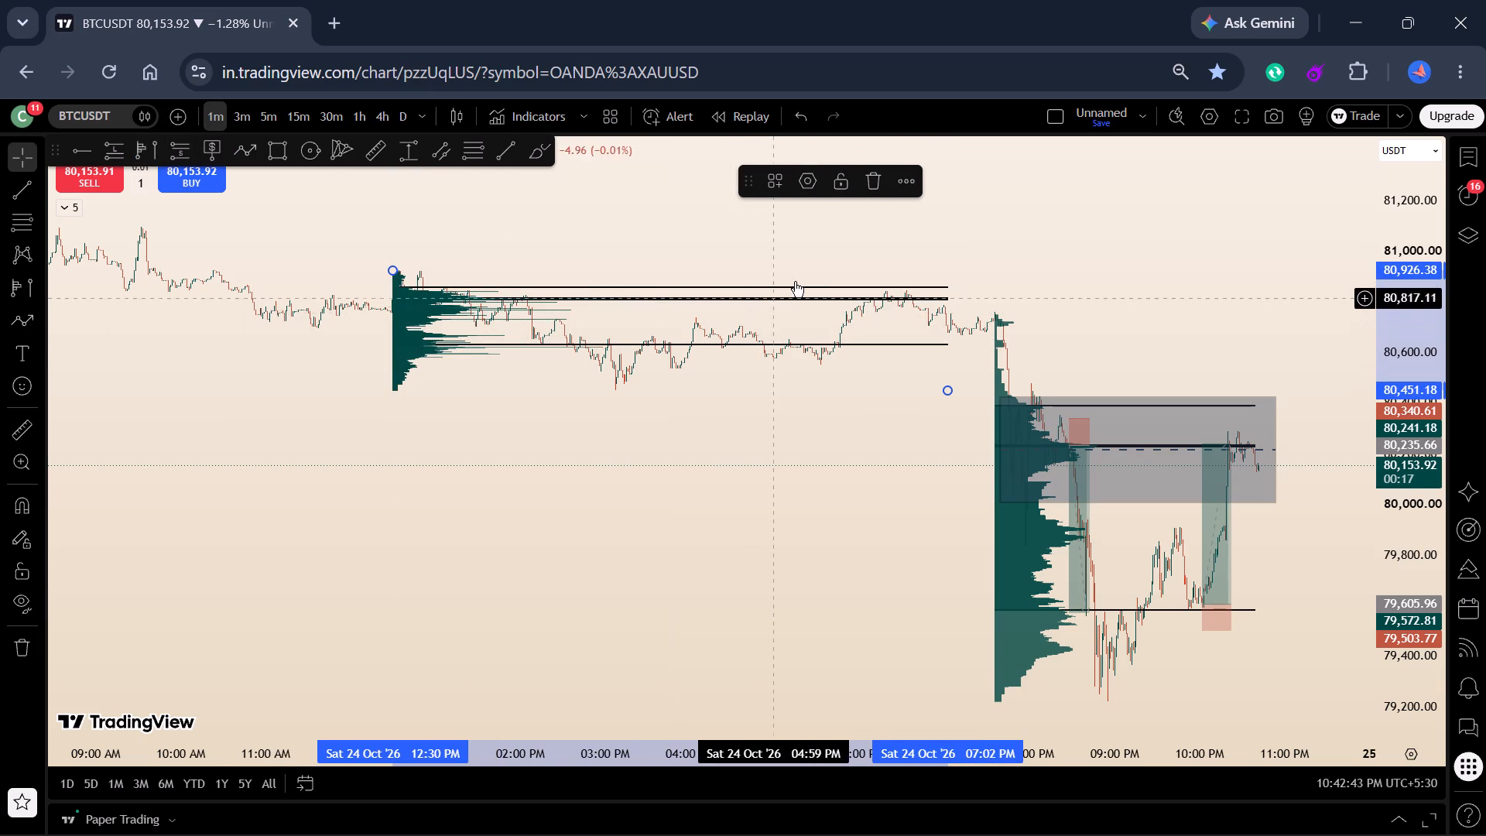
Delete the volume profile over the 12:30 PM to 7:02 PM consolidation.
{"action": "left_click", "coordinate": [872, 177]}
Examine the price action from about 7:30 PM to 10:45 PM with its volume profile, short position and long position.
{"action": "left_click_drag", "start_coordinate": [1005, 259], "coordinate": [543, 334]}
{"action": "scroll", "coordinate": [674, 382], "scroll_direction": "up", "scroll_amount": 6}
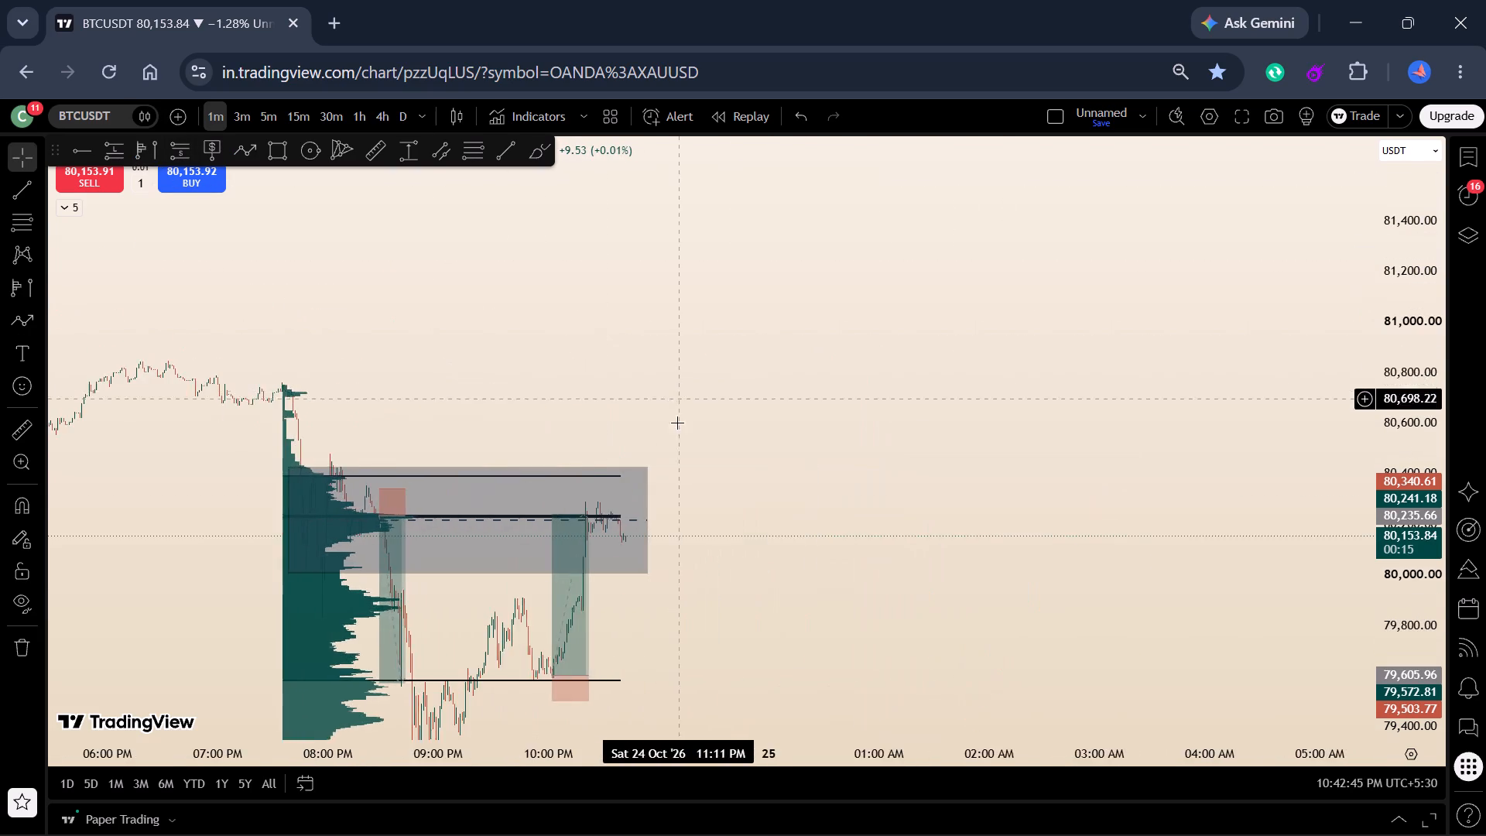
{"action": "left_click_drag", "start_coordinate": [681, 441], "coordinate": [929, 314]}
{"action": "scroll", "coordinate": [926, 339], "scroll_direction": "up", "scroll_amount": 5}
{"action": "left_click_drag", "start_coordinate": [703, 629], "coordinate": [1058, 501]}
{"action": "scroll", "coordinate": [994, 543], "scroll_direction": "up", "scroll_amount": 11}
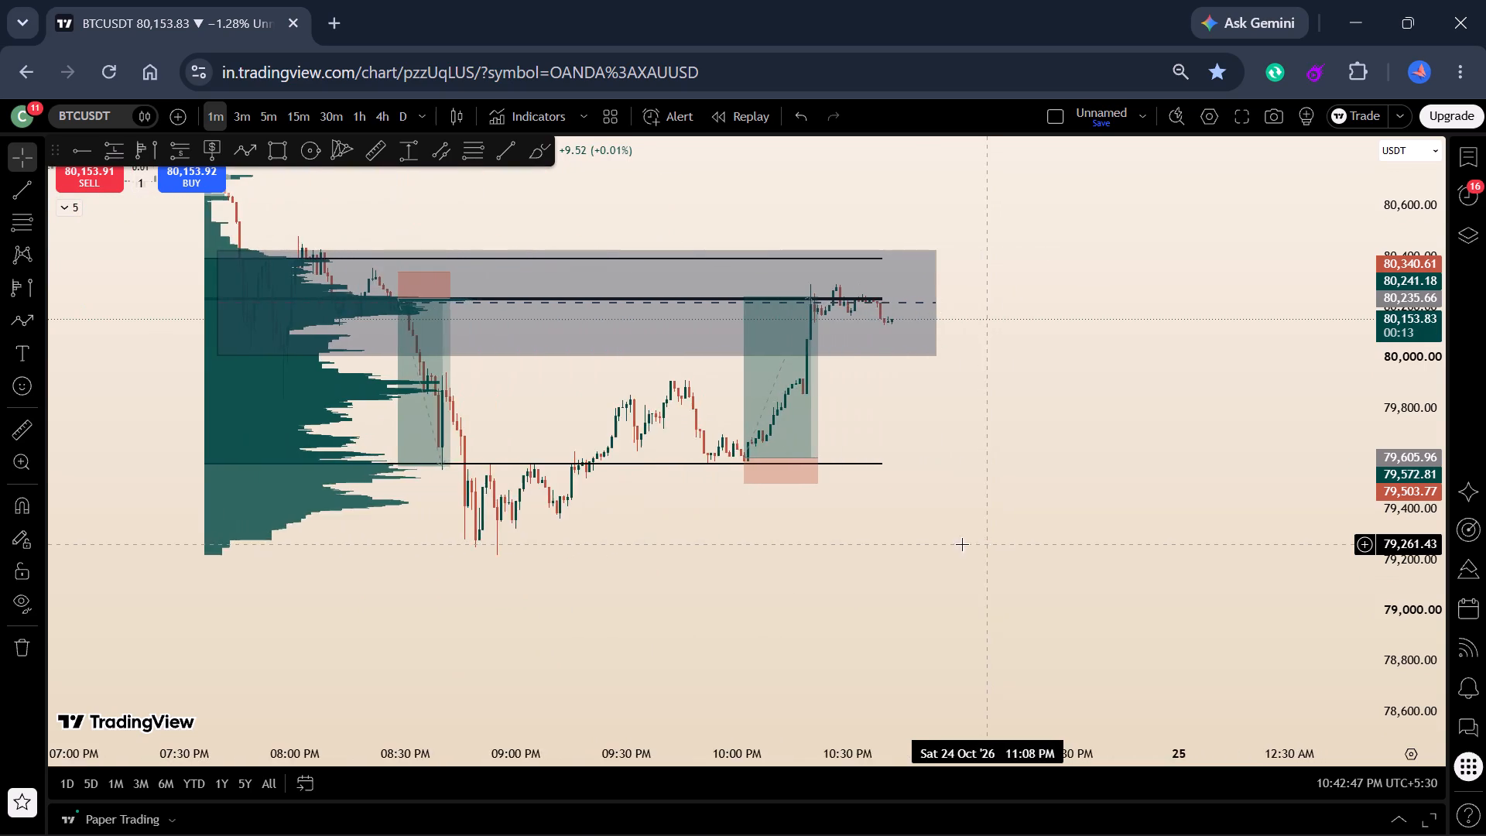
{"action": "left_click_drag", "start_coordinate": [947, 542], "coordinate": [1118, 612]}
{"action": "scroll", "coordinate": [1132, 614], "scroll_direction": "up", "scroll_amount": 6}
{"action": "left_click_drag", "start_coordinate": [992, 610], "coordinate": [1159, 605]}
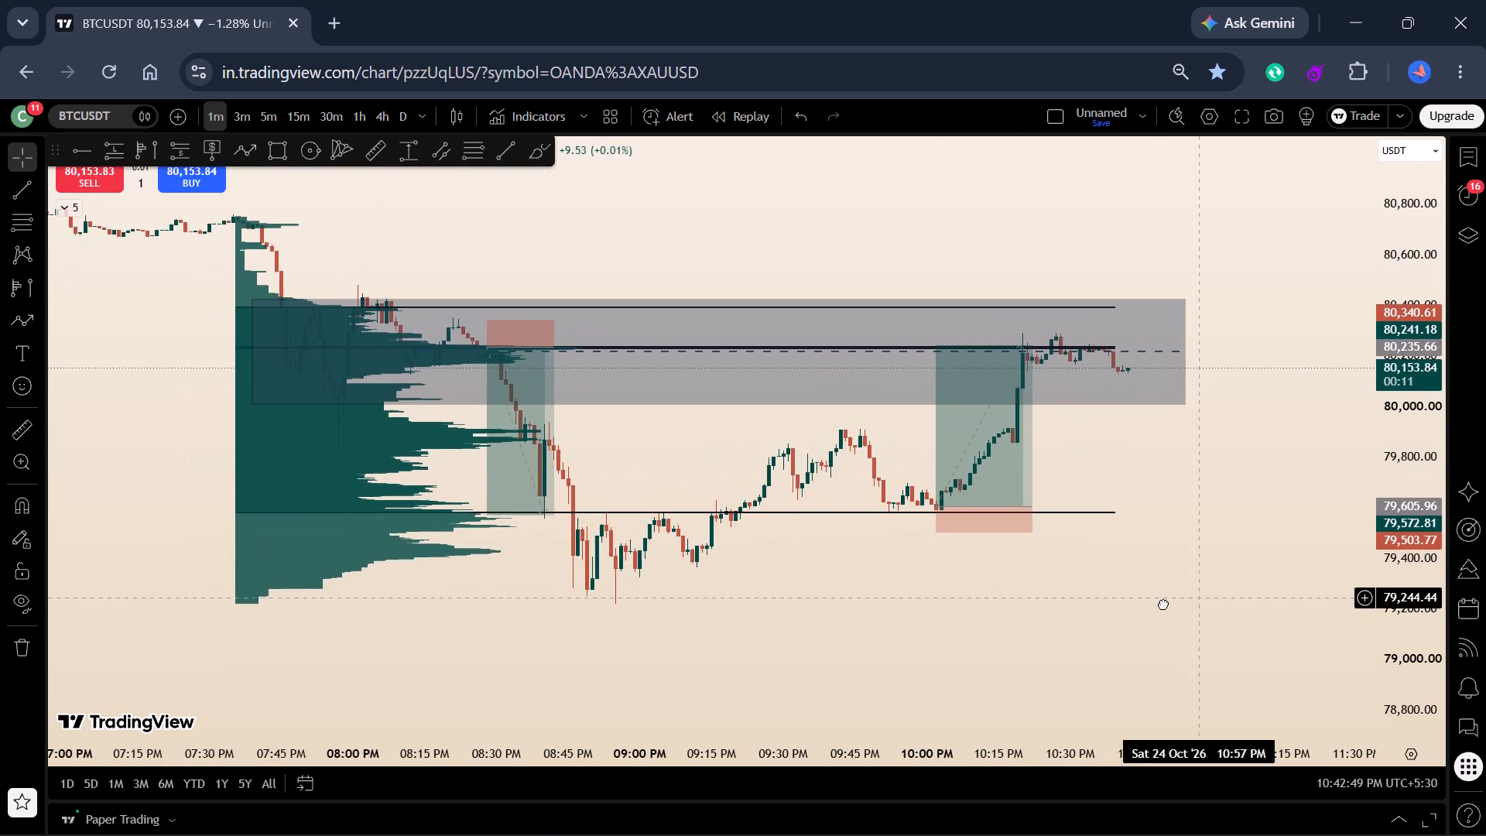
{"action": "left_click_drag", "start_coordinate": [1159, 605], "coordinate": [1121, 633]}
{"action": "left_click_drag", "start_coordinate": [1425, 553], "coordinate": [1397, 465]}
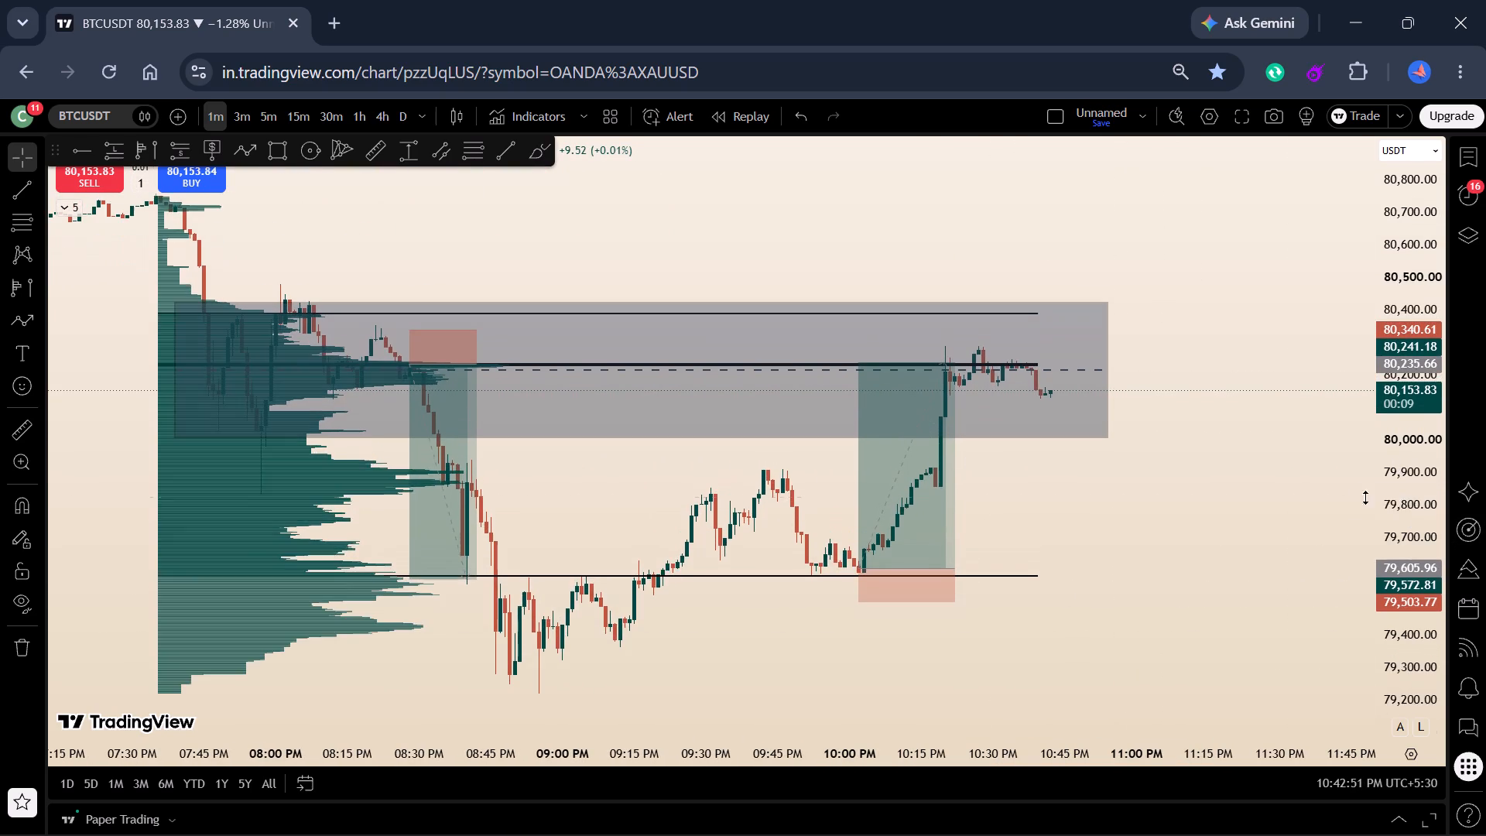
Switch the chart symbol from BTCUSDT to XAUUSD.
{"action": "left_click_drag", "start_coordinate": [1183, 557], "coordinate": [1217, 471]}
{"action": "left_click_drag", "start_coordinate": [1181, 497], "coordinate": [1153, 538]}
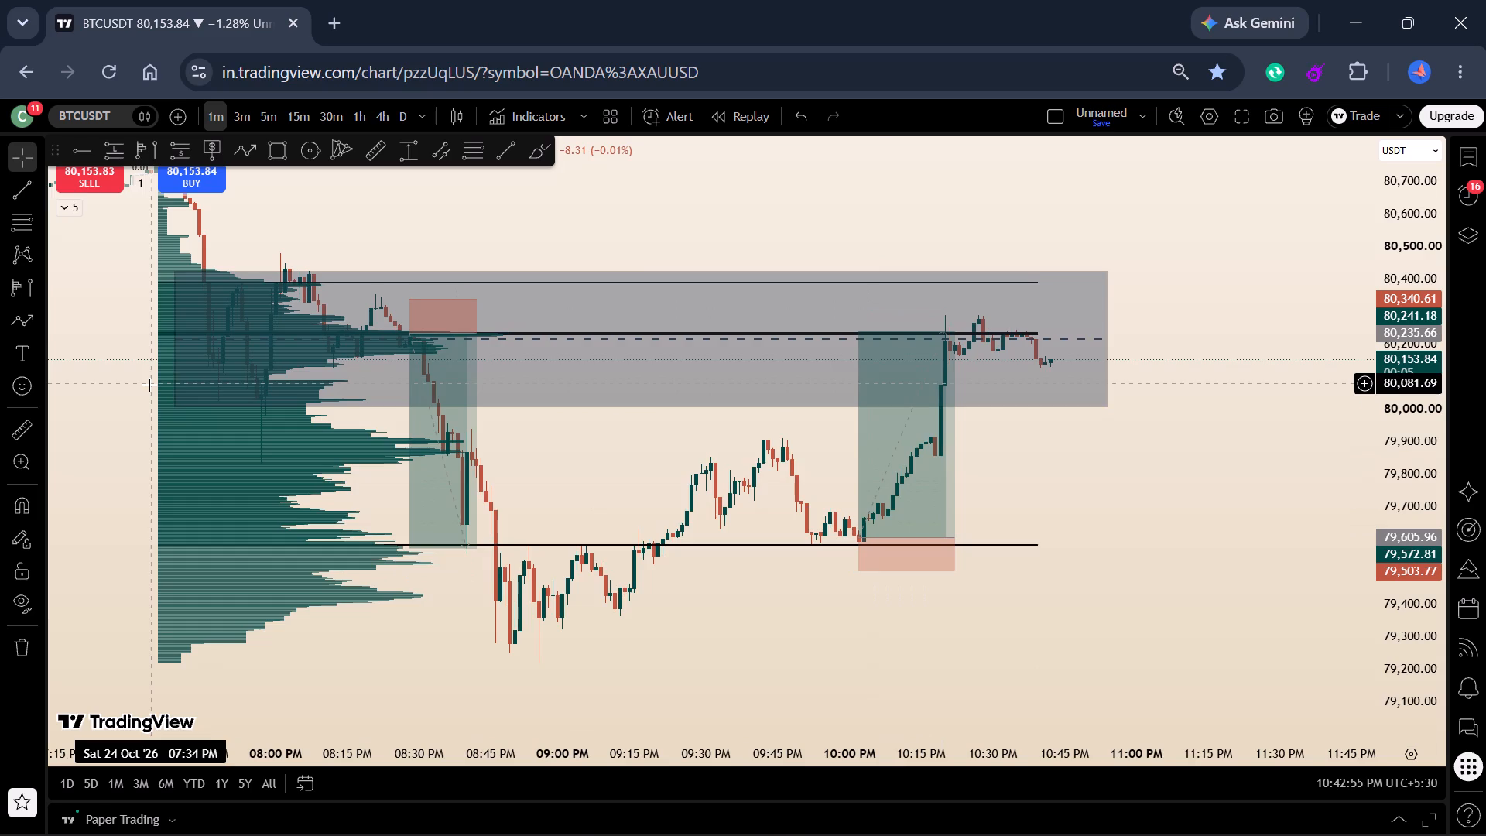
{"action": "left_click_drag", "start_coordinate": [149, 385], "coordinate": [282, 420]}
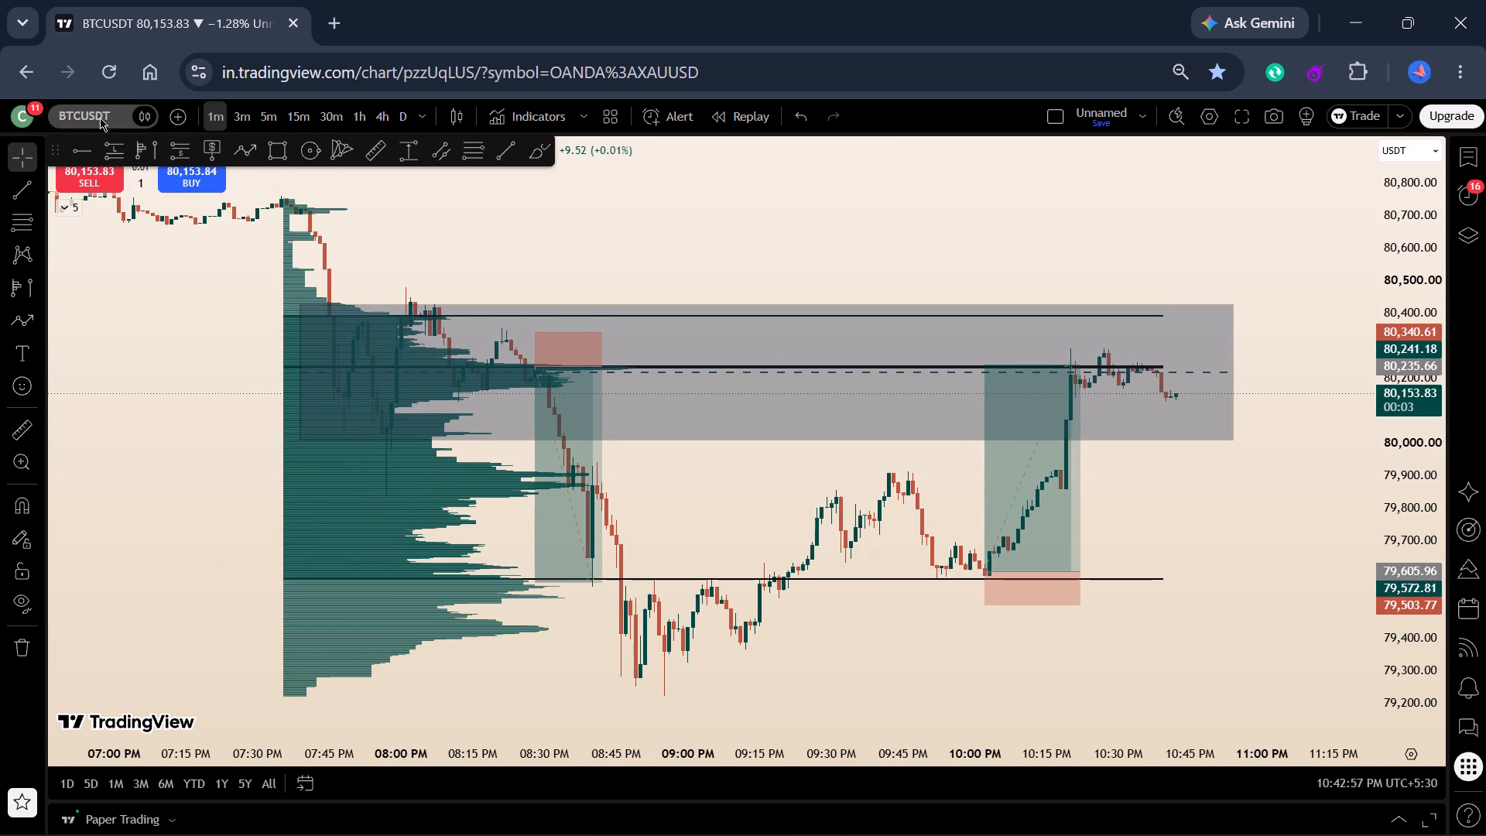
{"action": "left_click", "coordinate": [100, 118]}
{"action": "left_click", "coordinate": [1049, 200]}
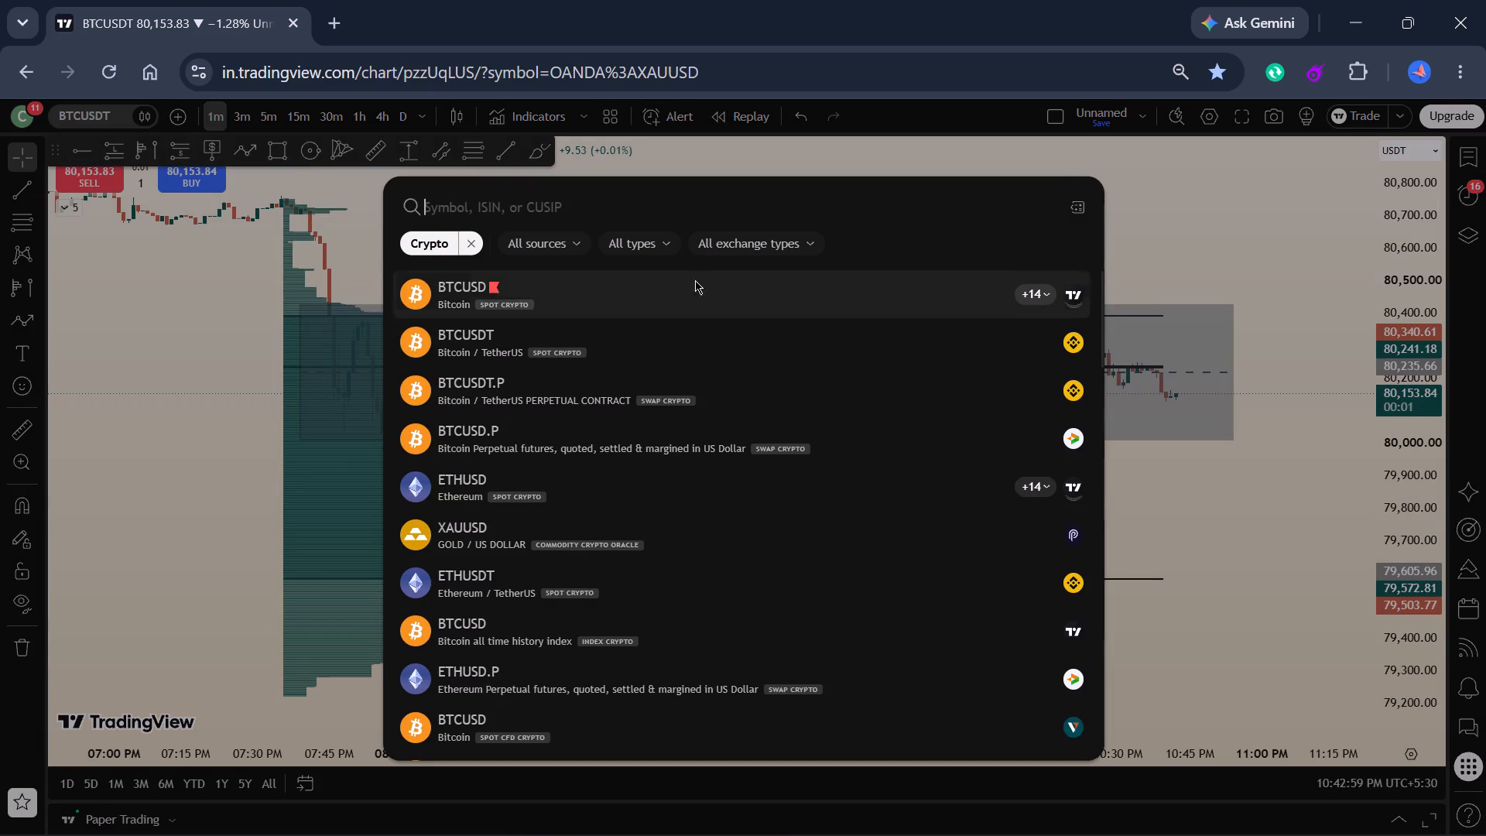
{"action": "left_click", "coordinate": [466, 239]}
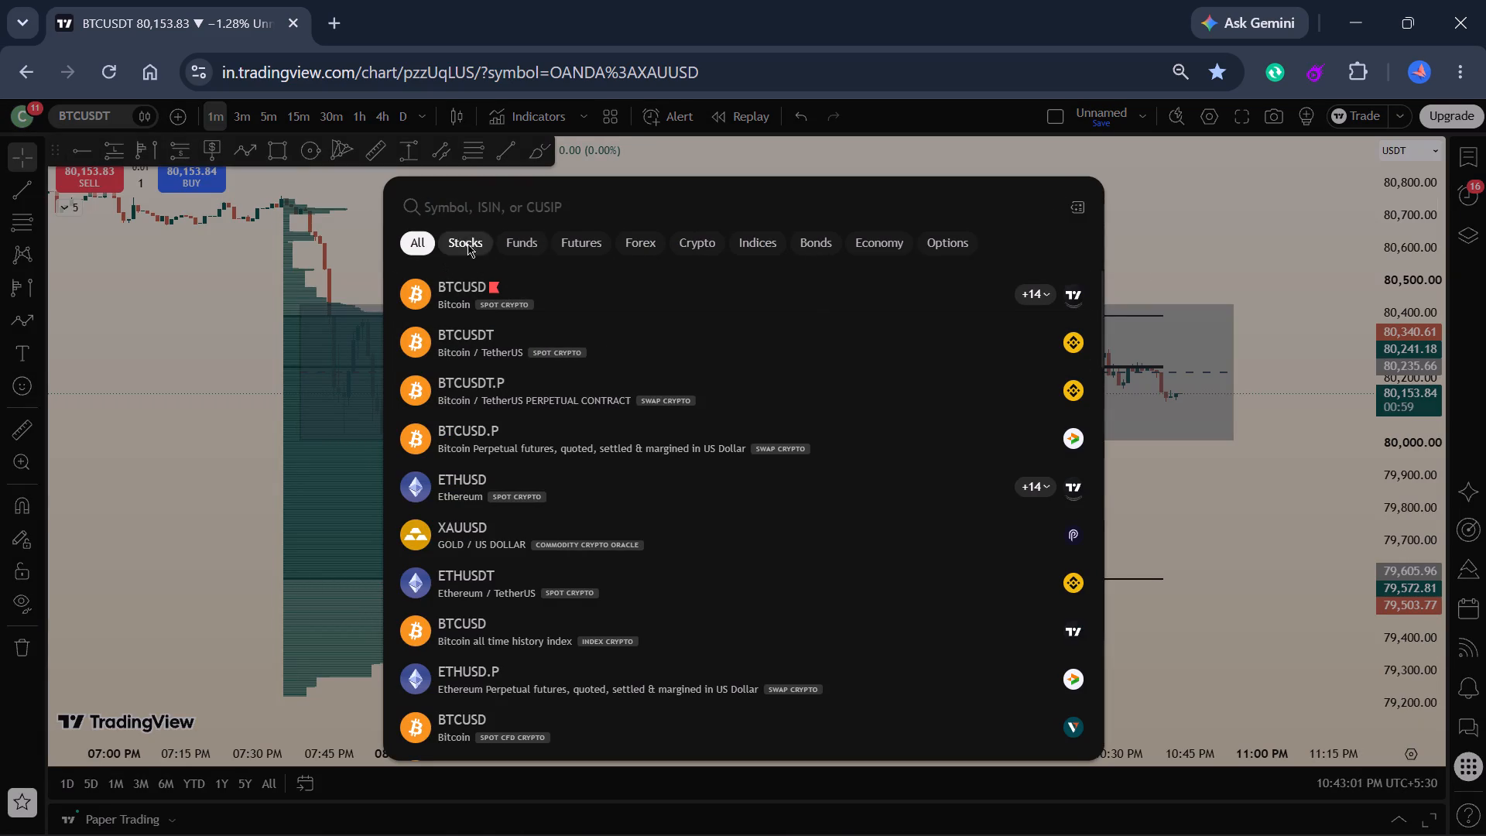
{"action": "left_click", "coordinate": [758, 343]}
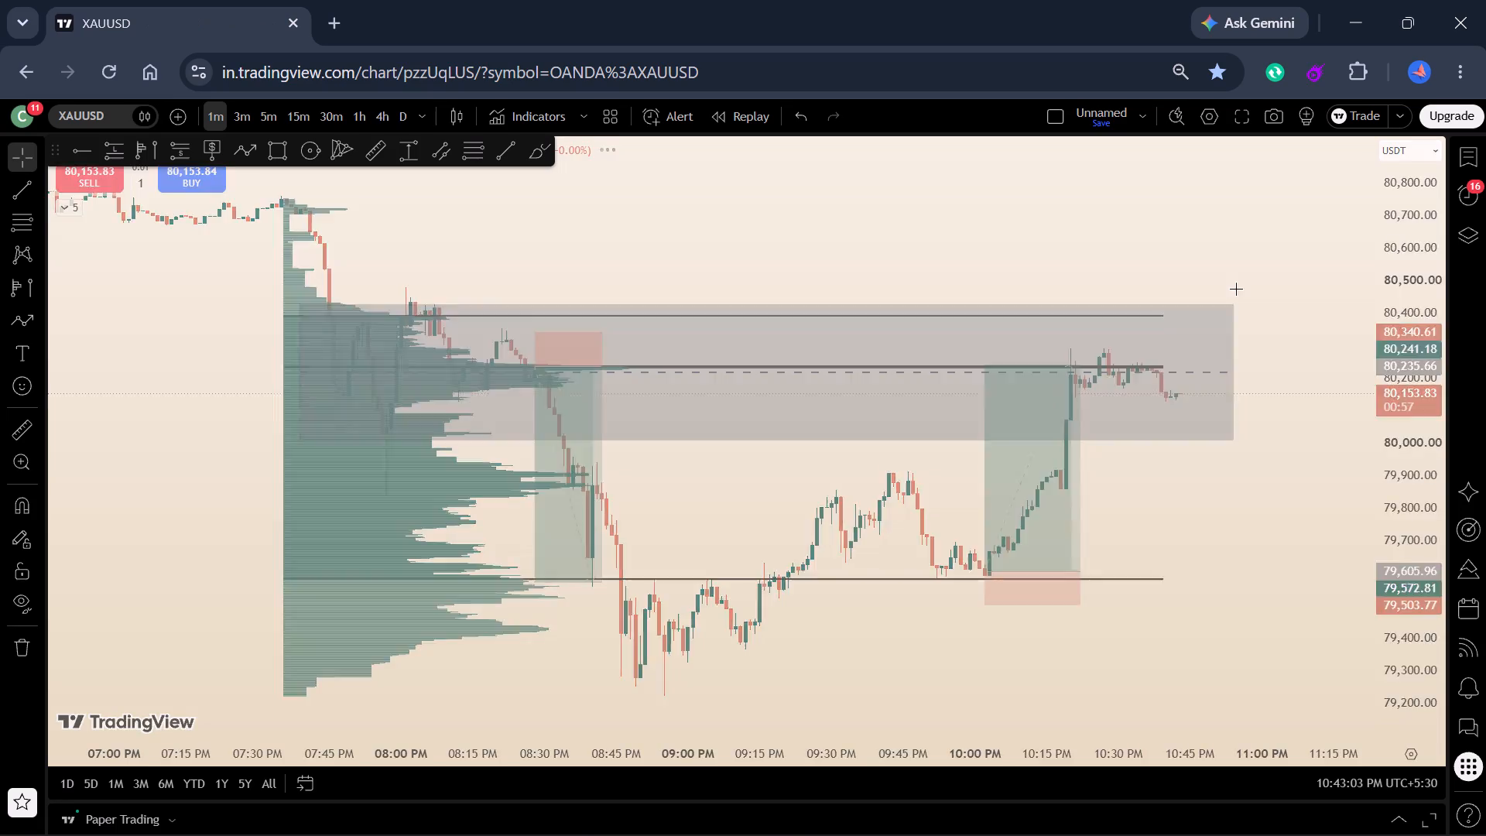
Examine the XAUUSD price action backwards from 24 October to the morning of 22 October with its volume profiles and positions.
{"action": "left_click_drag", "start_coordinate": [707, 359], "coordinate": [818, 407]}
{"action": "scroll", "coordinate": [819, 406], "scroll_direction": "down", "scroll_amount": 7}
{"action": "scroll", "coordinate": [820, 406], "scroll_direction": "up", "scroll_amount": 1}
{"action": "scroll", "coordinate": [820, 405], "scroll_direction": "down", "scroll_amount": 6}
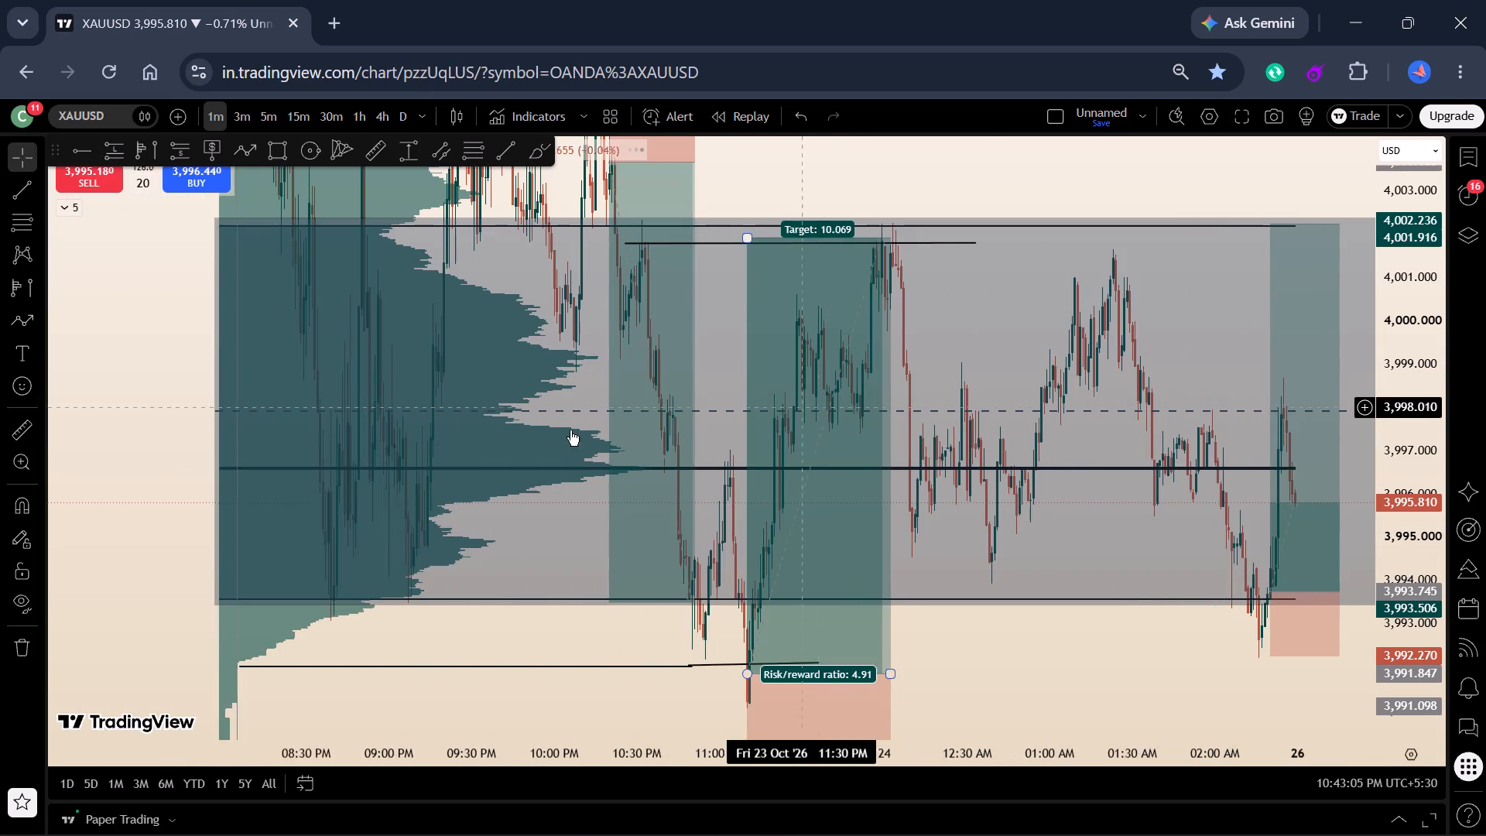
{"action": "left_click_drag", "start_coordinate": [89, 429], "coordinate": [187, 496]}
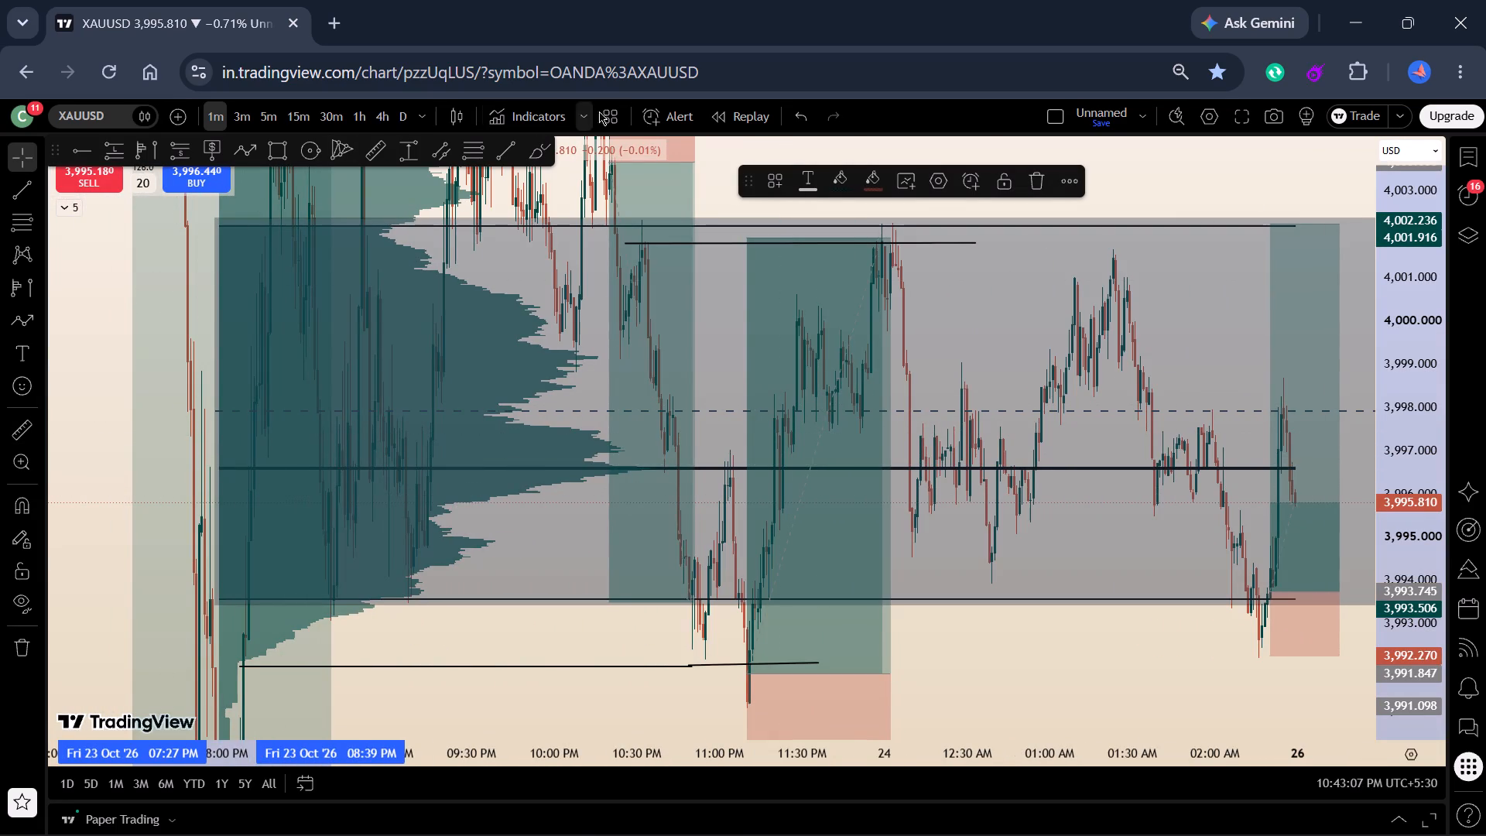
{"action": "left_click", "coordinate": [799, 104]}
{"action": "left_click_drag", "start_coordinate": [1414, 257], "coordinate": [1443, 593]}
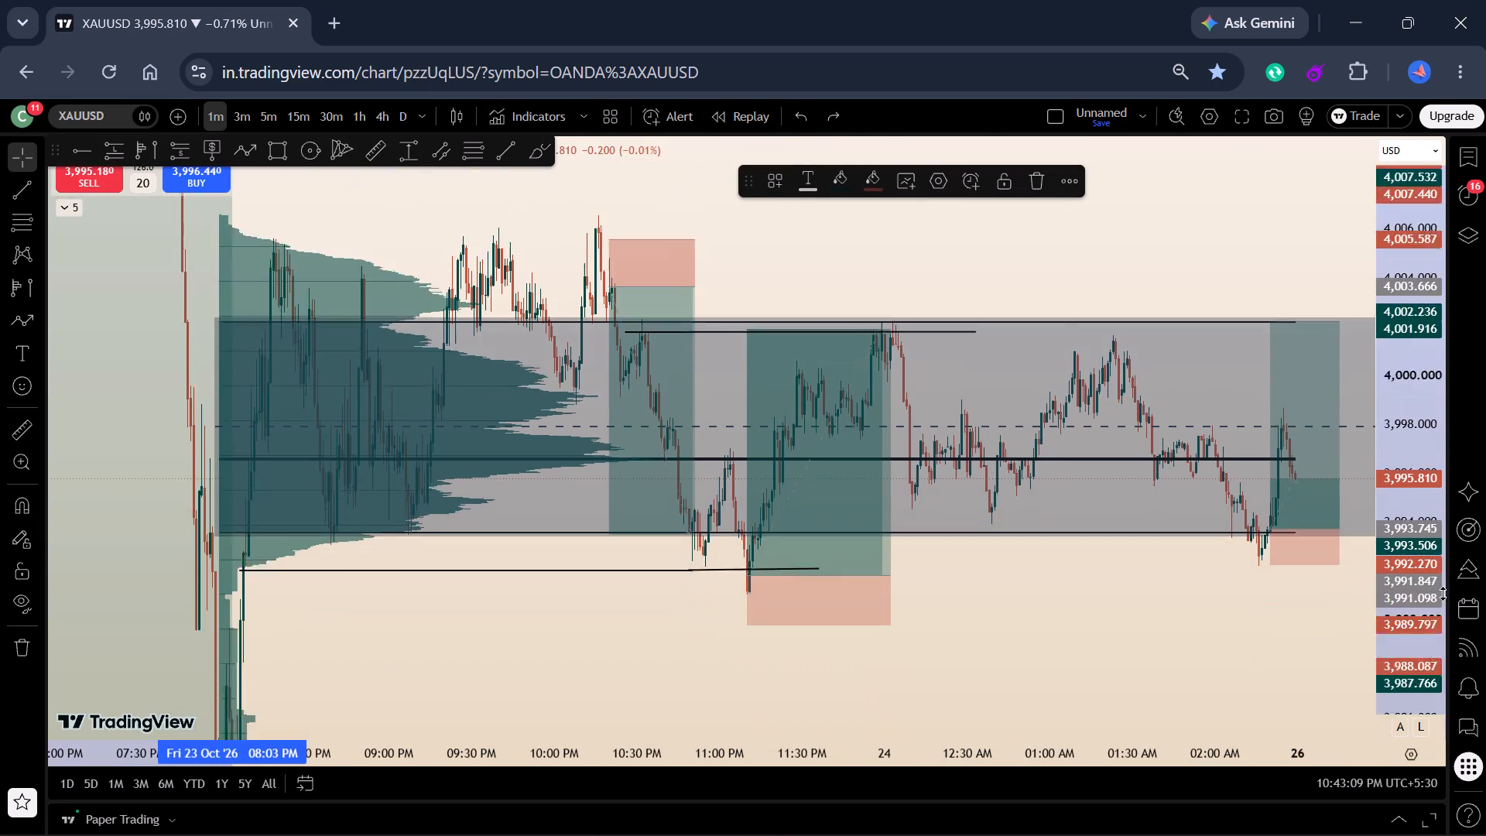
{"action": "left_click_drag", "start_coordinate": [1443, 593], "coordinate": [1440, 585]}
{"action": "left_click_drag", "start_coordinate": [1209, 692], "coordinate": [1485, 653]}
{"action": "scroll", "coordinate": [1022, 604], "scroll_direction": "down", "scroll_amount": 7}
{"action": "left_click_drag", "start_coordinate": [335, 337], "coordinate": [728, 677]}
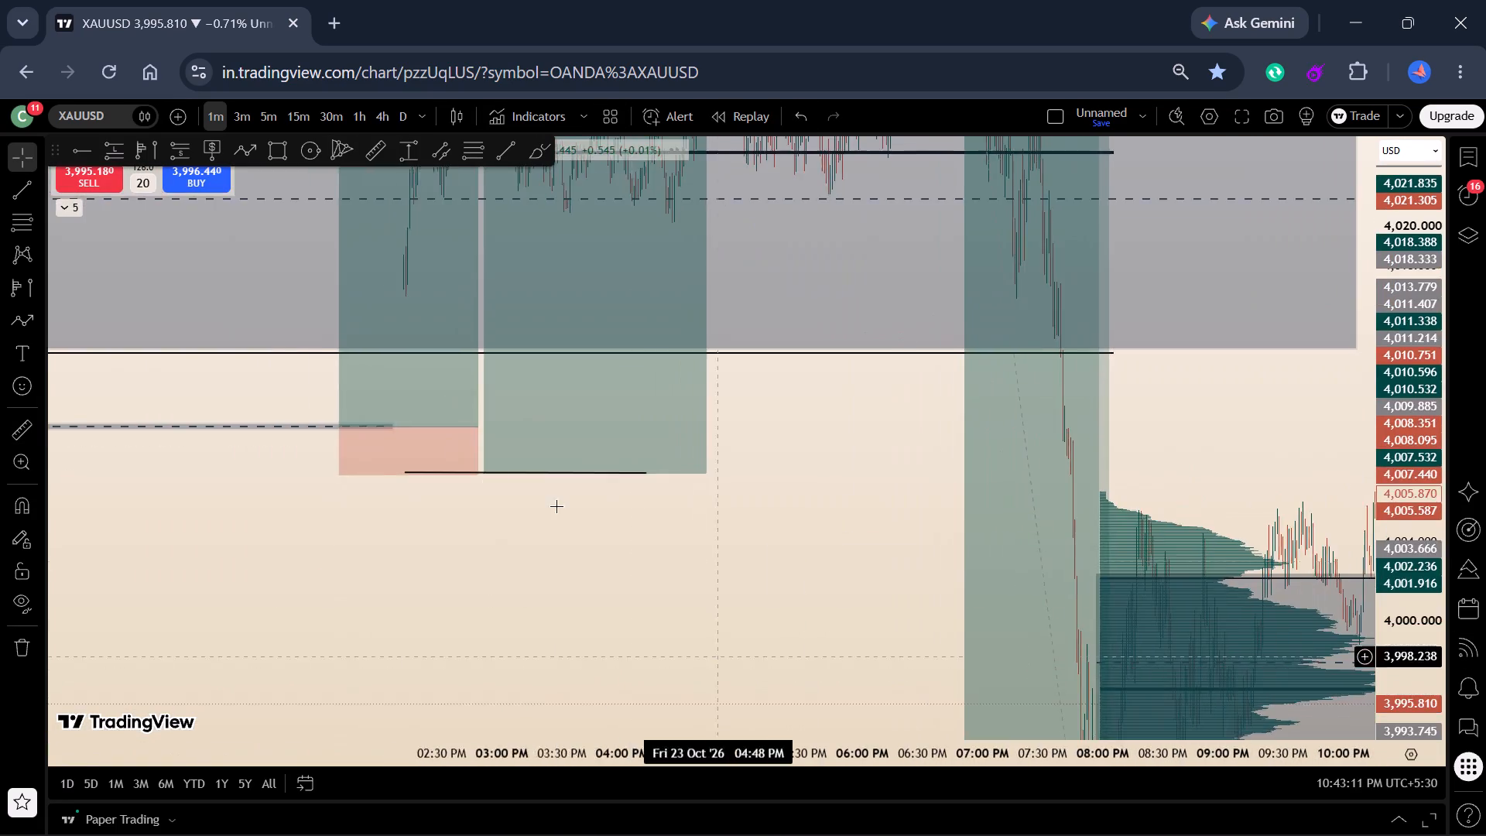
{"action": "left_click_drag", "start_coordinate": [530, 532], "coordinate": [1063, 769]}
{"action": "scroll", "coordinate": [491, 628], "scroll_direction": "down", "scroll_amount": 11}
{"action": "left_click_drag", "start_coordinate": [230, 485], "coordinate": [1443, 486]}
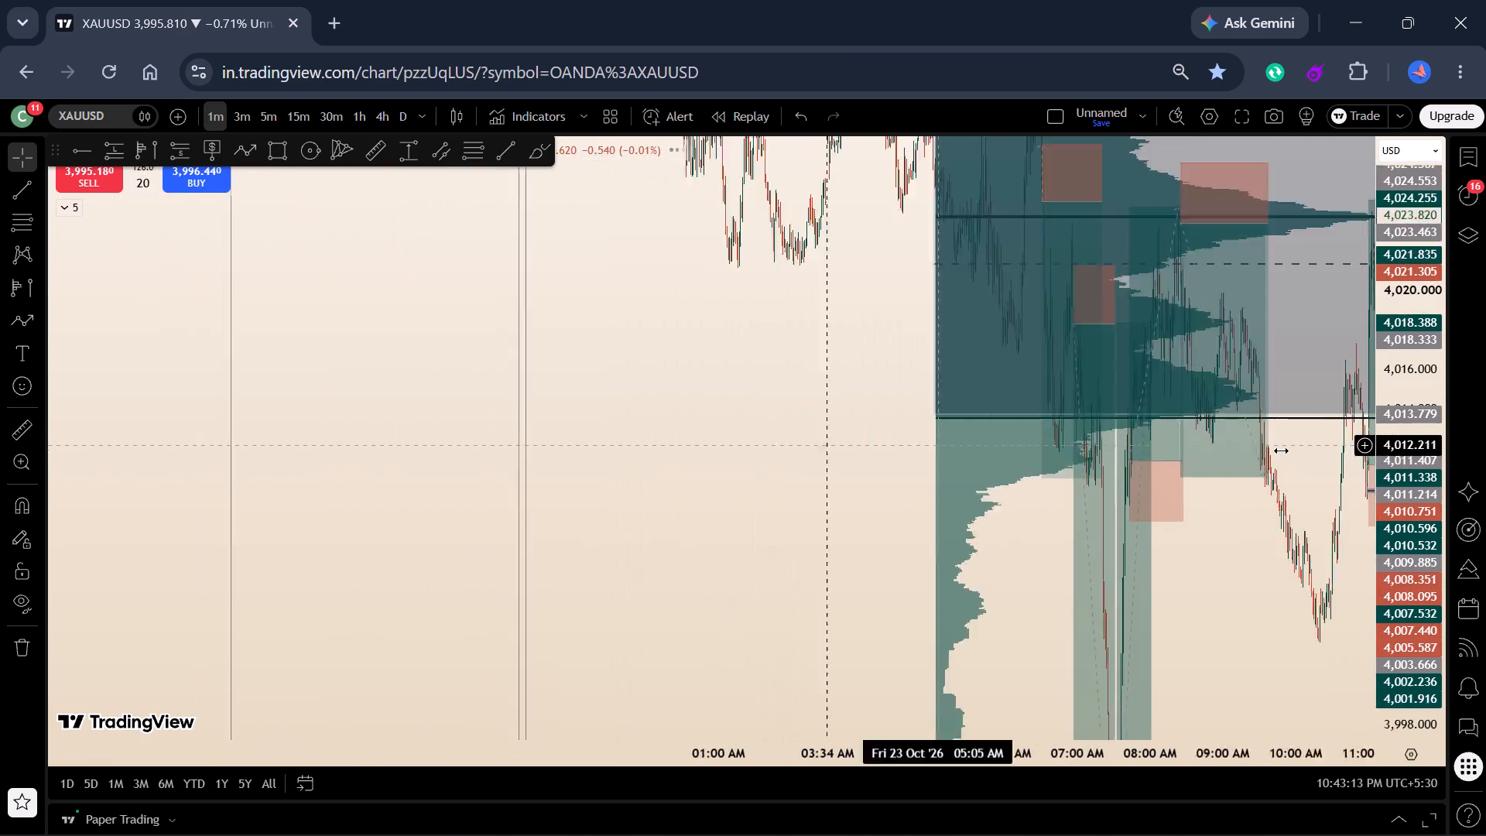
{"action": "left_click_drag", "start_coordinate": [1443, 486], "coordinate": [1484, 575]}
{"action": "left_click_drag", "start_coordinate": [406, 472], "coordinate": [1002, 695]}
{"action": "left_click_drag", "start_coordinate": [1355, 299], "coordinate": [1405, 636]}
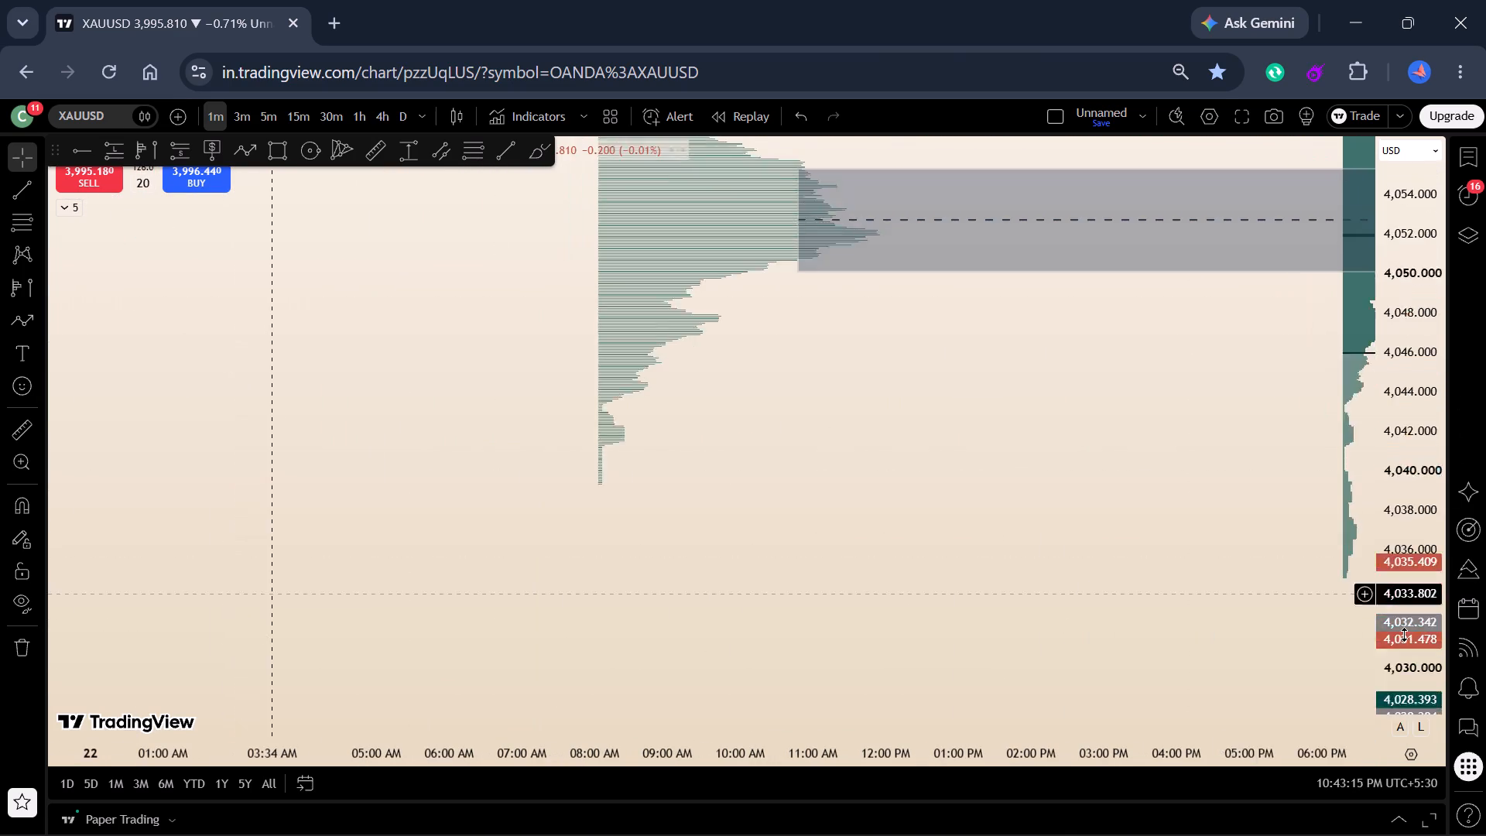
{"action": "left_click_drag", "start_coordinate": [1405, 636], "coordinate": [1402, 591]}
{"action": "left_click_drag", "start_coordinate": [1405, 346], "coordinate": [1414, 674]}
{"action": "left_click_drag", "start_coordinate": [672, 641], "coordinate": [1005, 815]}
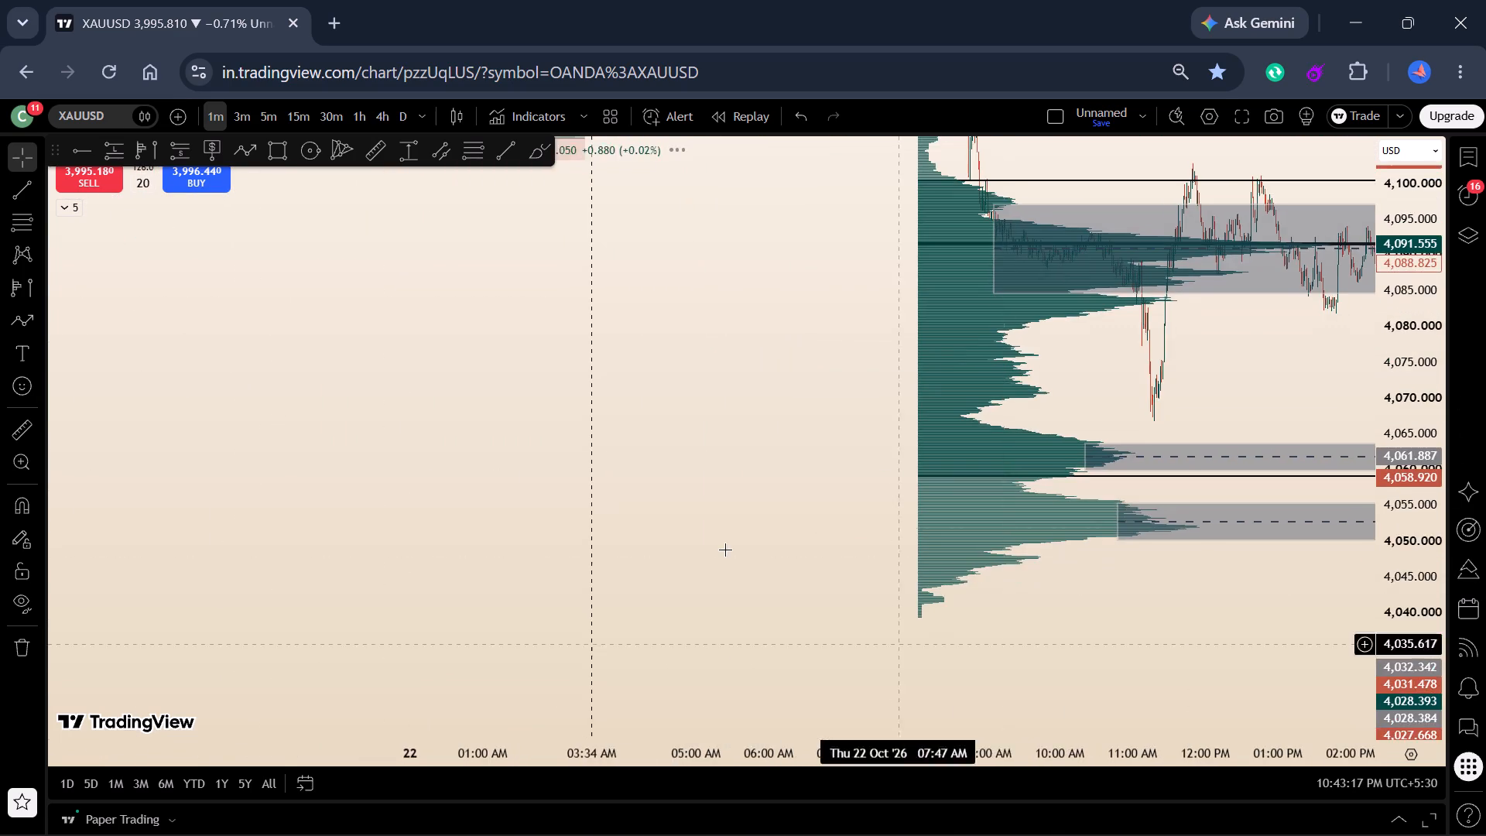
{"action": "left_click_drag", "start_coordinate": [659, 479], "coordinate": [710, 717]}
{"action": "left_click_drag", "start_coordinate": [1423, 332], "coordinate": [1464, 627]}
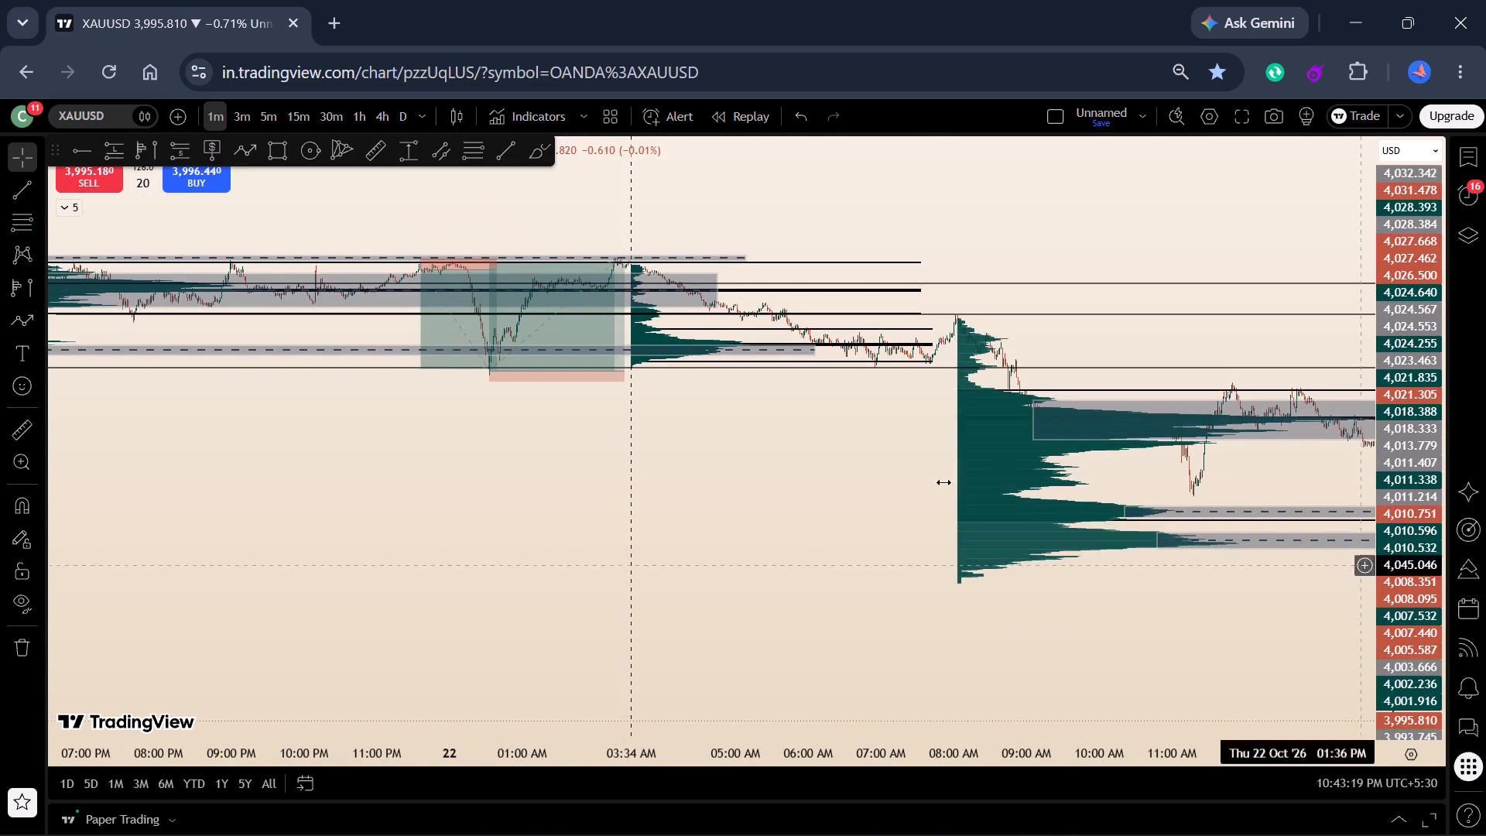
Examine the XAUUSD ranges, volume profiles and positions from 21 October to the afternoon of 22 October, undoing any accidental line move.
{"action": "left_click_drag", "start_coordinate": [478, 376], "coordinate": [854, 558]}
{"action": "scroll", "coordinate": [847, 555], "scroll_direction": "down", "scroll_amount": 15}
{"action": "left_click_drag", "start_coordinate": [739, 632], "coordinate": [862, 533]}
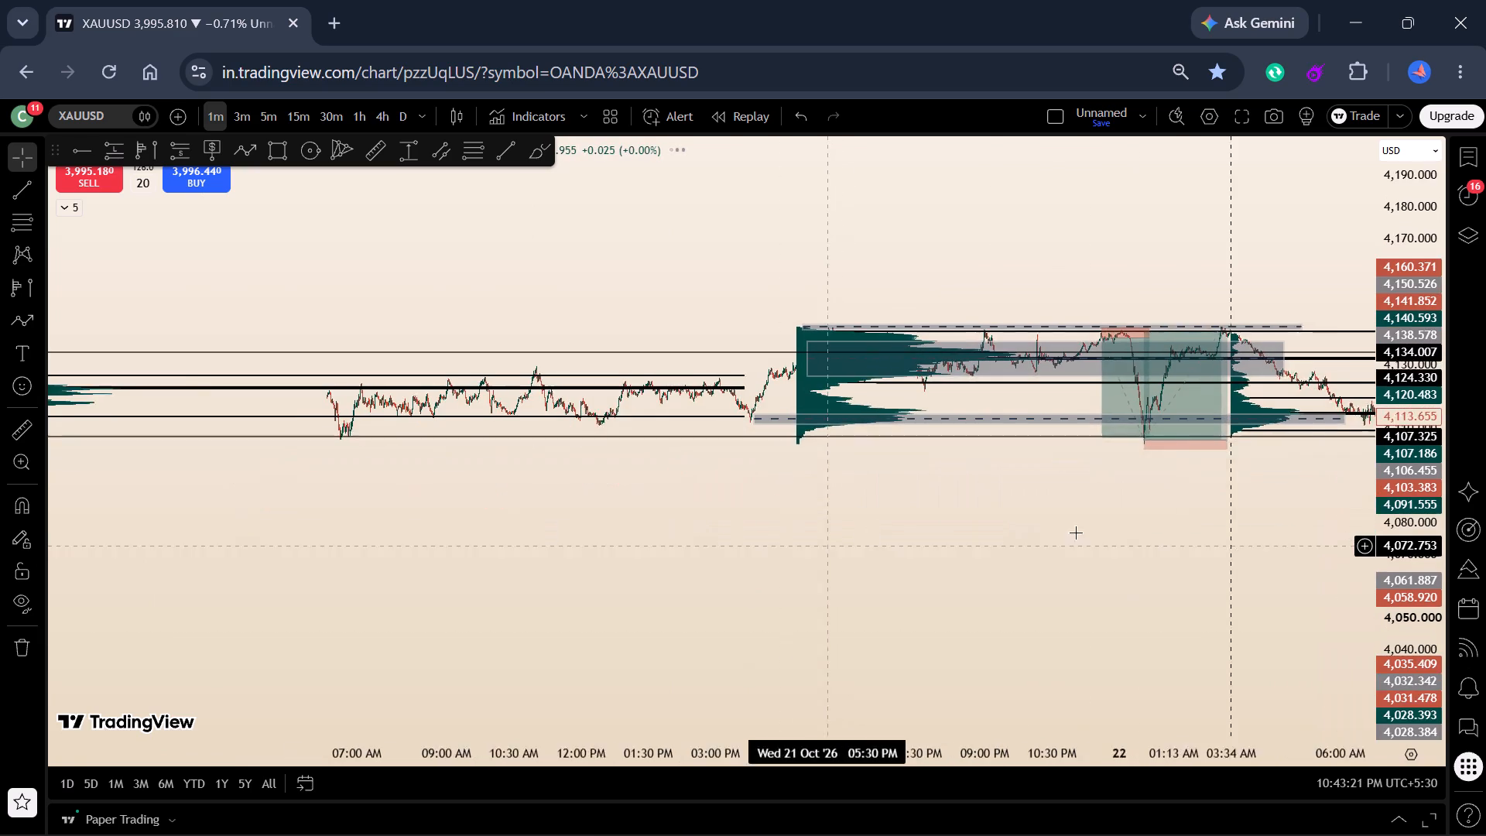
{"action": "left_click_drag", "start_coordinate": [1409, 541], "coordinate": [1410, 298]}
{"action": "left_click_drag", "start_coordinate": [1104, 637], "coordinate": [942, 759]}
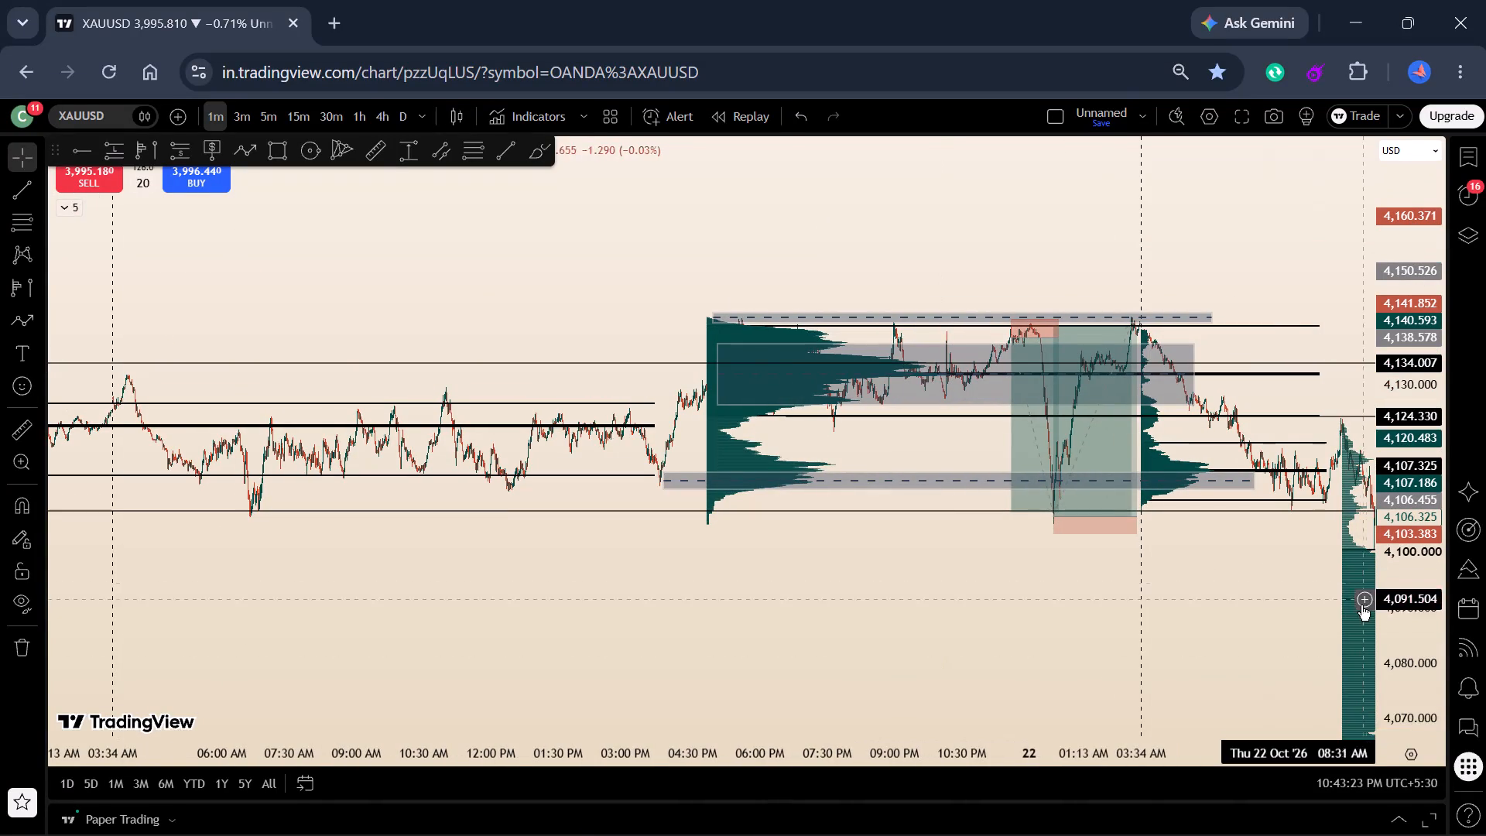
{"action": "left_click_drag", "start_coordinate": [1438, 612], "coordinate": [1363, 260]}
{"action": "left_click_drag", "start_coordinate": [954, 433], "coordinate": [902, 604]}
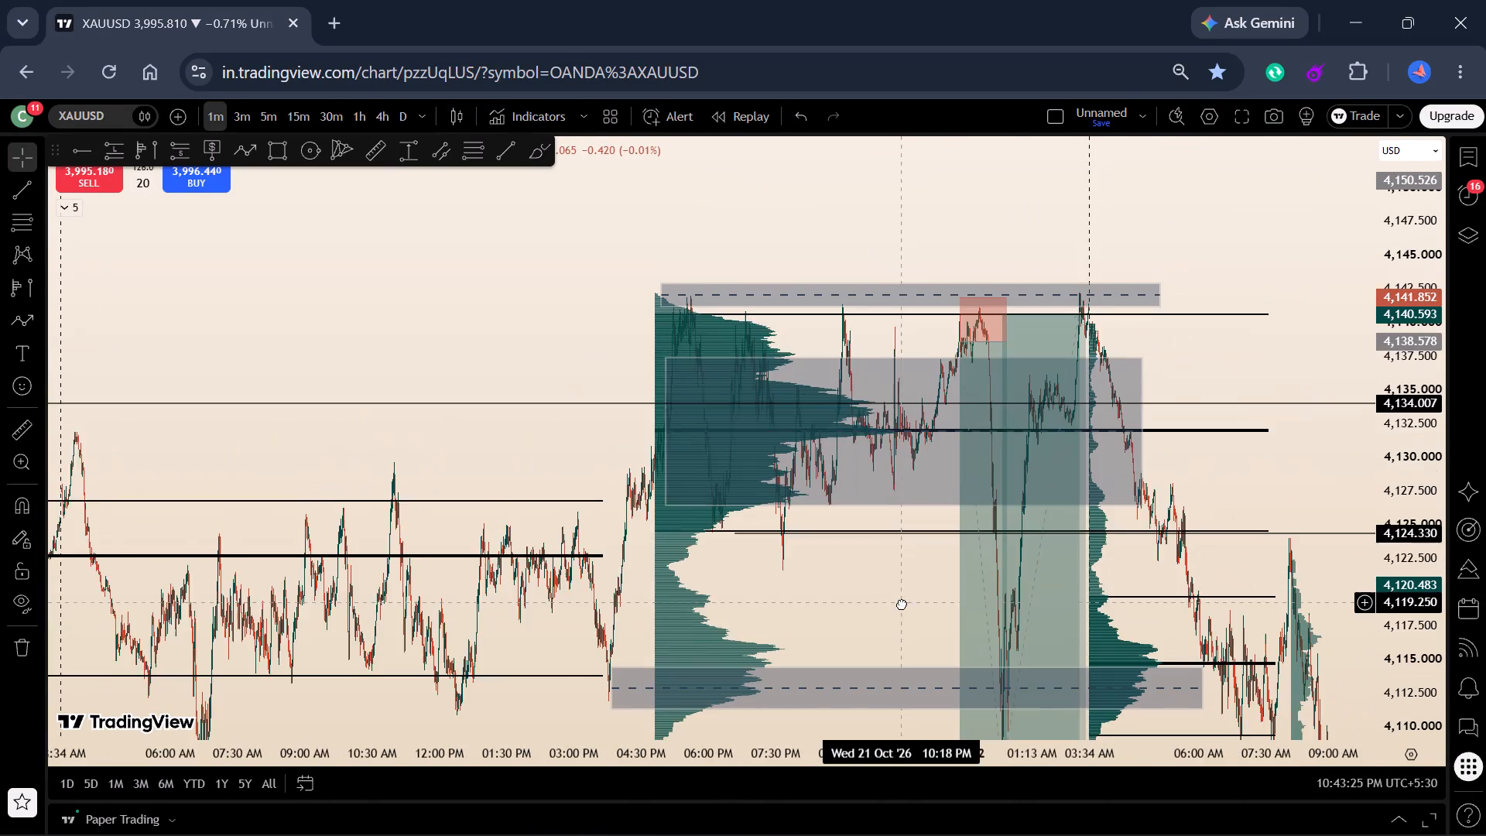
{"action": "left_click_drag", "start_coordinate": [902, 604], "coordinate": [902, 597]}
{"action": "scroll", "coordinate": [902, 594], "scroll_direction": "up", "scroll_amount": 9}
{"action": "left_click_drag", "start_coordinate": [743, 608], "coordinate": [998, 579]}
{"action": "scroll", "coordinate": [998, 583], "scroll_direction": "up", "scroll_amount": 5}
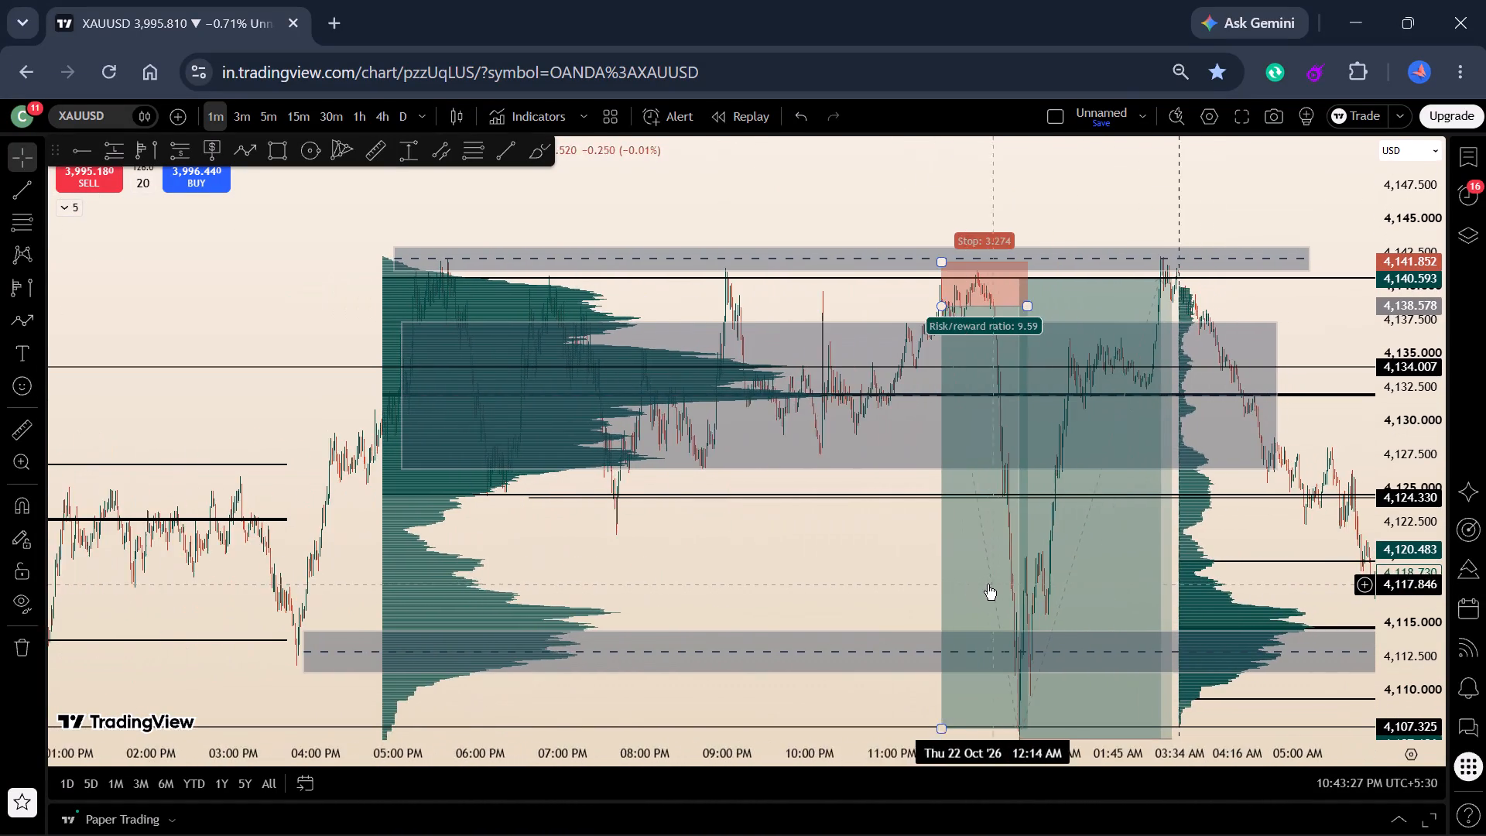
{"action": "scroll", "coordinate": [857, 593], "scroll_direction": "up", "scroll_amount": 3}
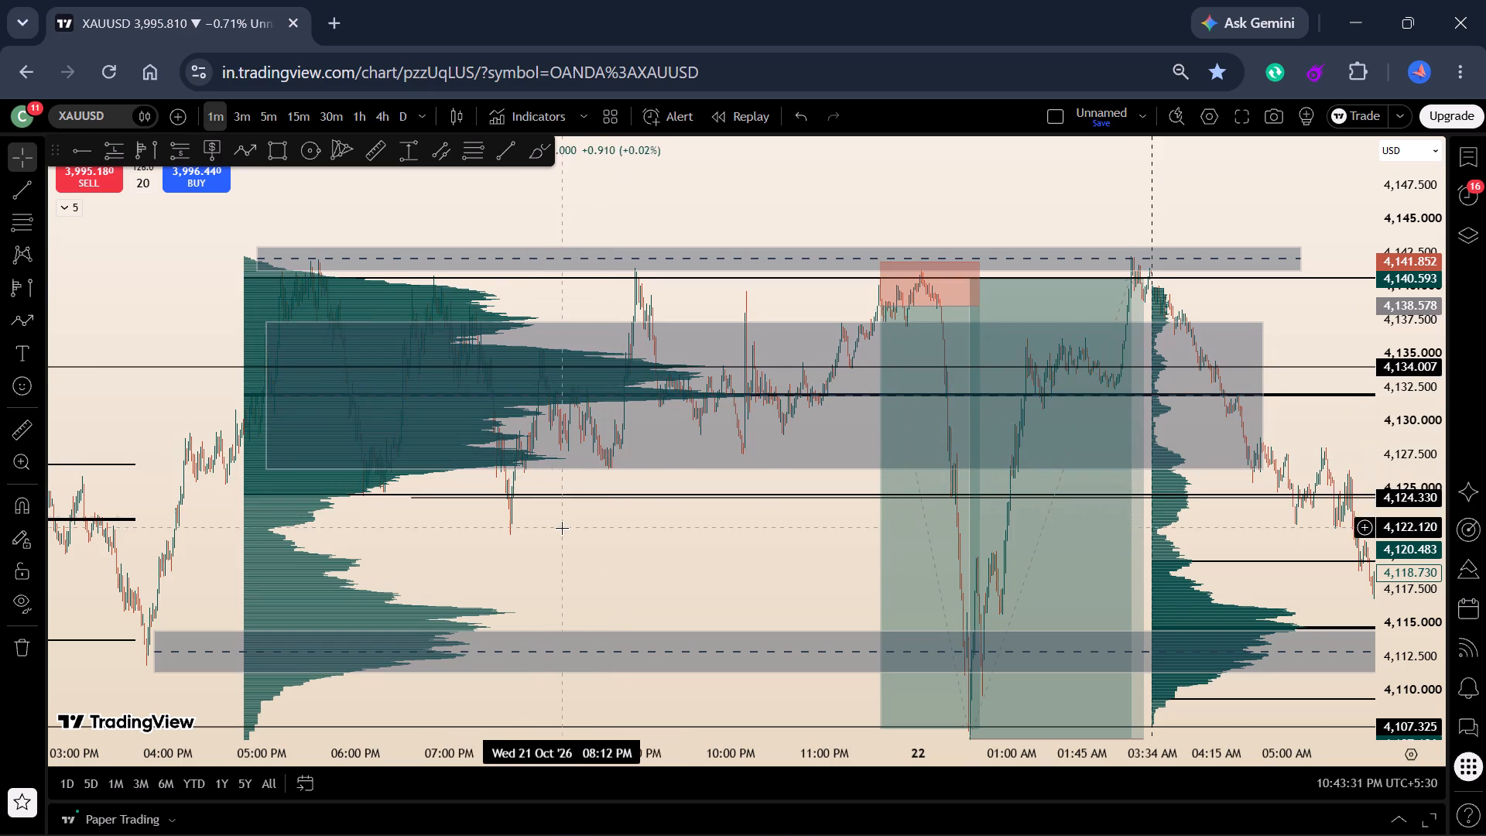
{"action": "left_click_drag", "start_coordinate": [562, 530], "coordinate": [258, 388]}
{"action": "left_click_drag", "start_coordinate": [1149, 677], "coordinate": [652, 576]}
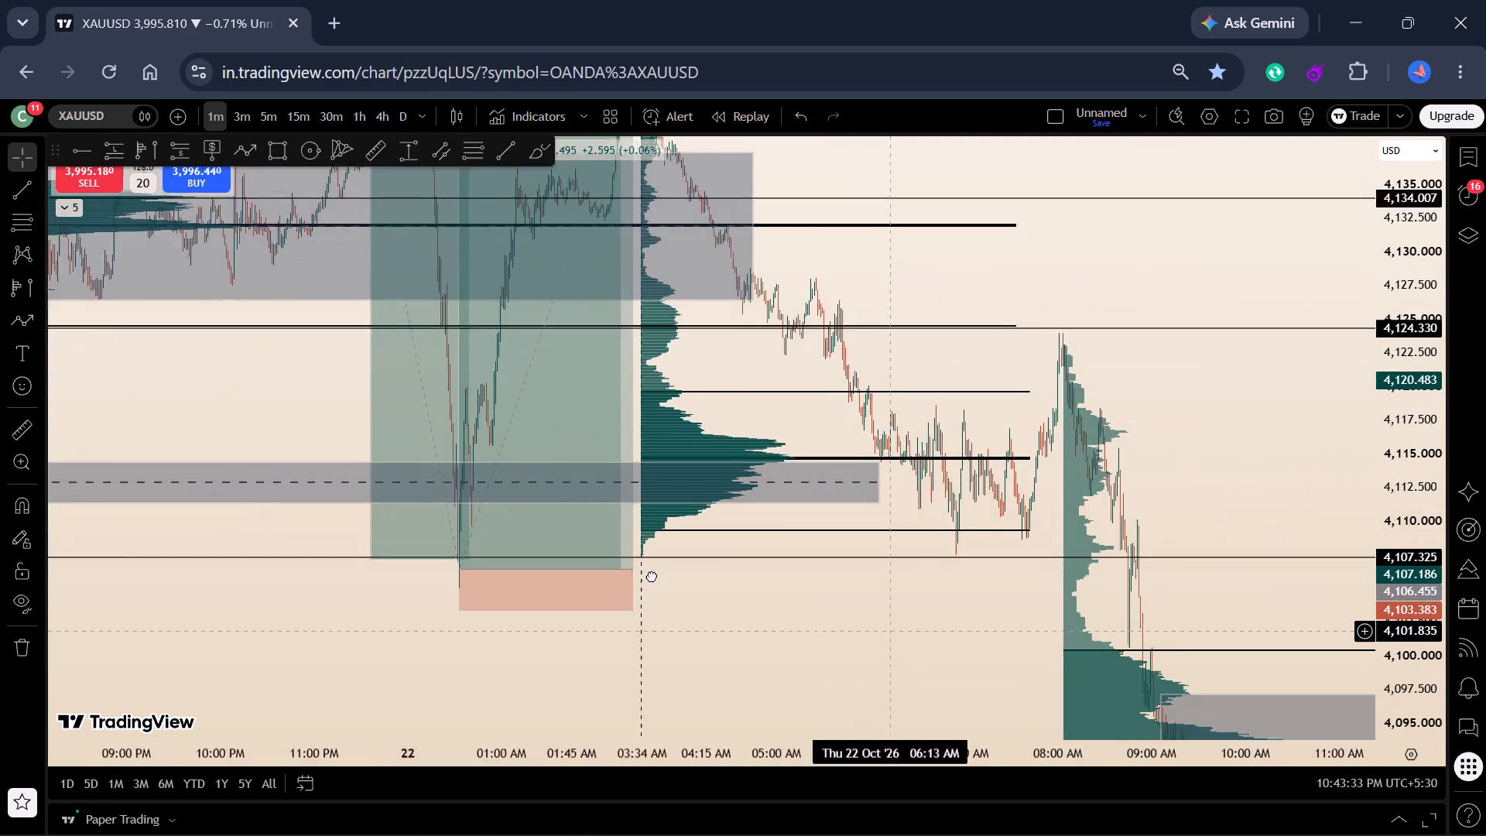
{"action": "left_click_drag", "start_coordinate": [652, 576], "coordinate": [368, 518]}
{"action": "left_click_drag", "start_coordinate": [1064, 445], "coordinate": [874, 362]}
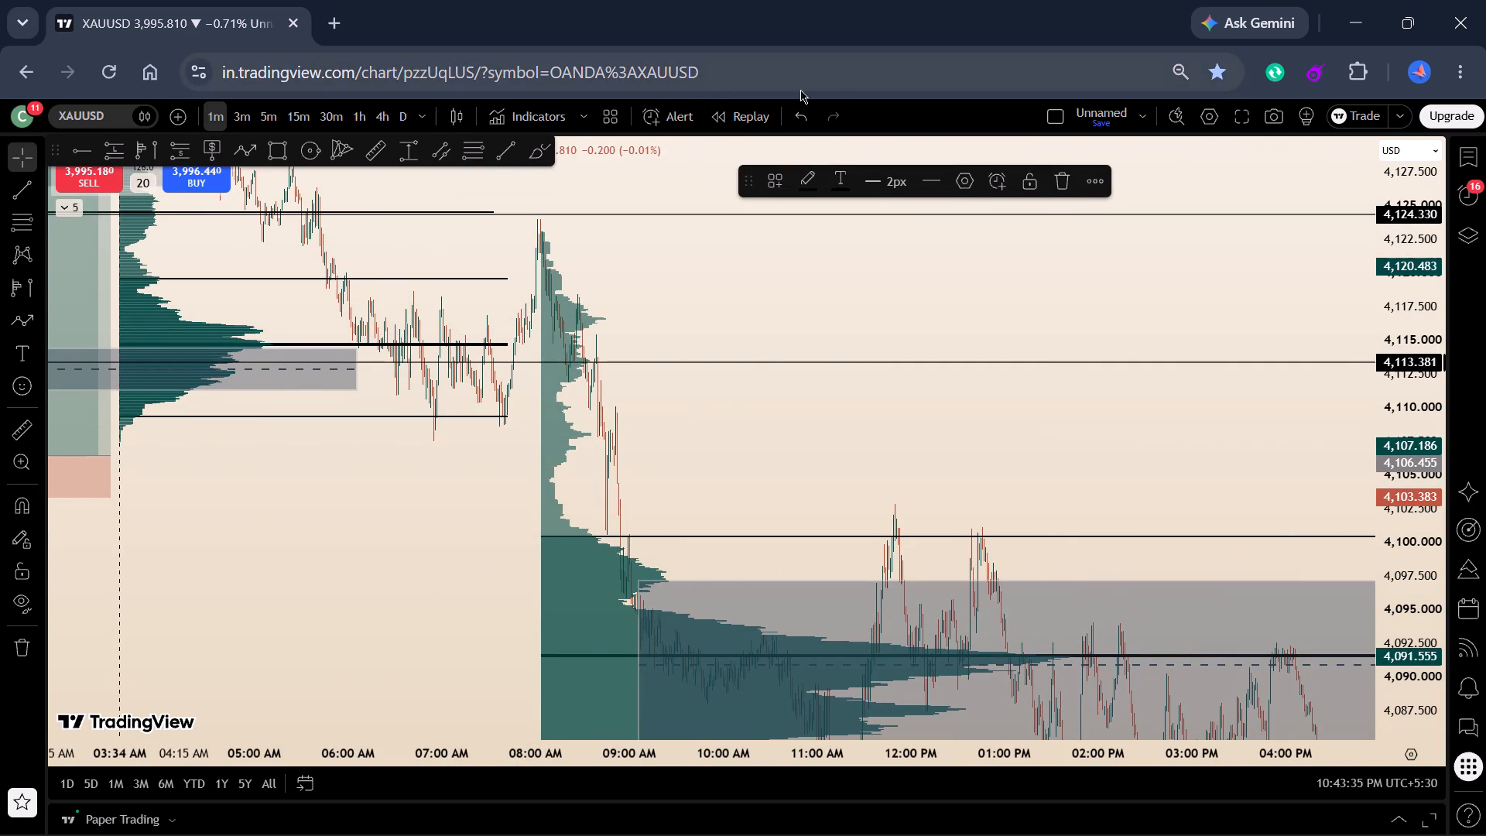
{"action": "left_click", "coordinate": [800, 112]}
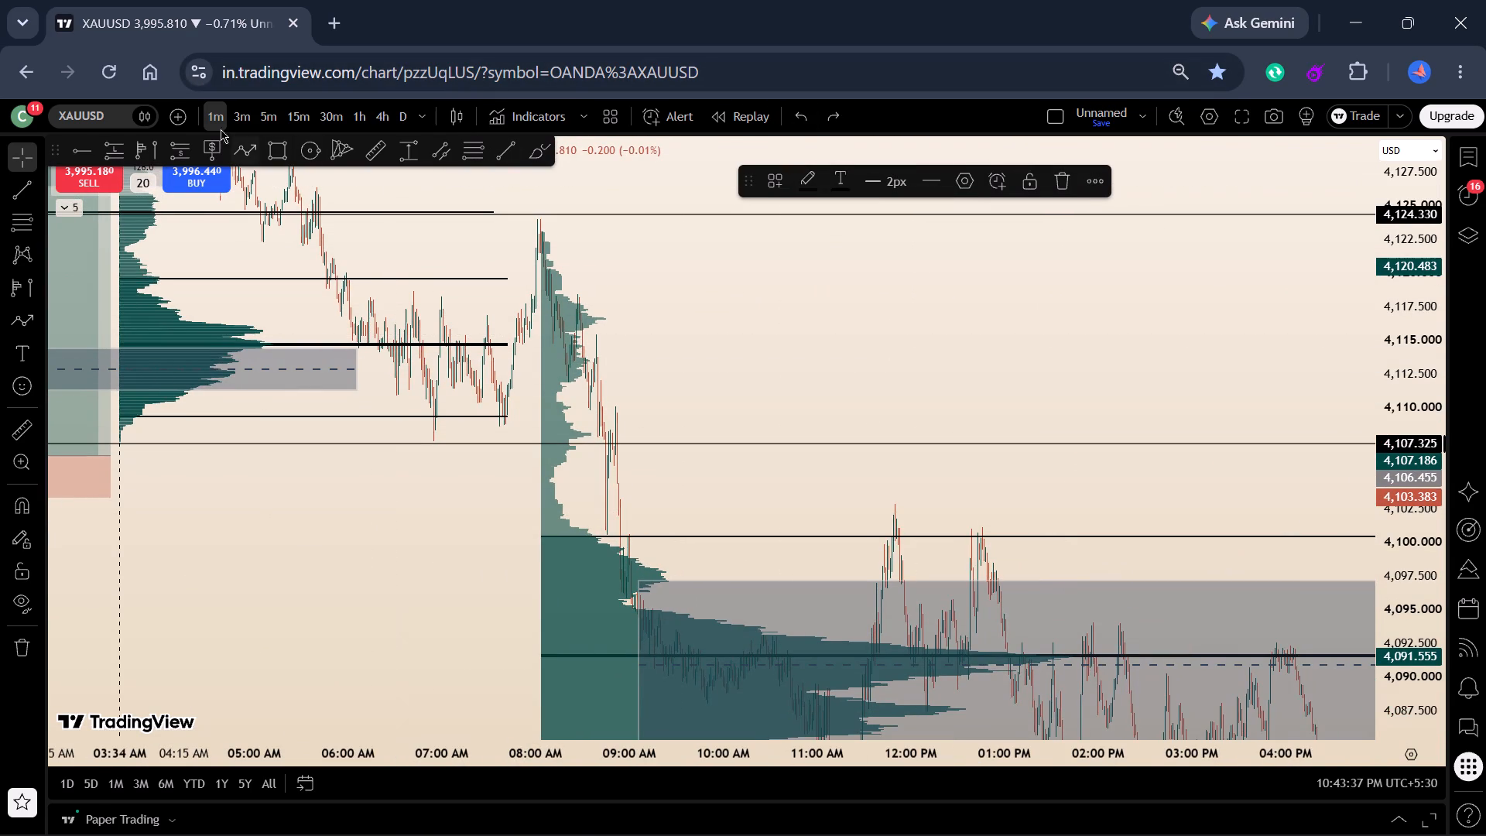
Switch the chart symbol to EURUSD.
{"action": "left_click", "coordinate": [114, 118]}
{"action": "left_click", "coordinate": [1038, 208]}
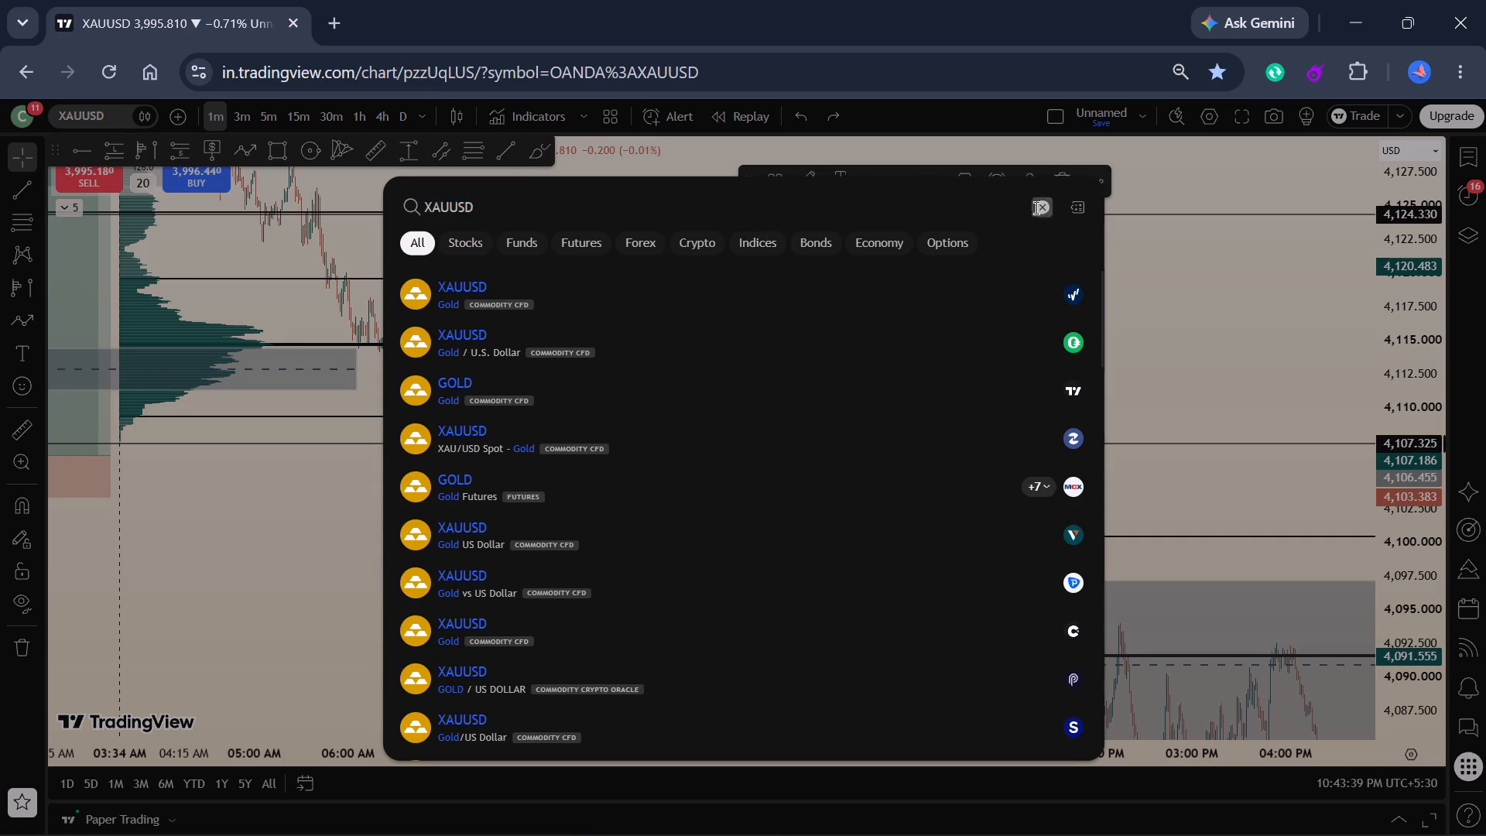
{"action": "scroll", "coordinate": [611, 593], "scroll_direction": "down", "scroll_amount": 4}
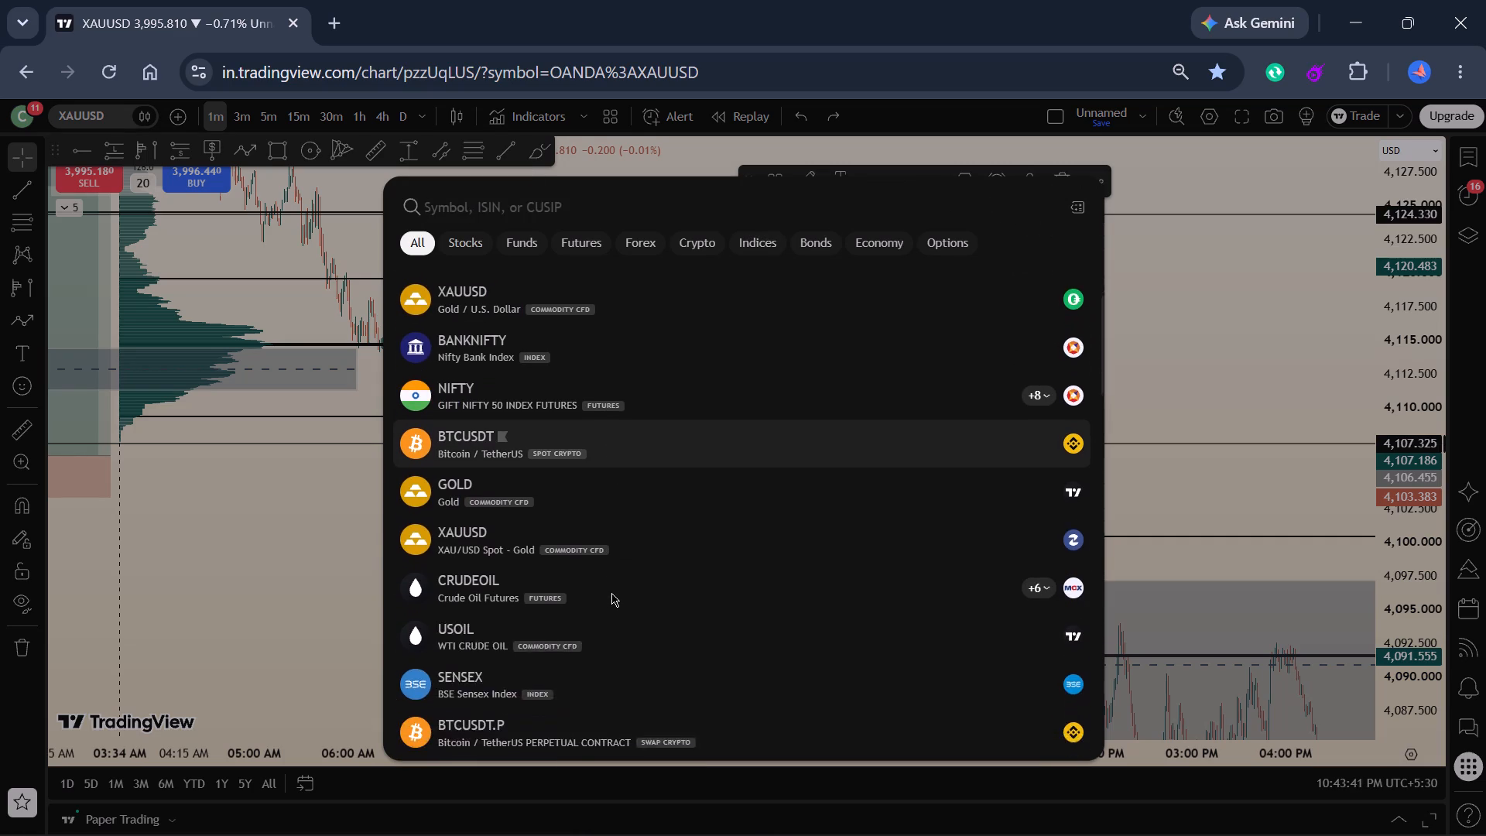
{"action": "scroll", "coordinate": [611, 593], "scroll_direction": "down", "scroll_amount": 11}
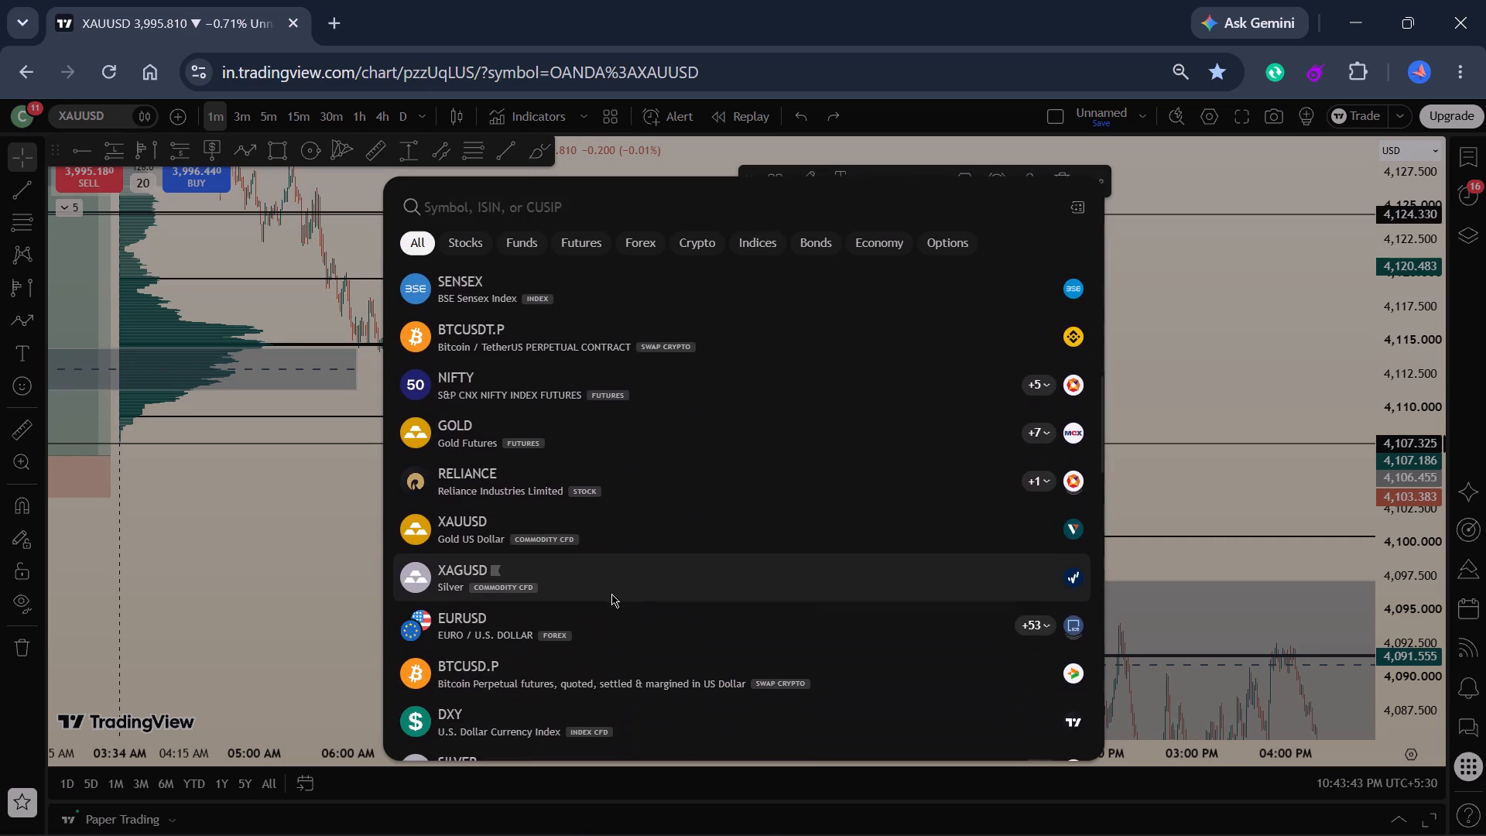
{"action": "left_click", "coordinate": [616, 600]}
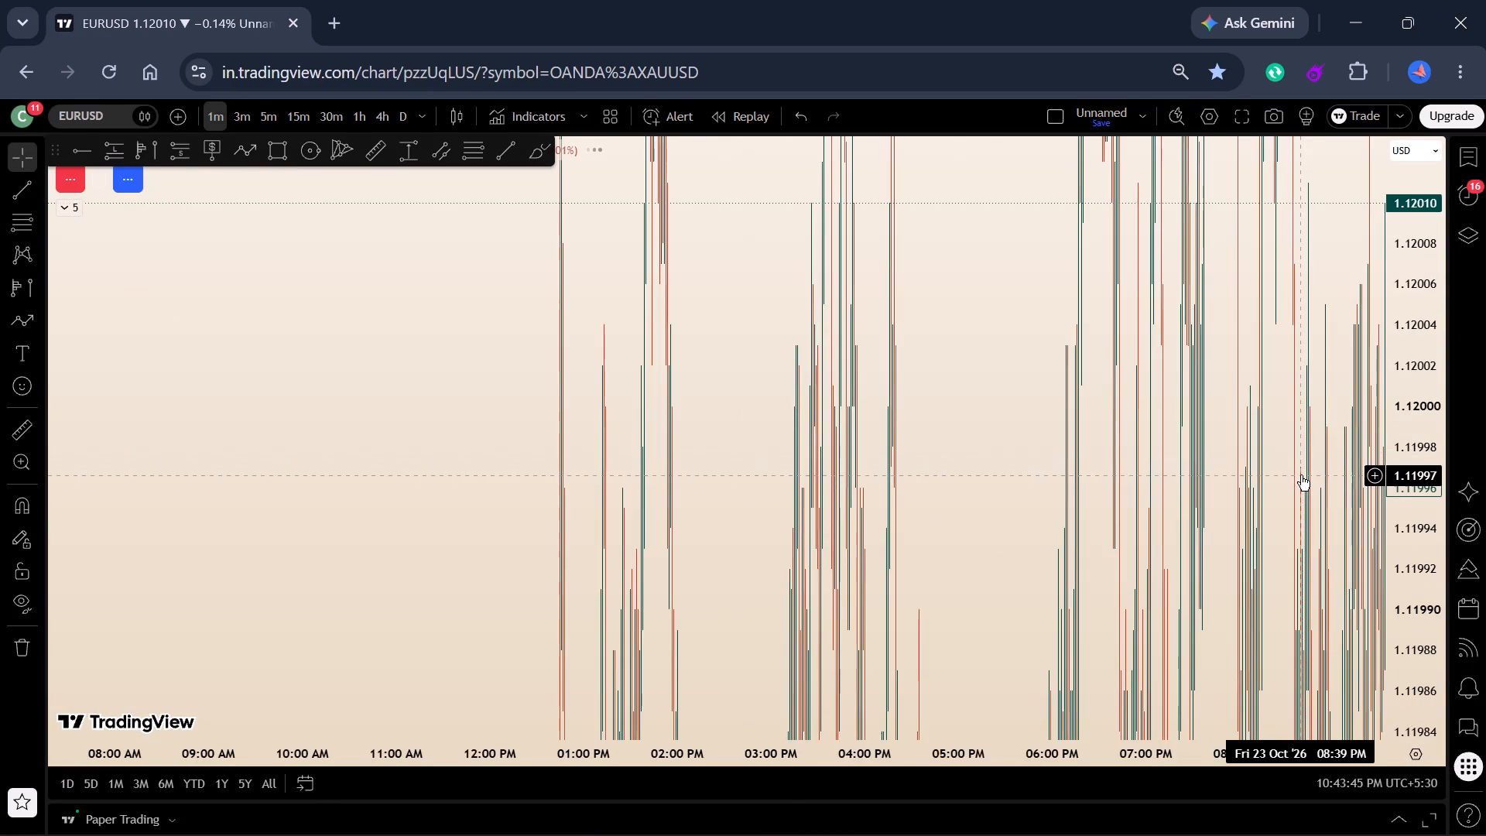
Examine the EURUSD one-minute price action on 23 October from about 2:00 PM to 10:40 PM for a consolidation.
{"action": "scroll", "coordinate": [1301, 475], "scroll_direction": "up", "scroll_amount": 20}
{"action": "scroll", "coordinate": [1301, 475], "scroll_direction": "up", "scroll_amount": 20}
{"action": "scroll", "coordinate": [1301, 475], "scroll_direction": "up", "scroll_amount": 3}
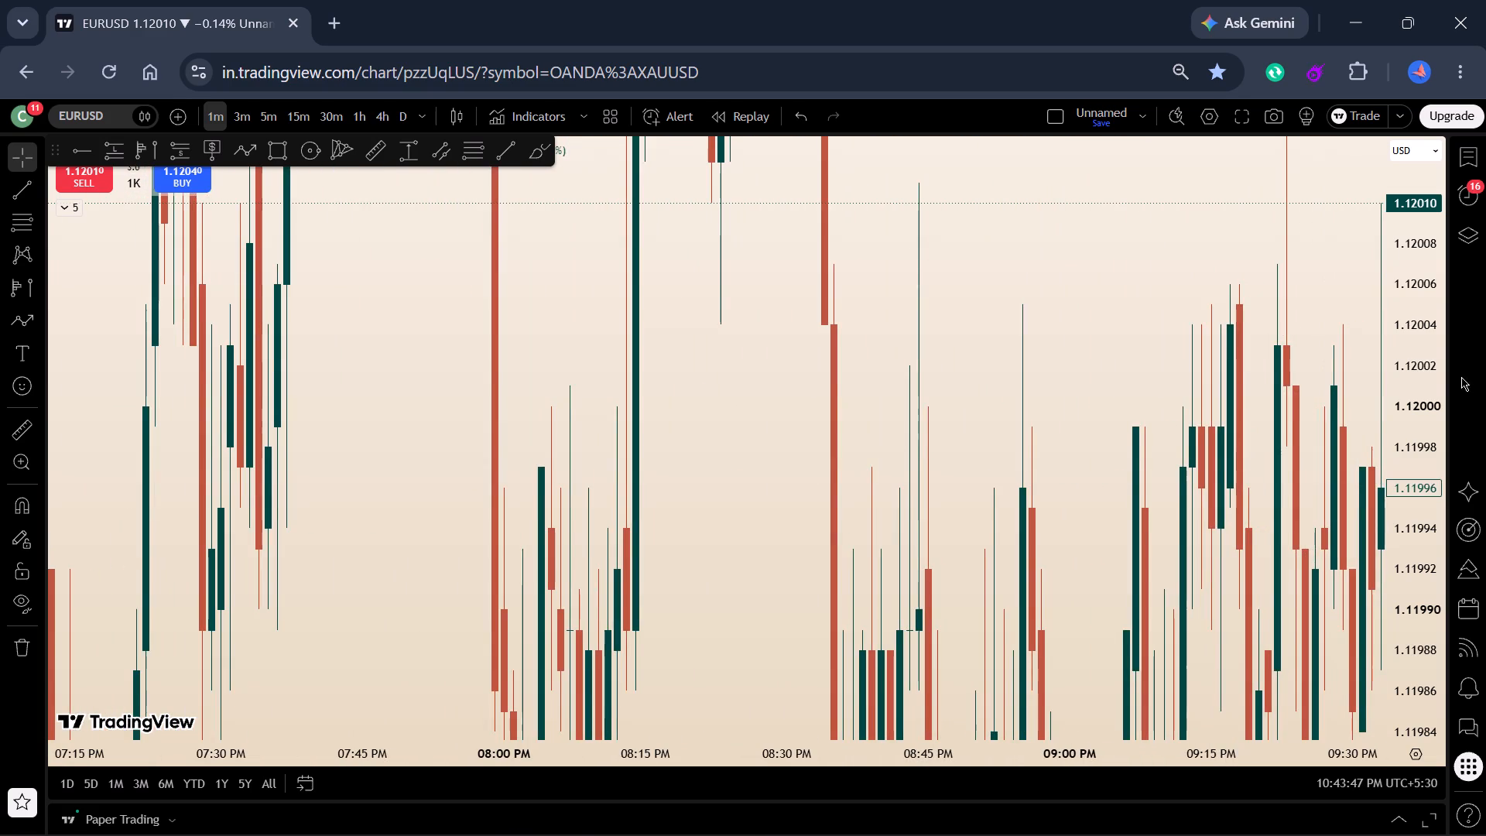
{"action": "left_click_drag", "start_coordinate": [1433, 361], "coordinate": [1333, 780]}
{"action": "left_click_drag", "start_coordinate": [1246, 629], "coordinate": [882, 654]}
{"action": "scroll", "coordinate": [919, 650], "scroll_direction": "up", "scroll_amount": 5}
{"action": "left_click_drag", "start_coordinate": [902, 643], "coordinate": [968, 520]}
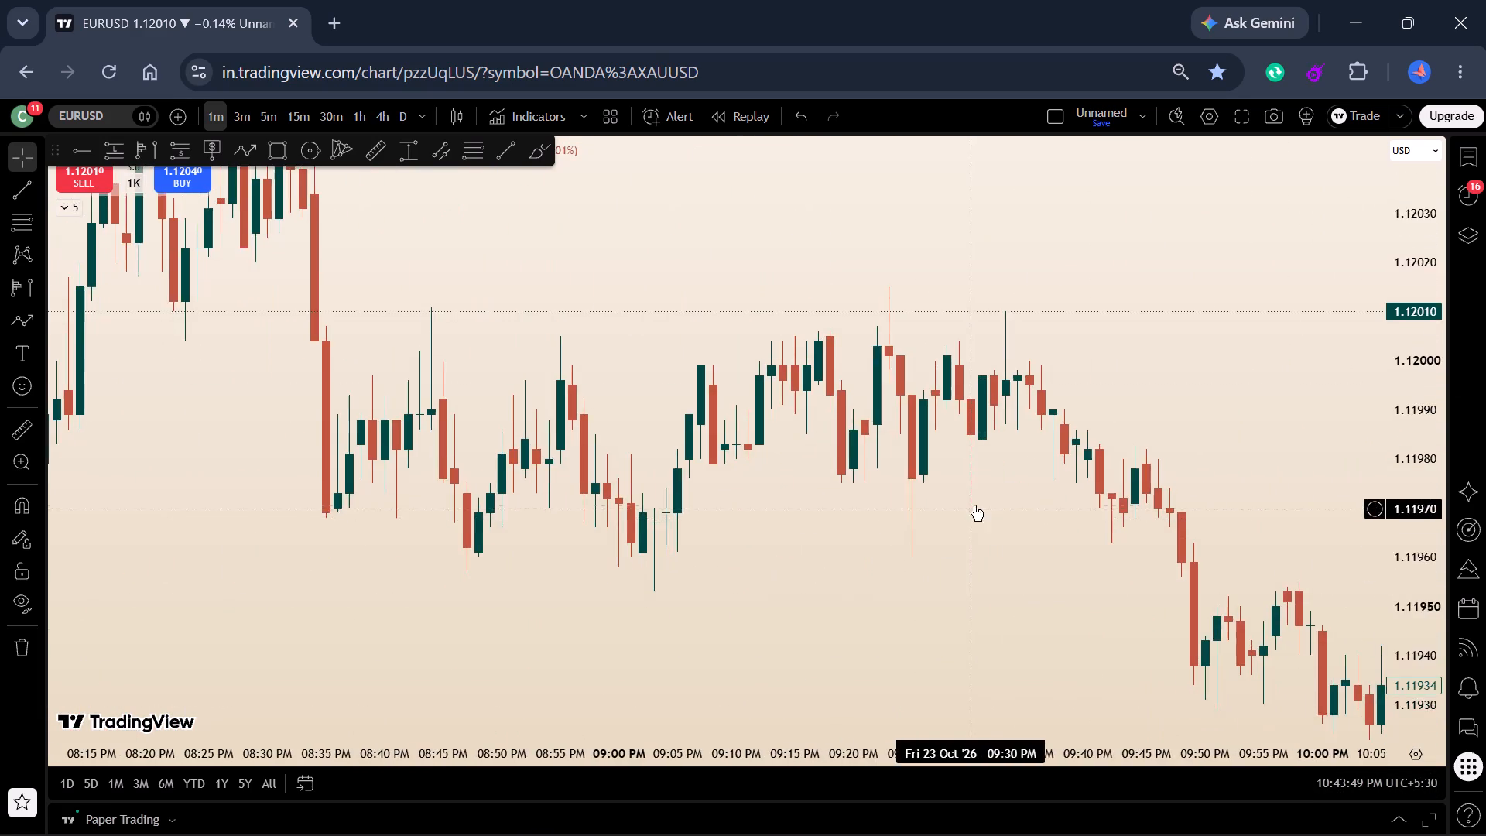
{"action": "left_click_drag", "start_coordinate": [1063, 612], "coordinate": [766, 565]}
{"action": "left_click_drag", "start_coordinate": [1056, 619], "coordinate": [813, 529]}
{"action": "left_click_drag", "start_coordinate": [934, 697], "coordinate": [1012, 543]}
{"action": "scroll", "coordinate": [1032, 597], "scroll_direction": "down", "scroll_amount": 6}
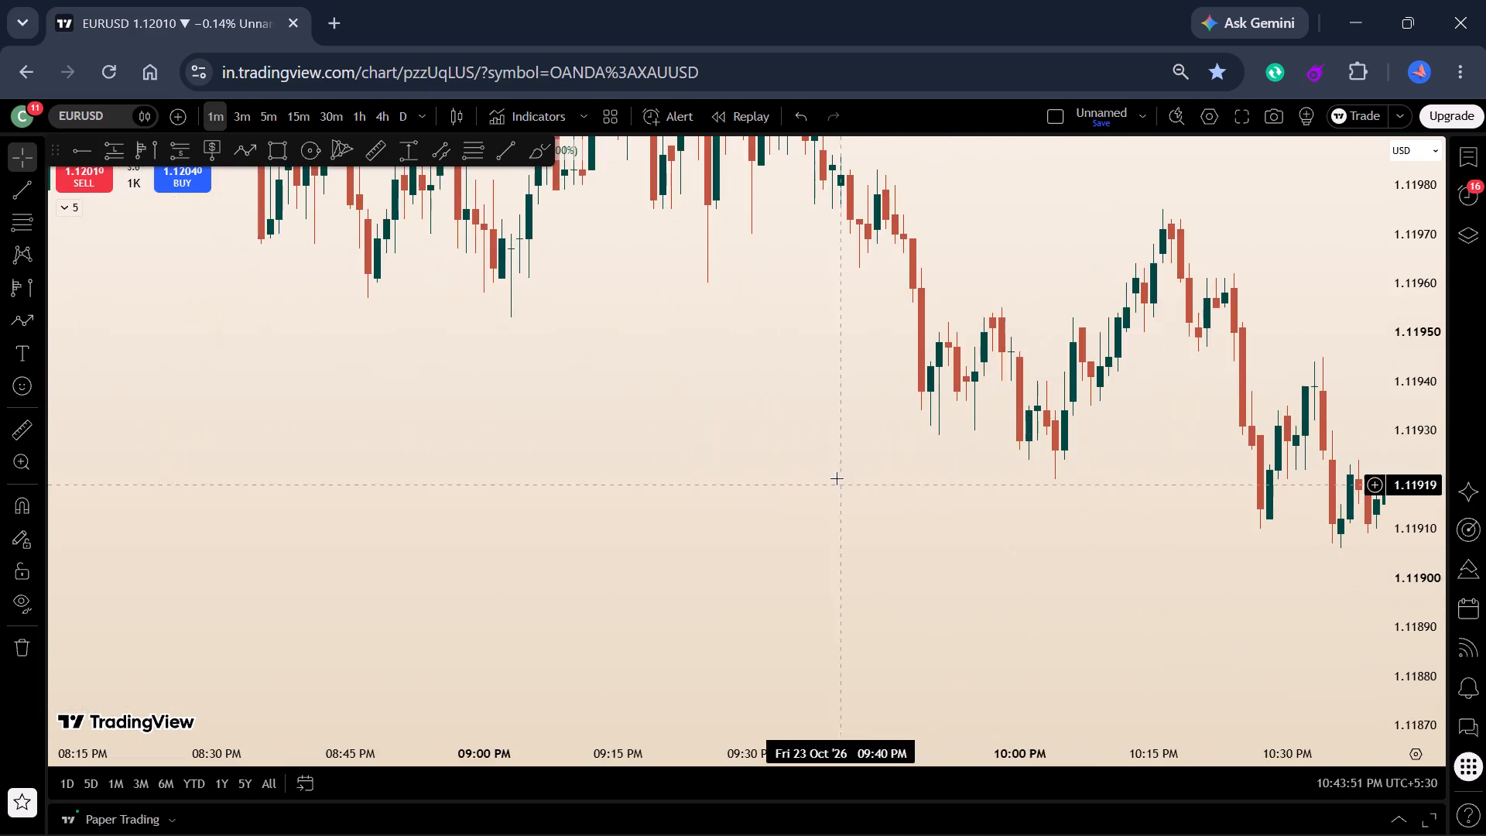
{"action": "left_click_drag", "start_coordinate": [843, 498], "coordinate": [1043, 725]}
{"action": "left_click_drag", "start_coordinate": [837, 567], "coordinate": [1077, 704]}
{"action": "left_click_drag", "start_coordinate": [1416, 393], "coordinate": [1408, 586]}
{"action": "left_click_drag", "start_coordinate": [1064, 596], "coordinate": [1164, 664]}
{"action": "scroll", "coordinate": [1183, 656], "scroll_direction": "down", "scroll_amount": 13}
{"action": "left_click_drag", "start_coordinate": [1189, 641], "coordinate": [1400, 624]}
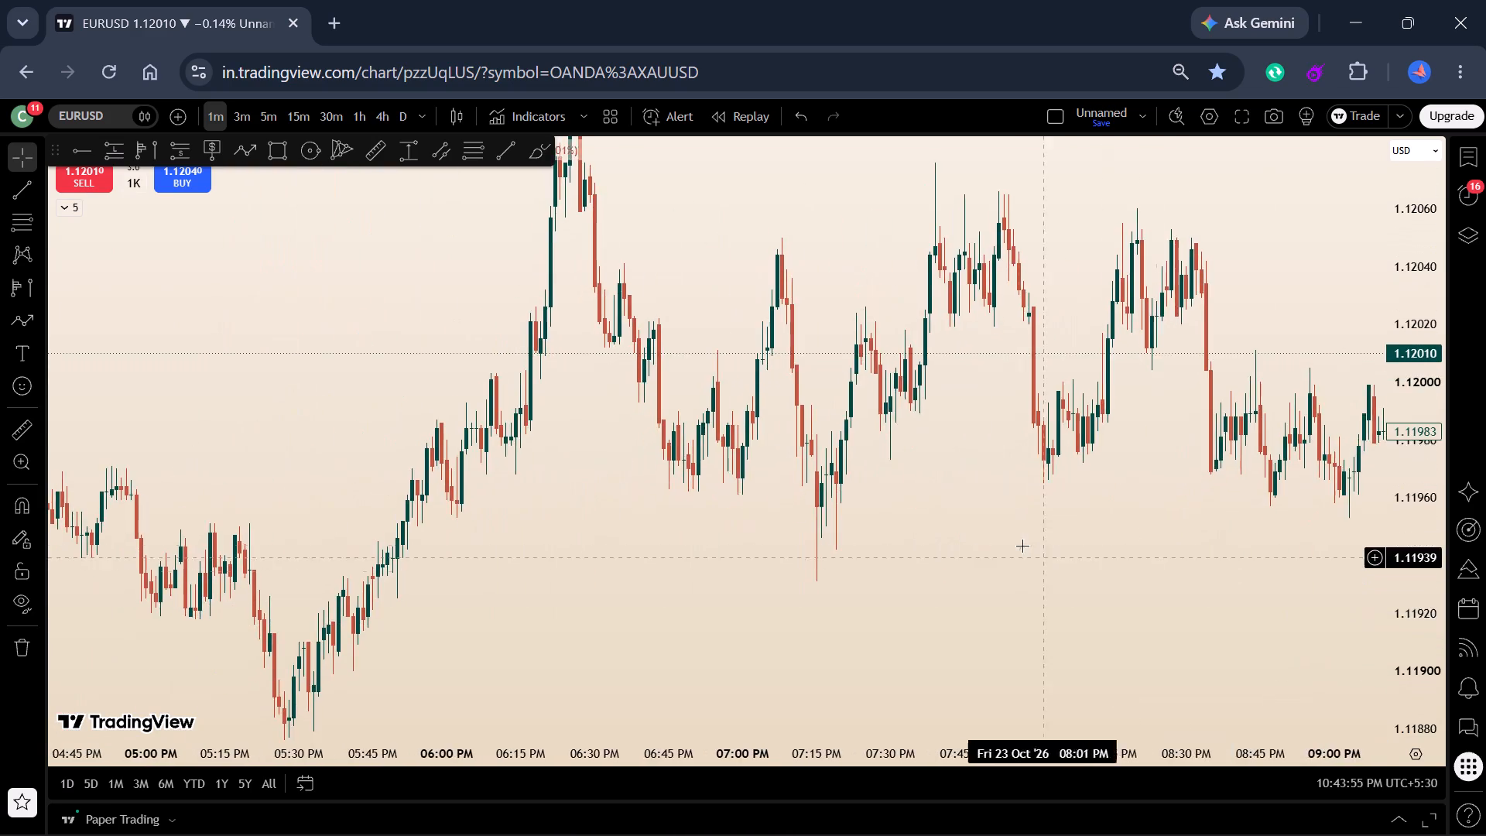
{"action": "left_click_drag", "start_coordinate": [1021, 545], "coordinate": [1244, 593]}
{"action": "left_click_drag", "start_coordinate": [1017, 509], "coordinate": [1437, 380]}
{"action": "left_click_drag", "start_coordinate": [1211, 518], "coordinate": [1463, 418]}
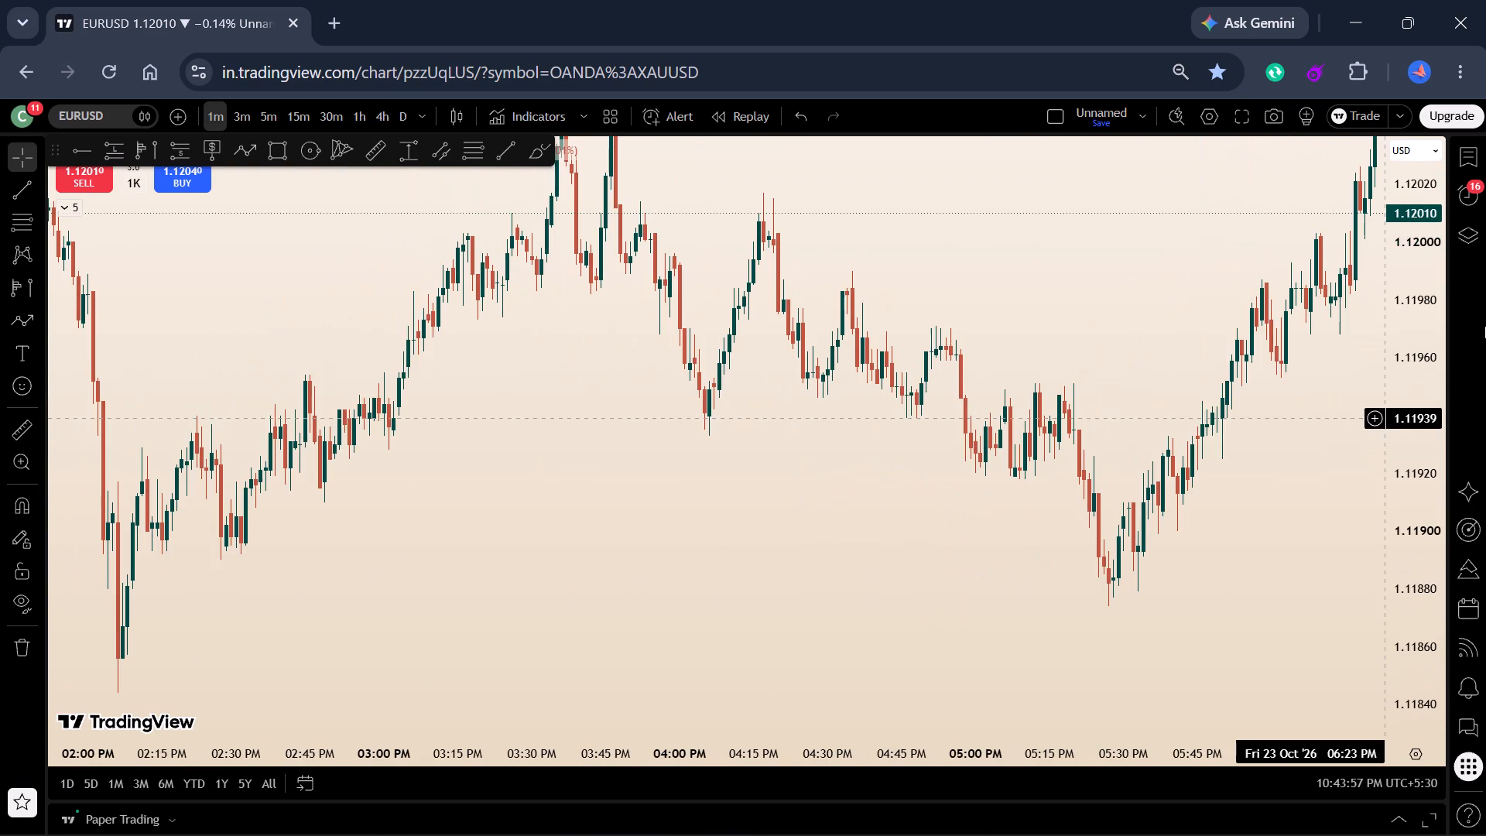
{"action": "left_click_drag", "start_coordinate": [1414, 307], "coordinate": [1412, 399]}
{"action": "left_click_drag", "start_coordinate": [1106, 441], "coordinate": [652, 541]}
{"action": "left_click_drag", "start_coordinate": [782, 512], "coordinate": [716, 578]}
{"action": "left_click_drag", "start_coordinate": [1046, 488], "coordinate": [941, 541]}
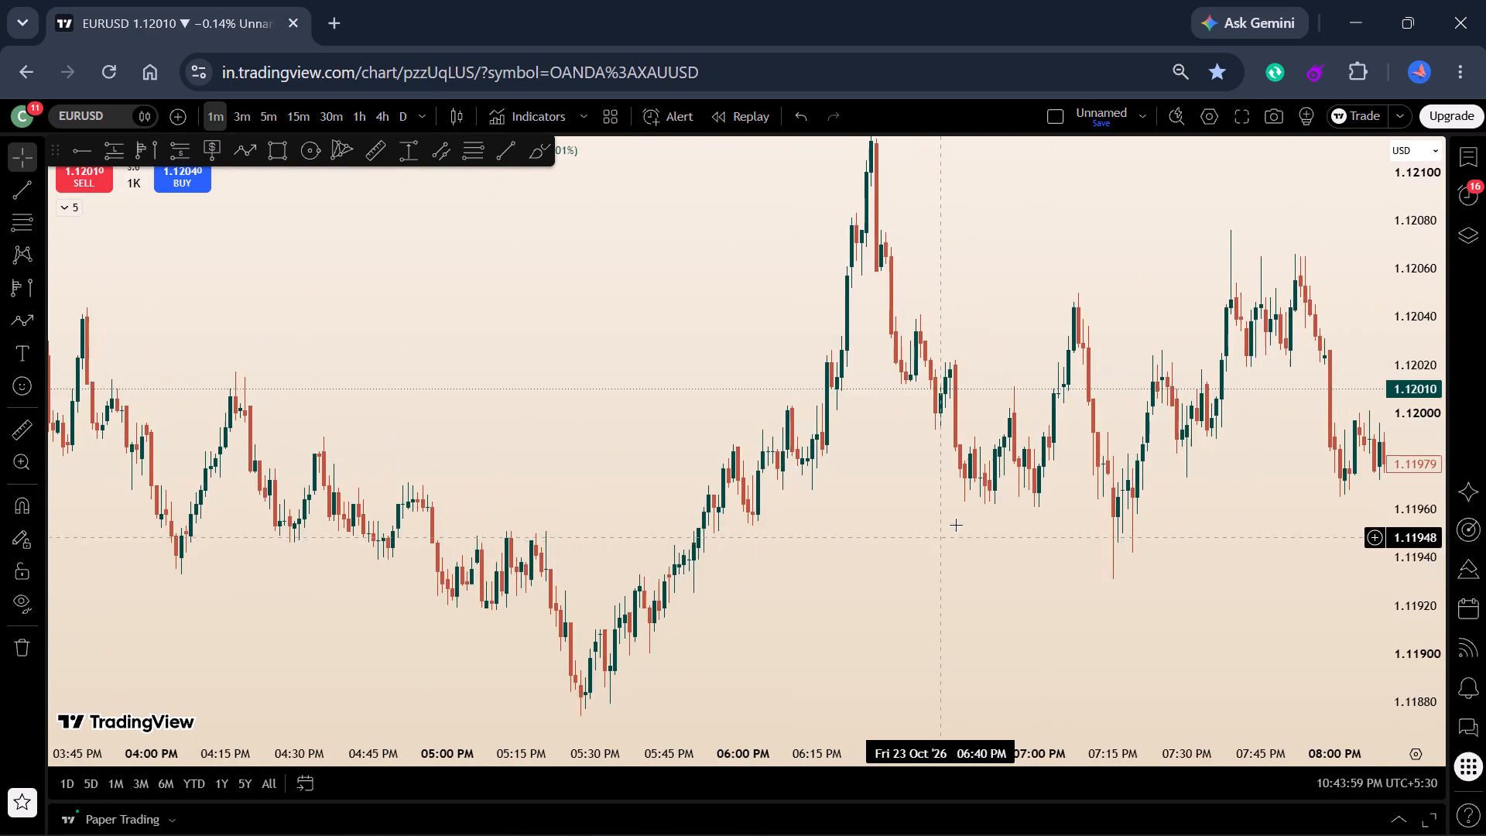
{"action": "left_click_drag", "start_coordinate": [1059, 496], "coordinate": [834, 601]}
{"action": "left_click_drag", "start_coordinate": [1113, 524], "coordinate": [824, 491]}
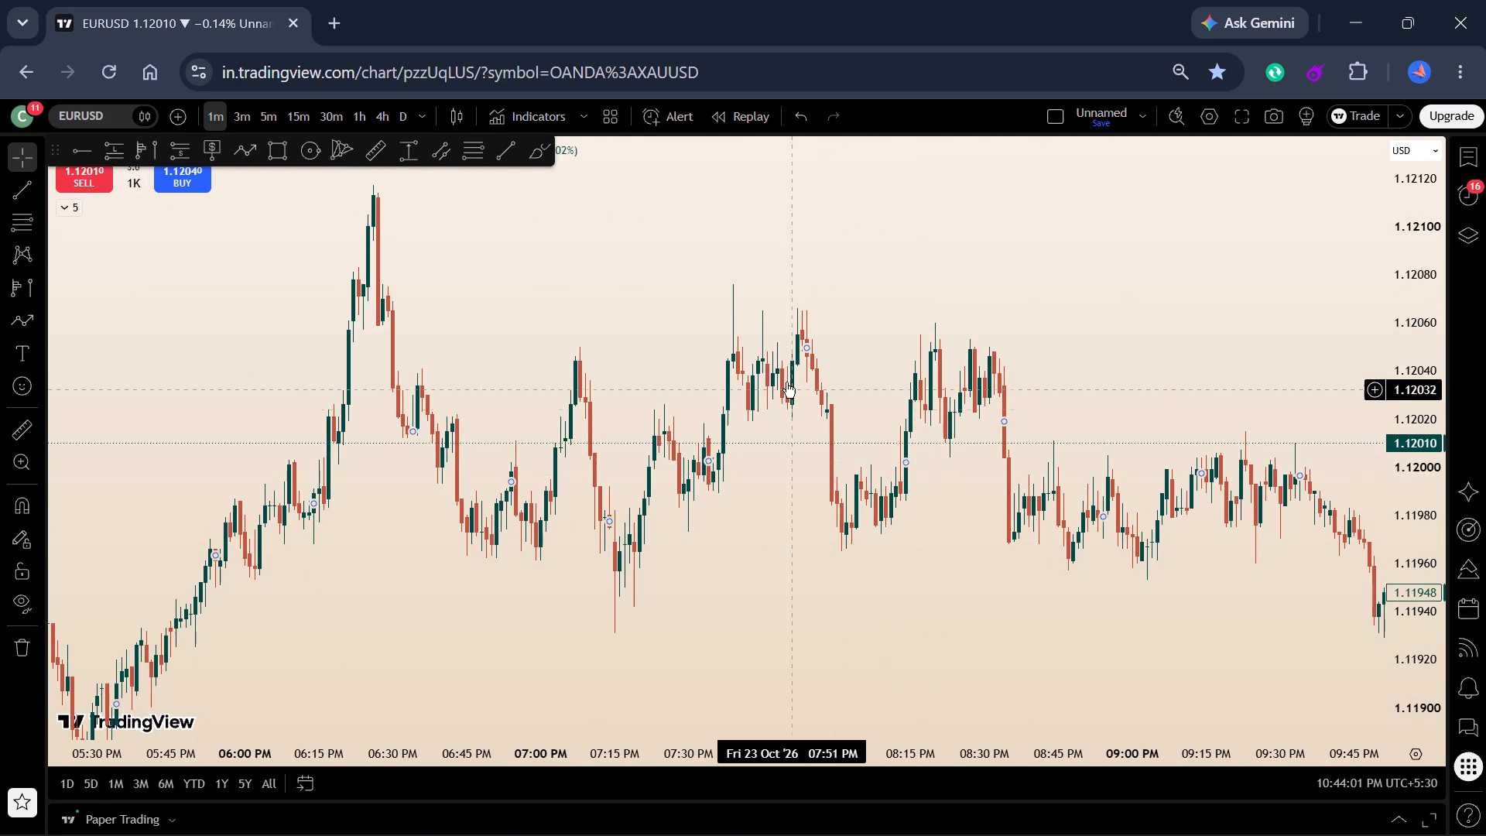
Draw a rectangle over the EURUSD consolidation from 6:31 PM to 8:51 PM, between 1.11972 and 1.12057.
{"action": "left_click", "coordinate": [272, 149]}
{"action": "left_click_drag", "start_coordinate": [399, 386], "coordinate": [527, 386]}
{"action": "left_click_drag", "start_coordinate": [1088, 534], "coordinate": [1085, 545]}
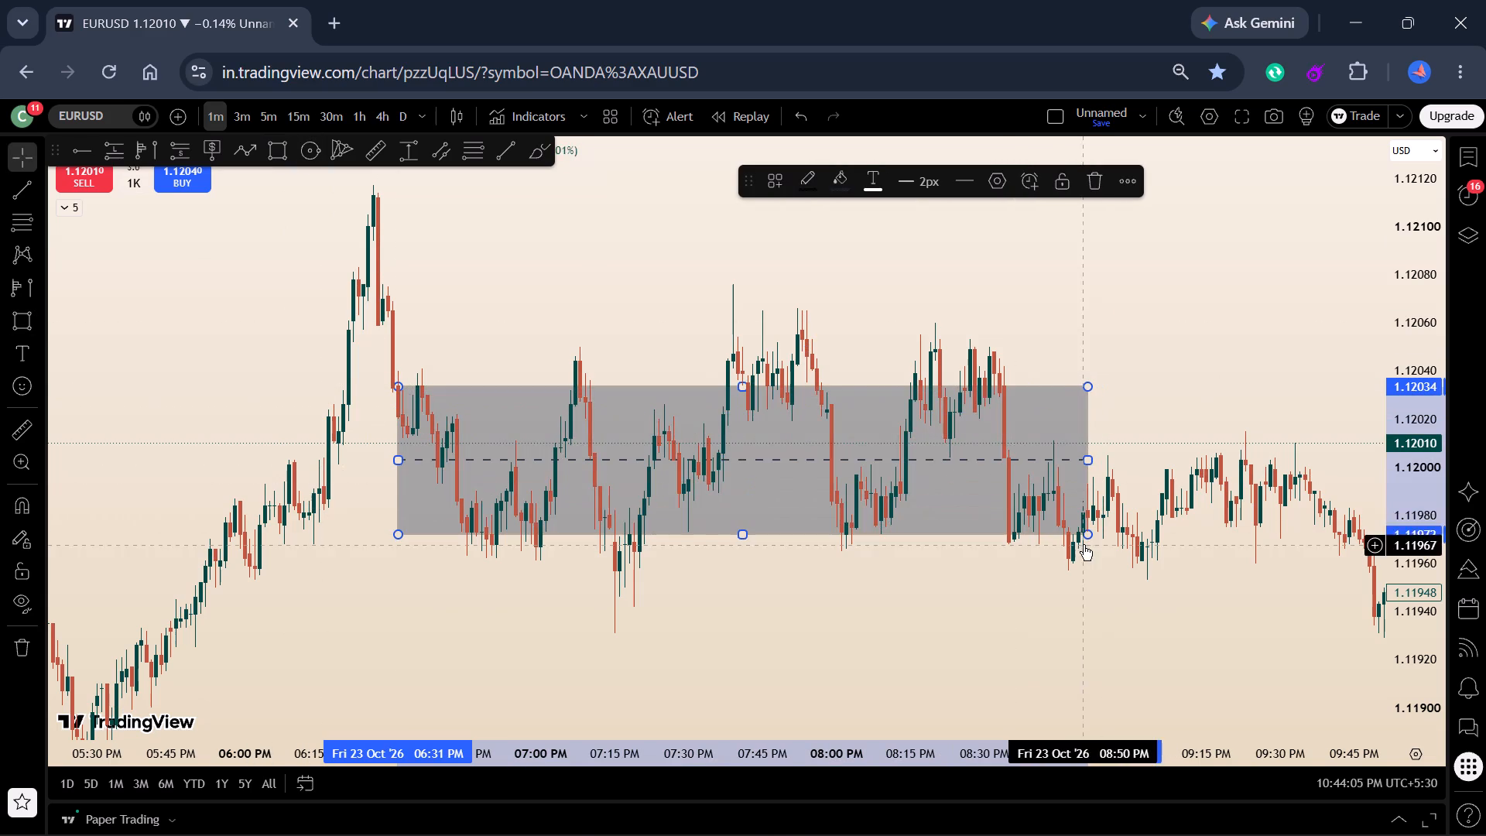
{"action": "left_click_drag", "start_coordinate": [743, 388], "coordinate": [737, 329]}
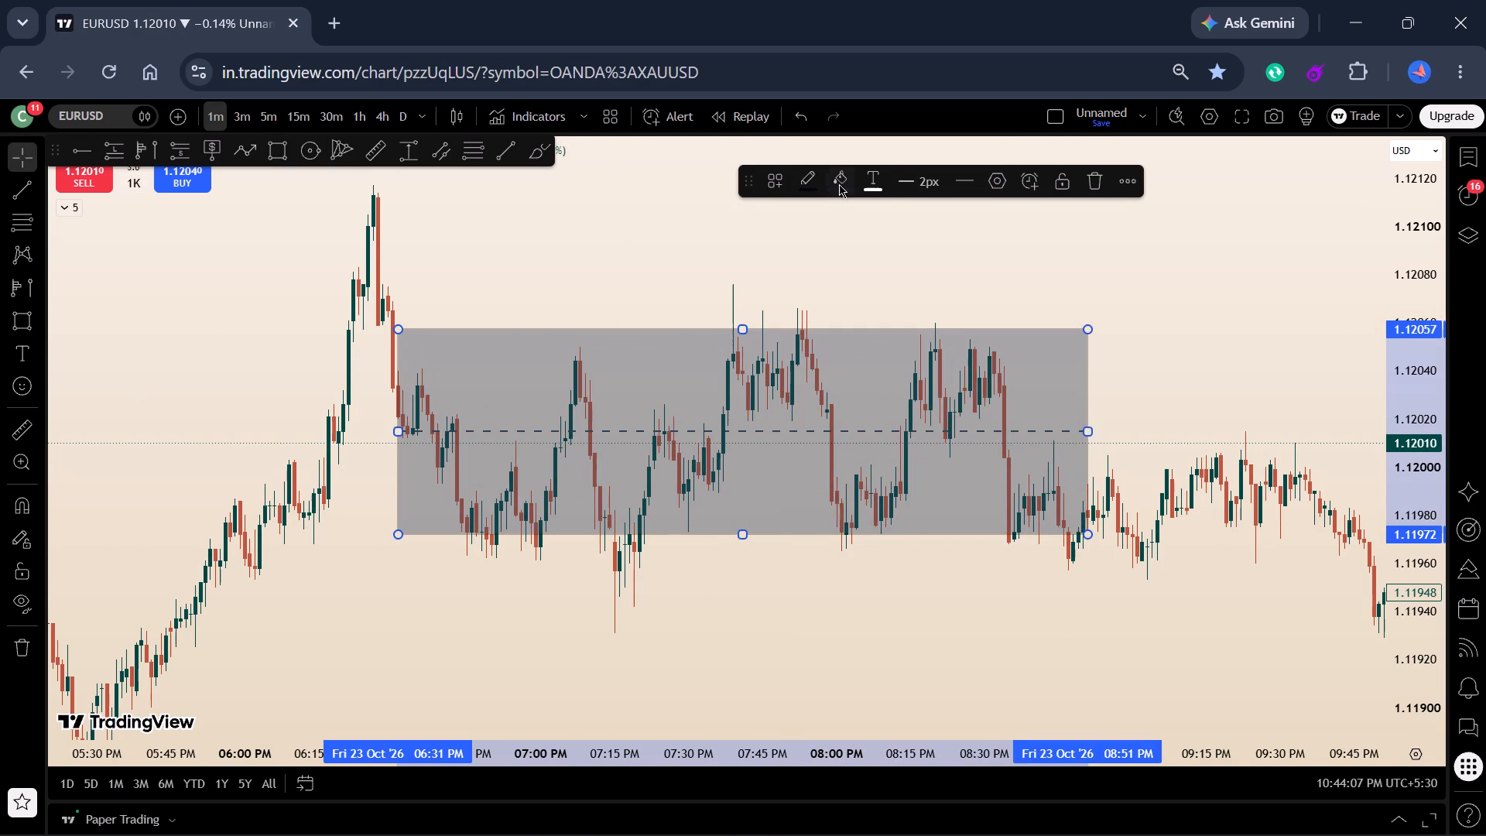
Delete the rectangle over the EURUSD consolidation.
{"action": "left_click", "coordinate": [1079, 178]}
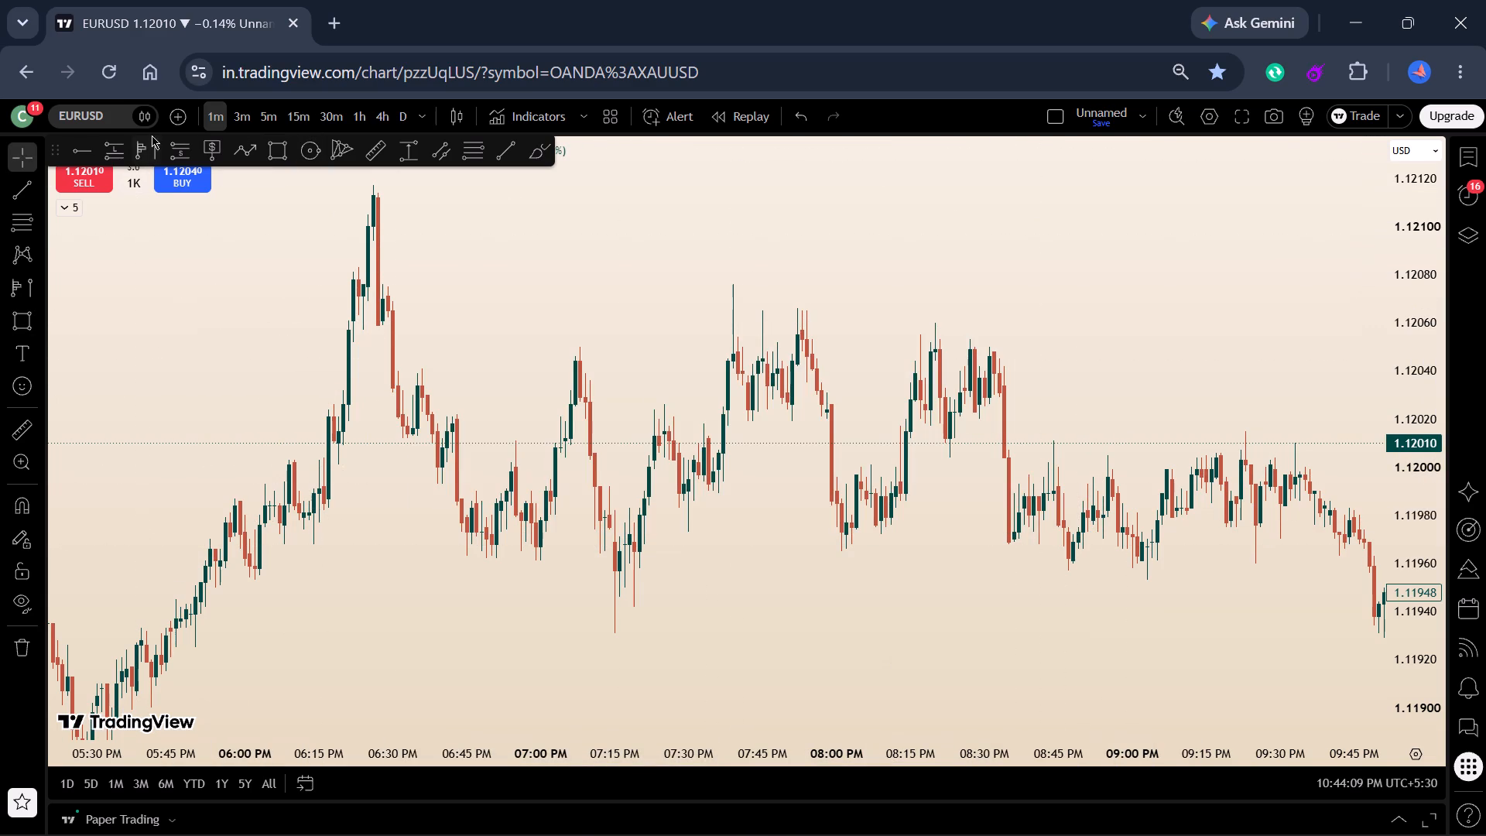
Apply a fixed range volume profile to the EURUSD consolidation, from 6:26 PM to about 8:34 PM.
{"action": "left_click", "coordinate": [142, 155]}
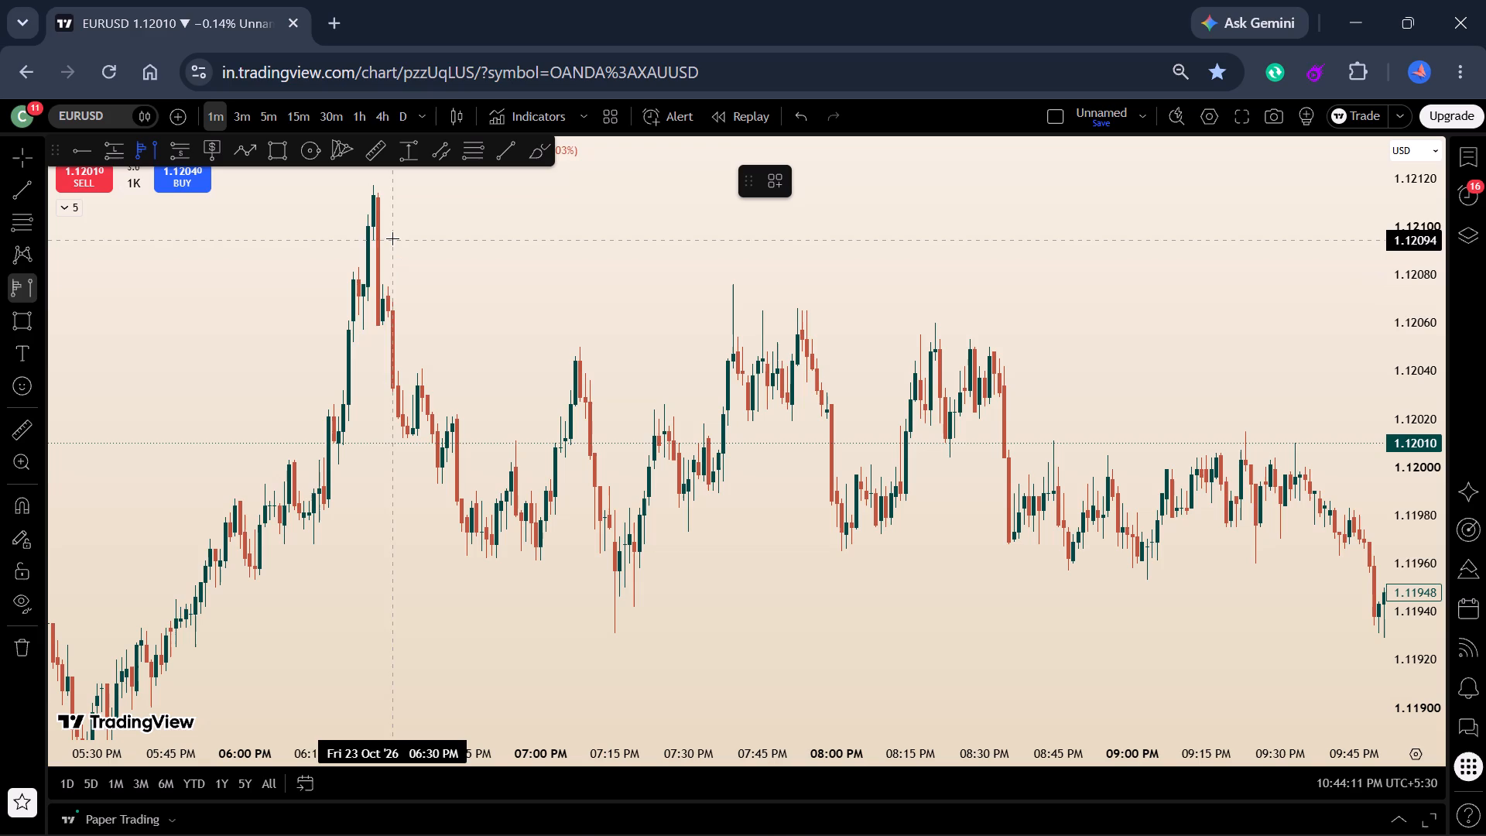
{"action": "left_click", "coordinate": [376, 239]}
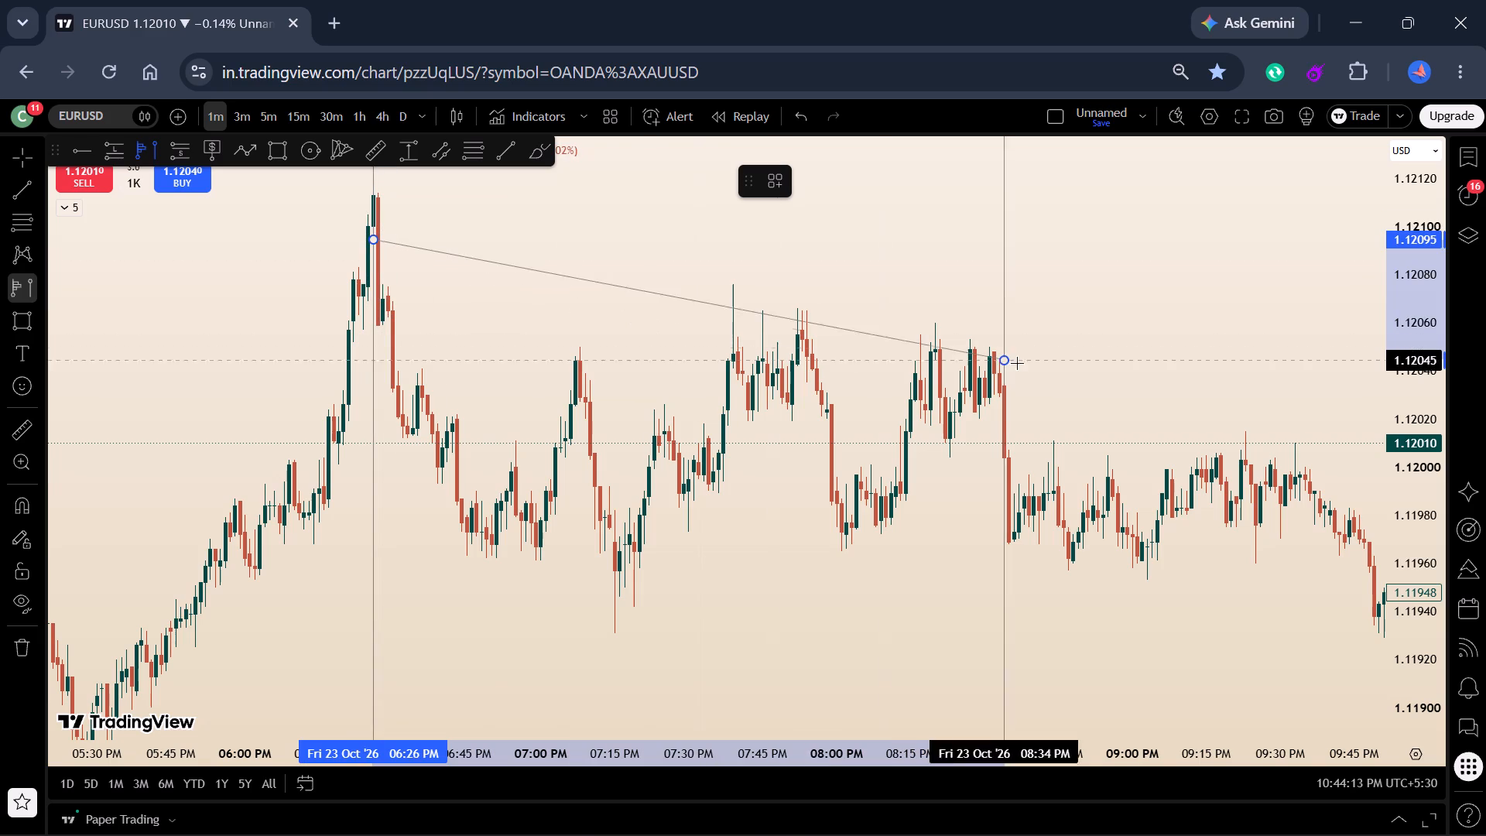
{"action": "left_click", "coordinate": [628, 420]}
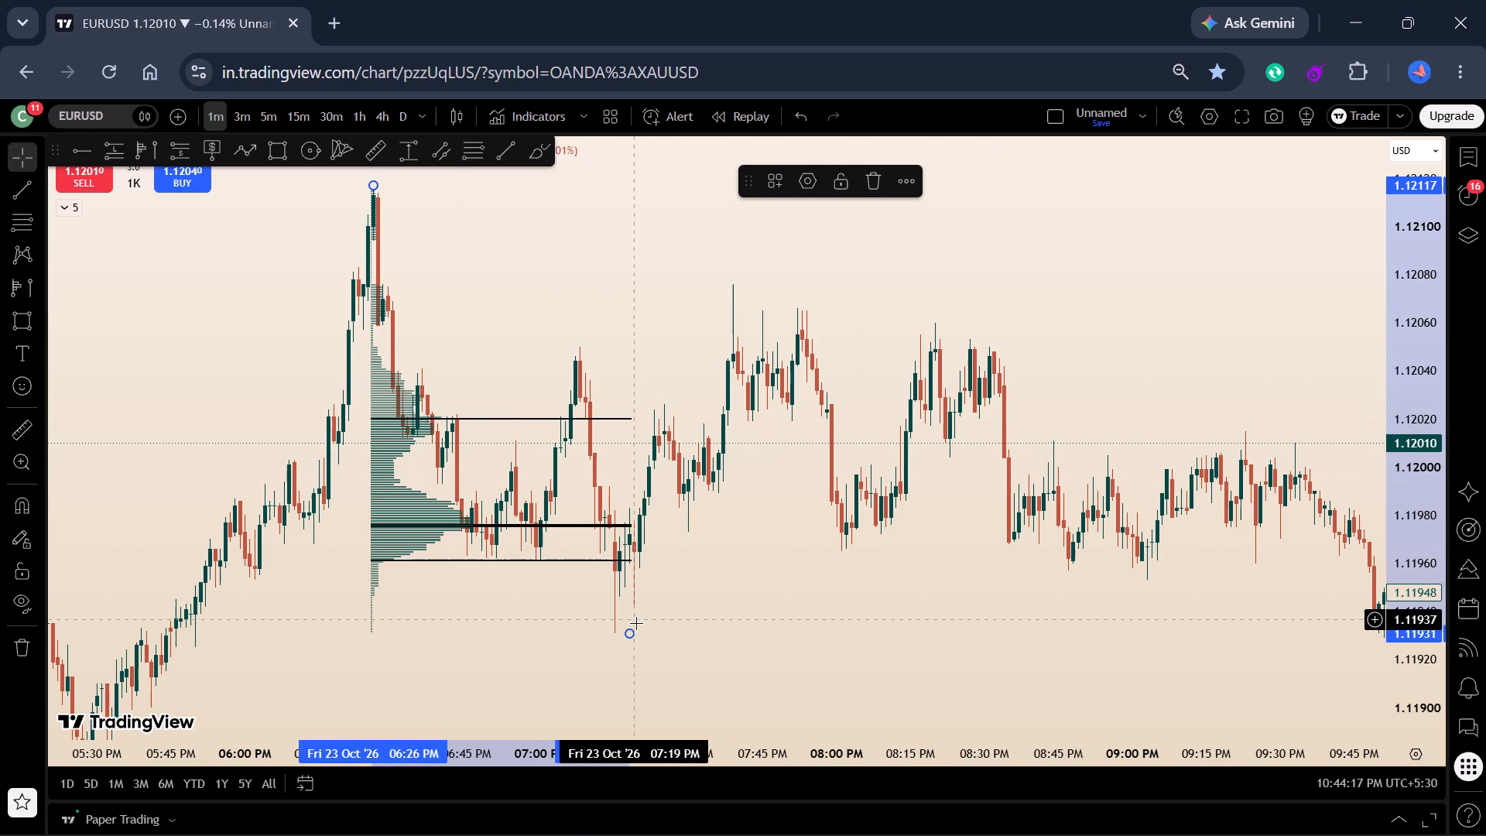
{"action": "left_click_drag", "start_coordinate": [633, 631], "coordinate": [871, 595]}
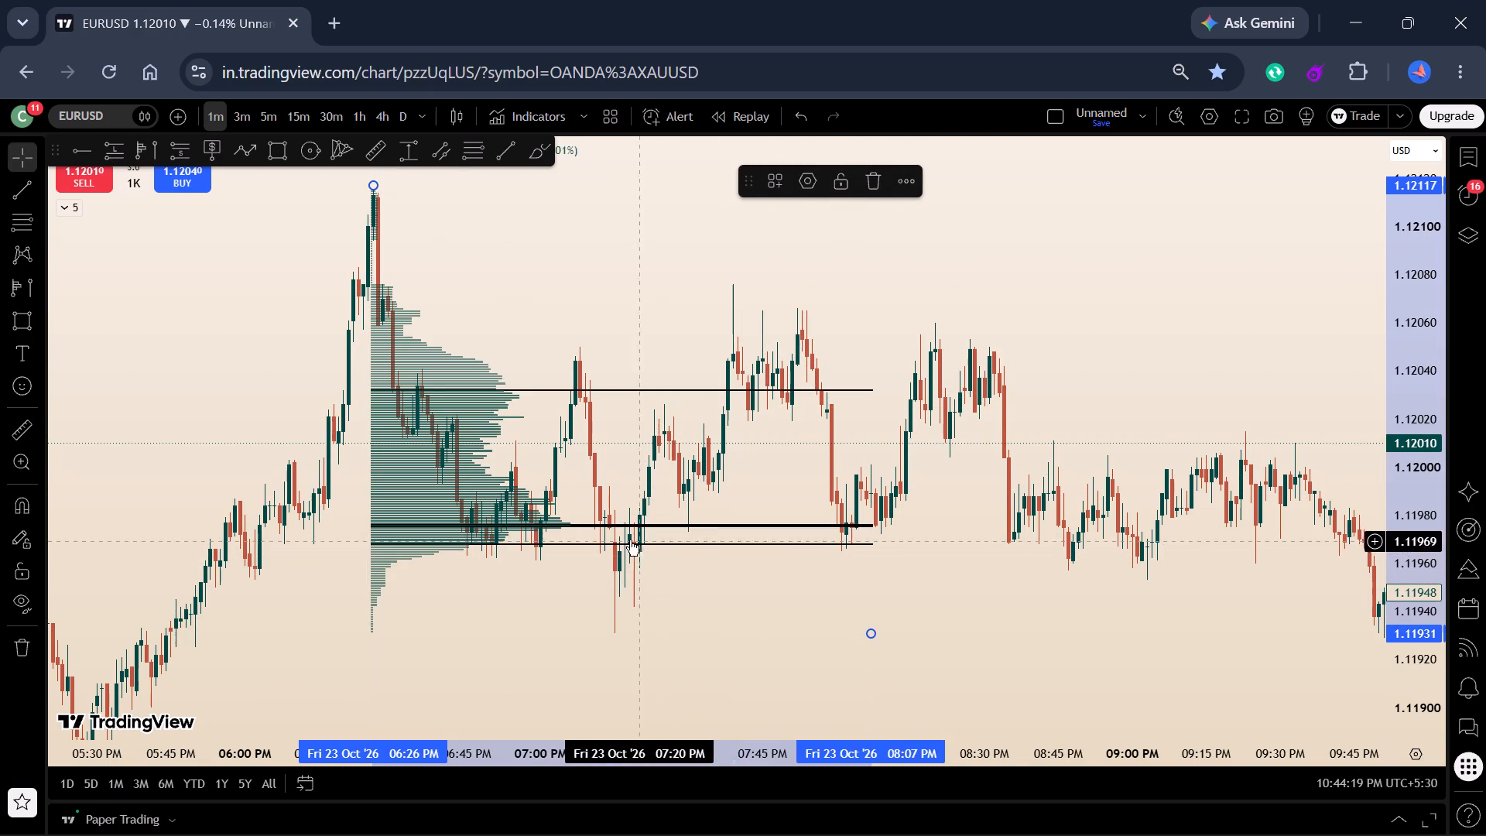
{"action": "left_click_drag", "start_coordinate": [870, 638], "coordinate": [1005, 604]}
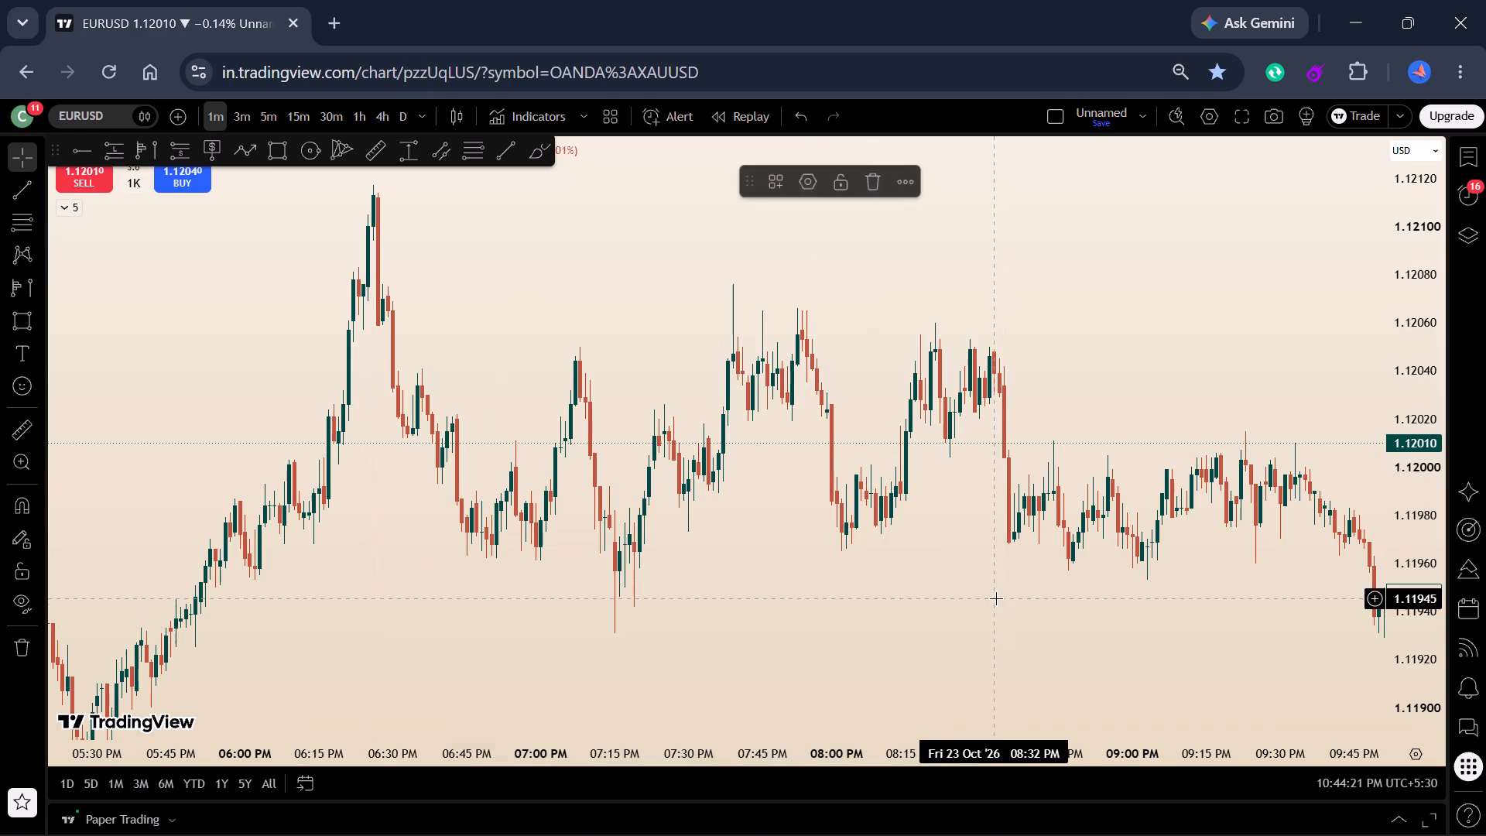
{"action": "left_click_drag", "start_coordinate": [721, 548], "coordinate": [733, 533]}
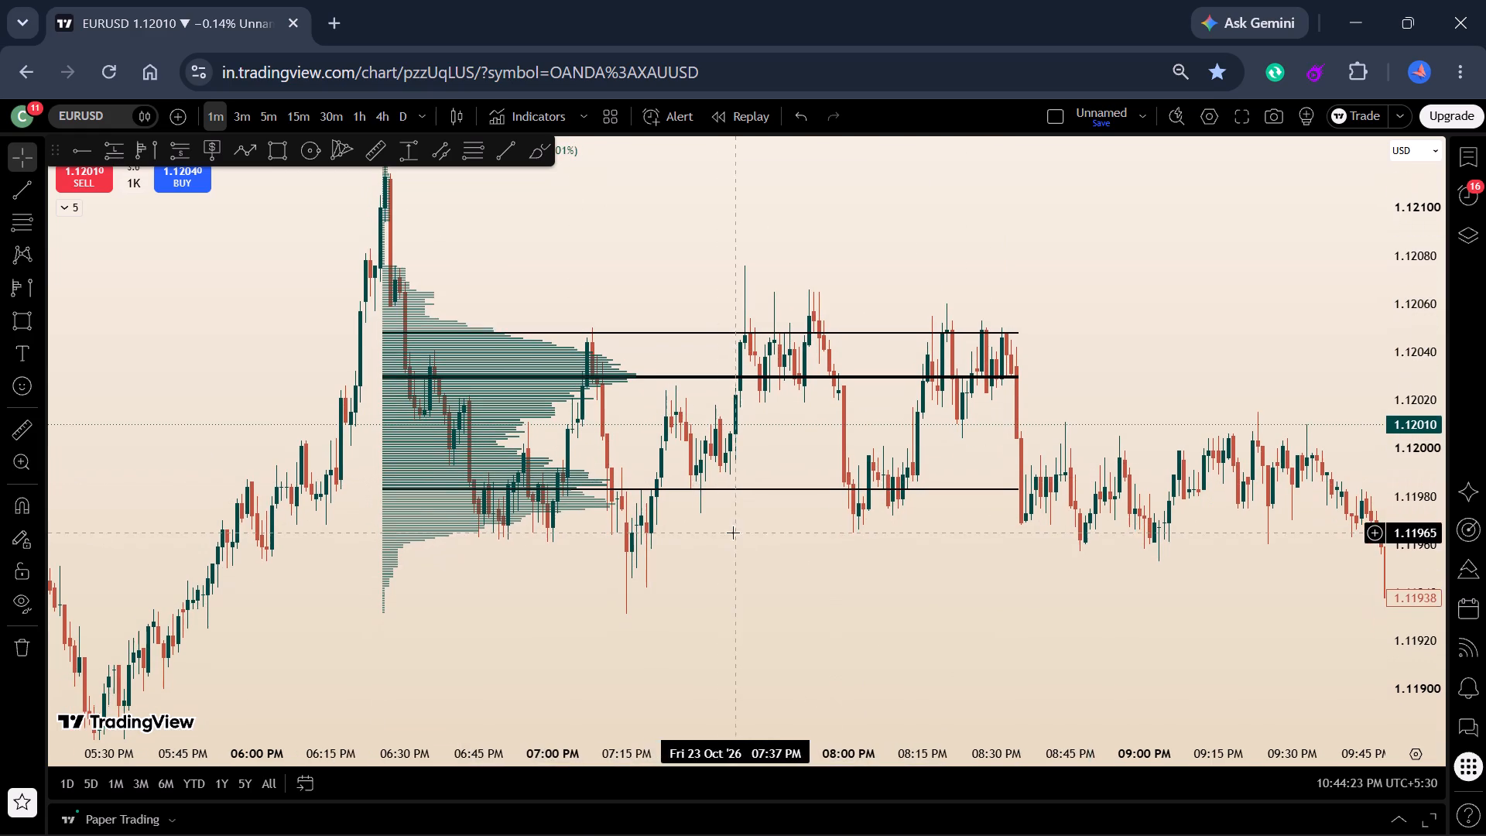
Draw a rectangle over the profile's value area from 6:47 PM to about 8:51 PM, between 1.11982 and 1.12049.
{"action": "left_click", "coordinate": [279, 146]}
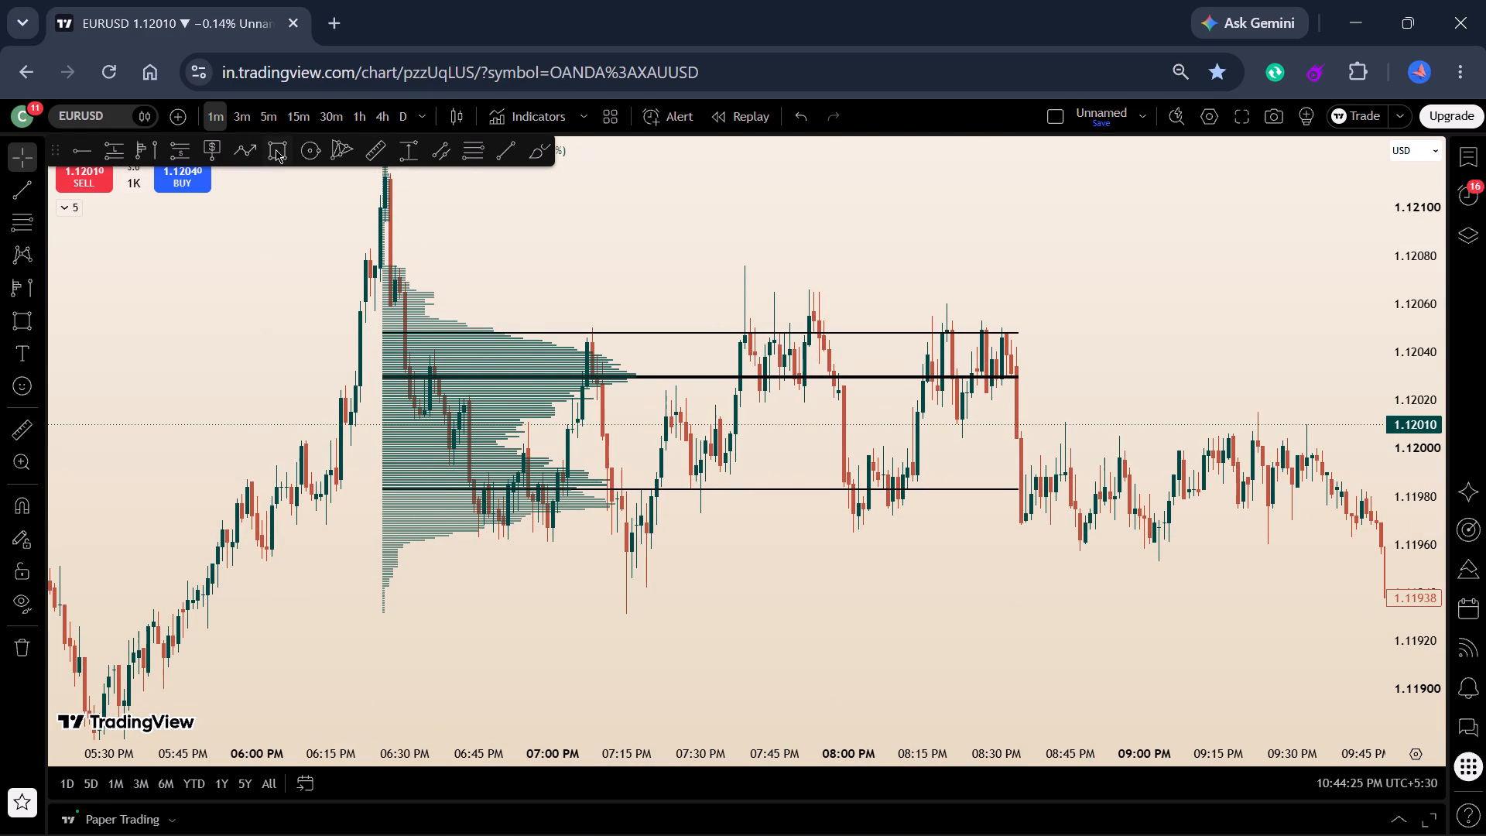
{"action": "left_click", "coordinate": [489, 331]}
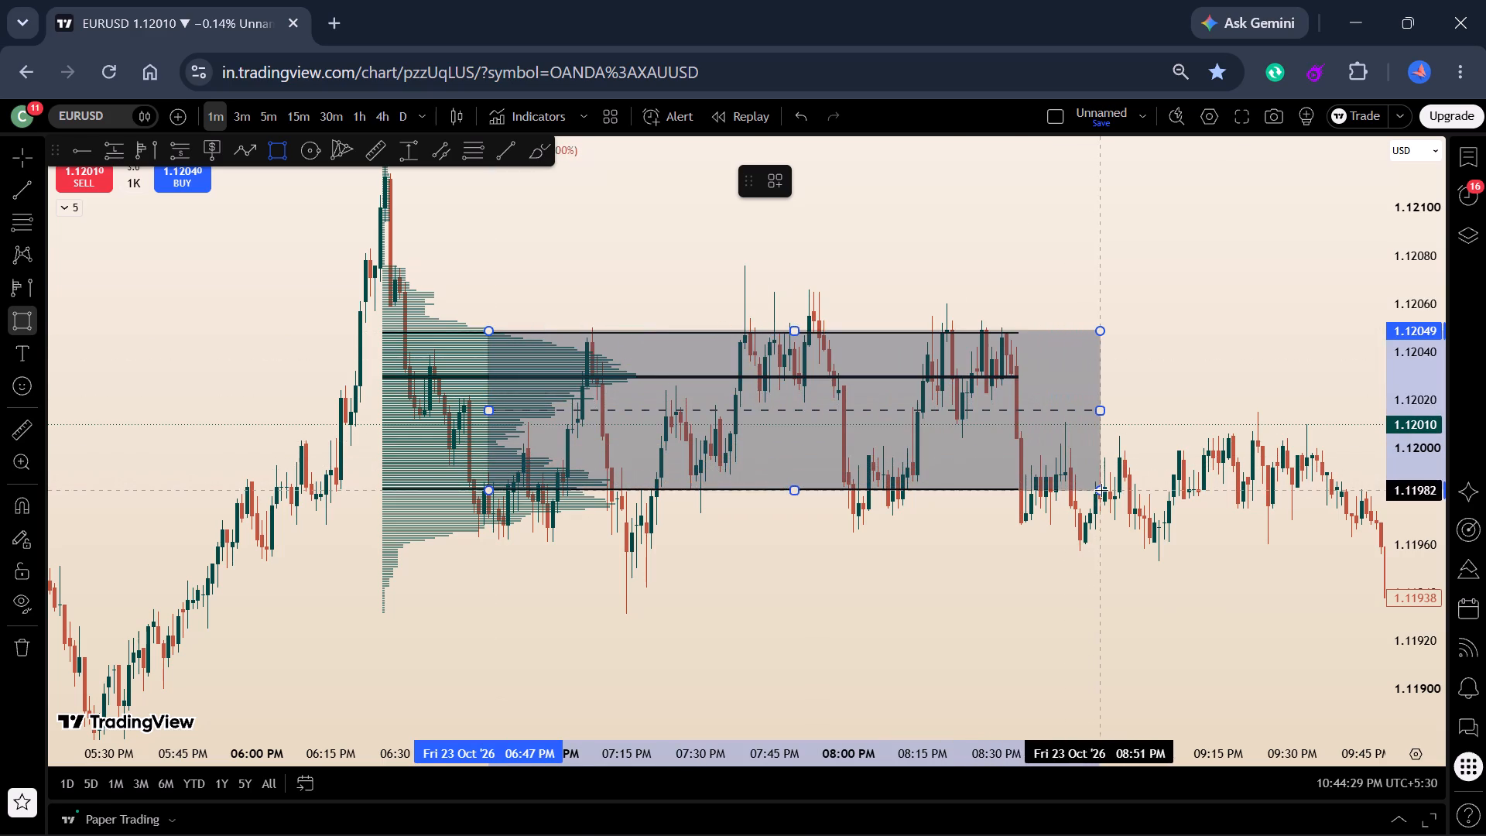
{"action": "left_click", "coordinate": [1101, 490]}
{"action": "left_click", "coordinate": [1245, 334]}
Measure the duration of the consolidation from 6:29 PM to about 8:49 PM.
{"action": "left_click_drag", "start_coordinate": [1409, 481], "coordinate": [1399, 266]}
{"action": "left_click_drag", "start_coordinate": [1272, 415], "coordinate": [1258, 433]}
{"action": "scroll", "coordinate": [1302, 466], "scroll_direction": "up", "scroll_amount": 10}
{"action": "left_click_drag", "start_coordinate": [1157, 487], "coordinate": [1320, 427]}
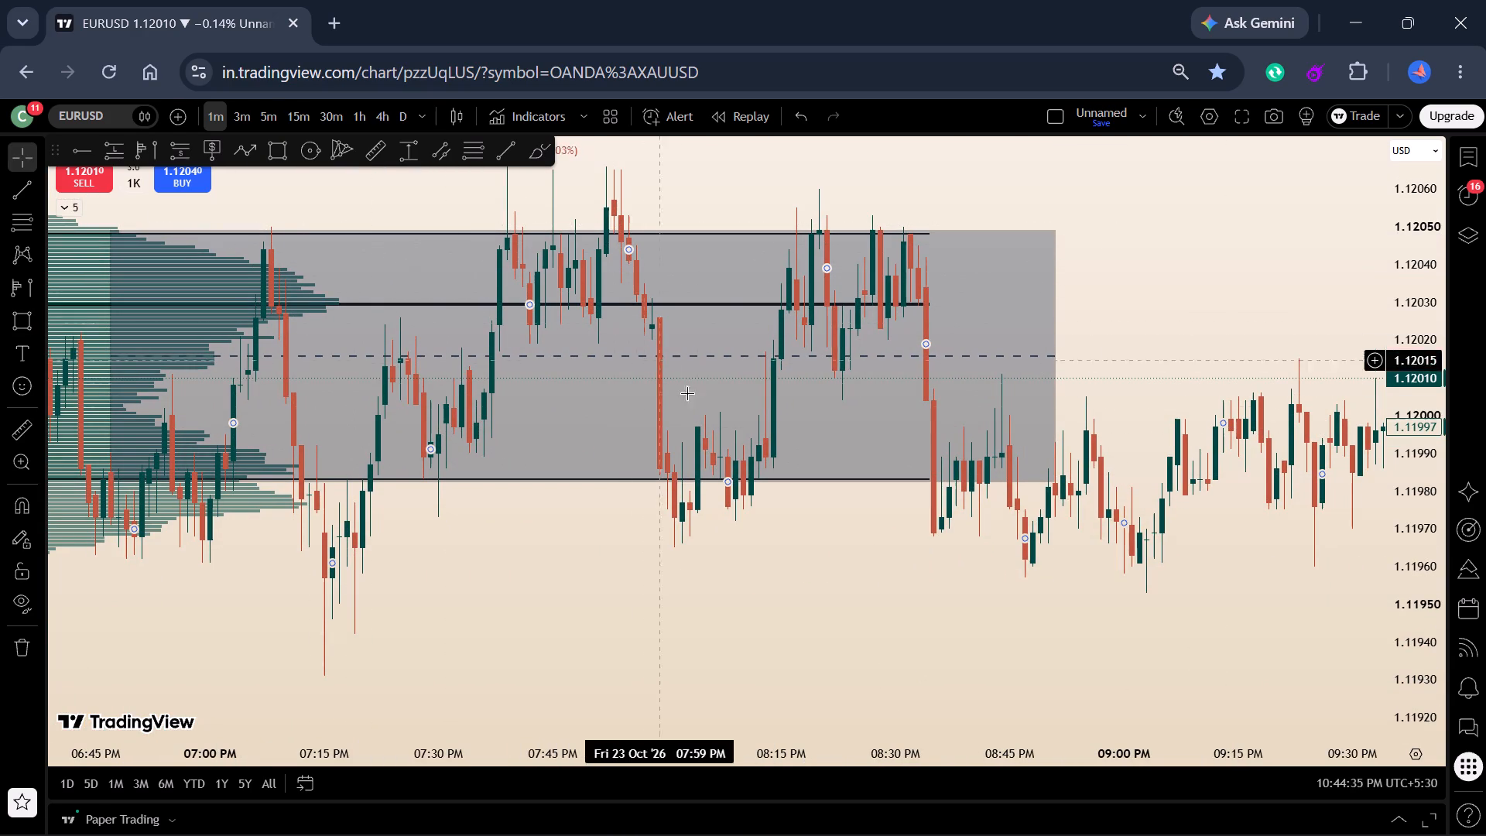
{"action": "left_click_drag", "start_coordinate": [1159, 305], "coordinate": [1190, 307]}
{"action": "scroll", "coordinate": [1193, 317], "scroll_direction": "down", "scroll_amount": 3}
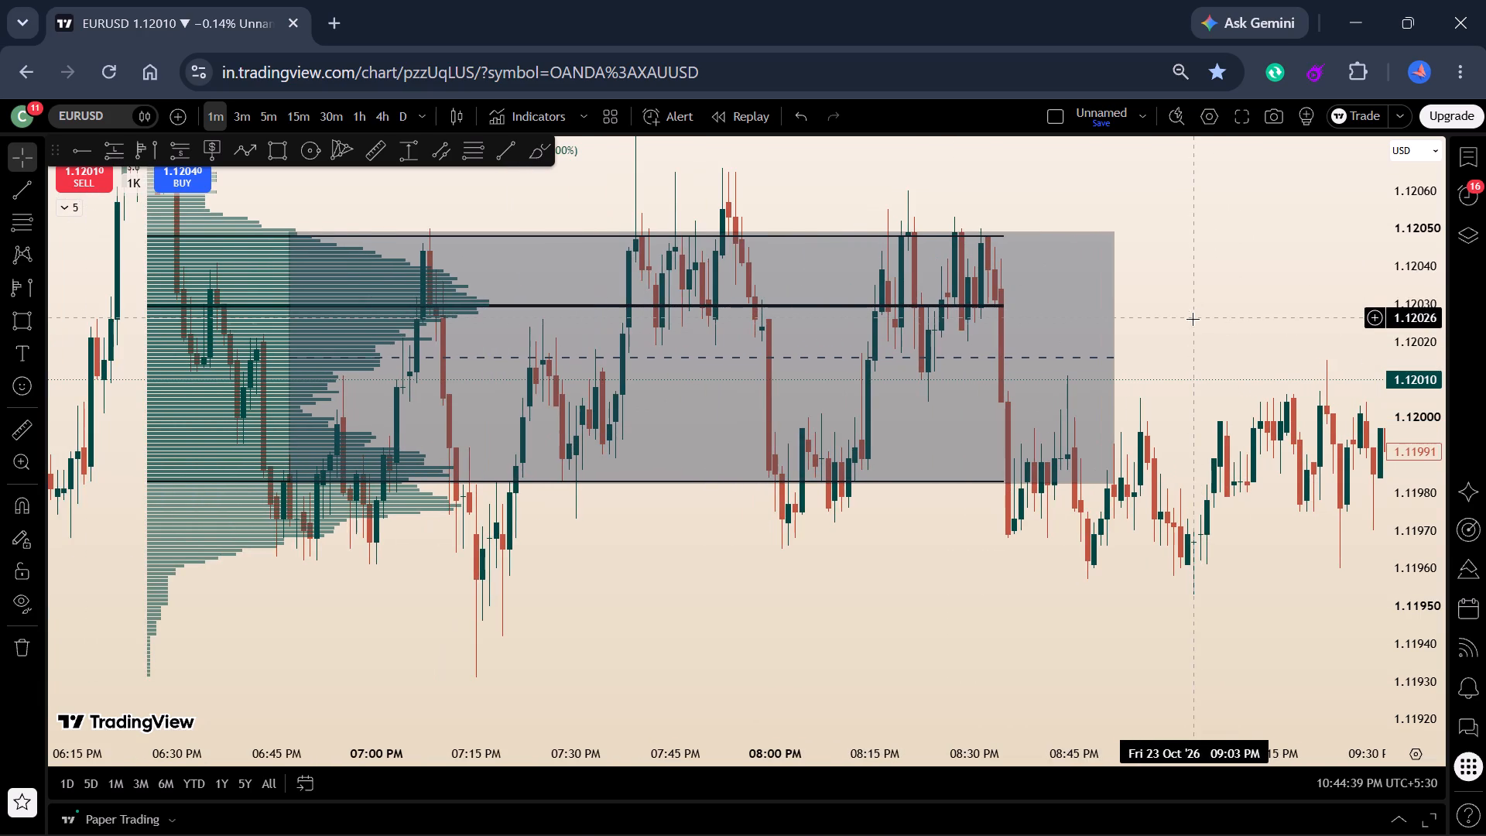
{"action": "left_click", "coordinate": [379, 148]}
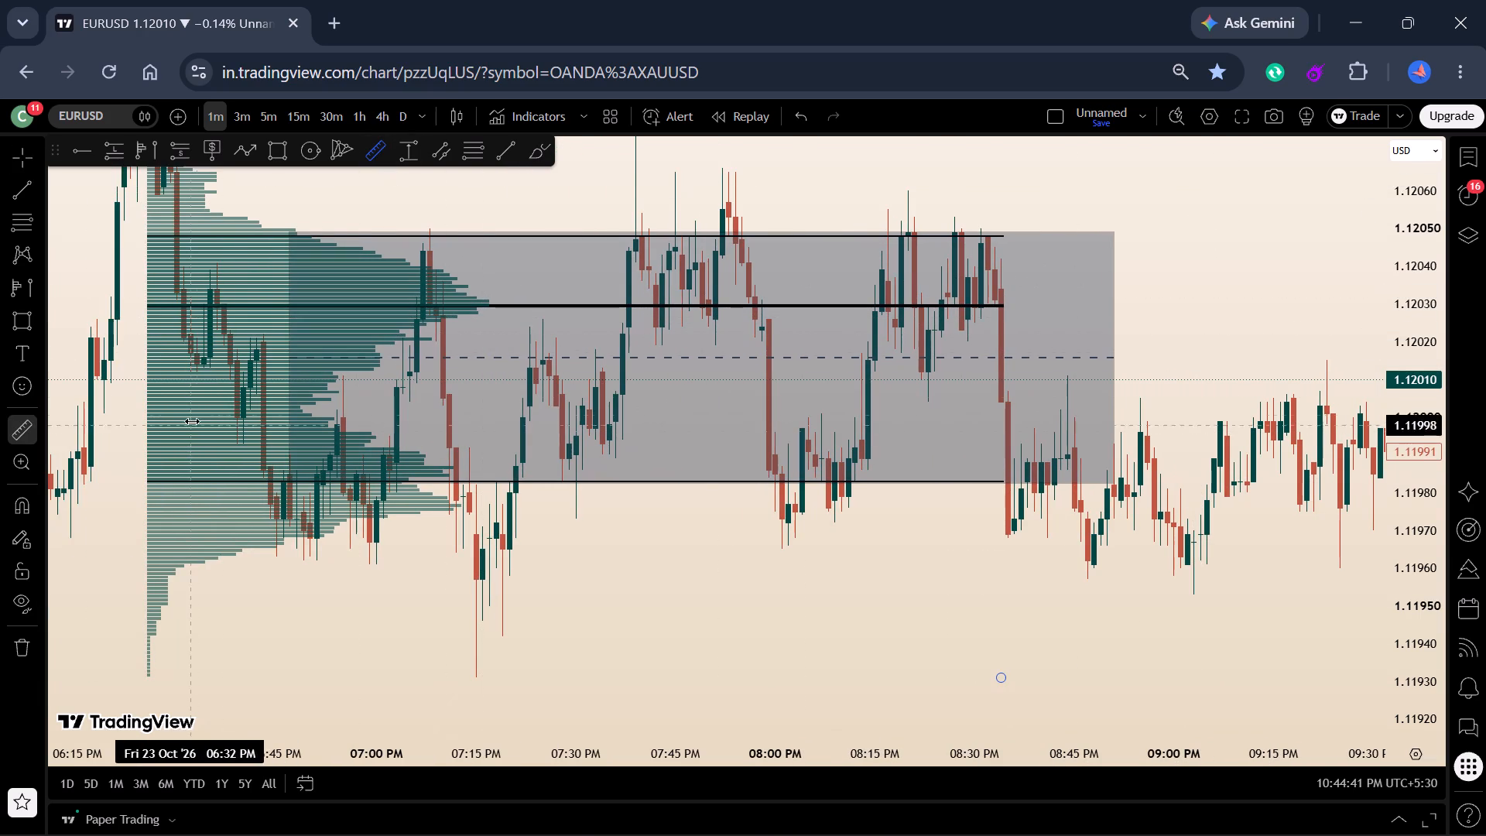
{"action": "left_click", "coordinate": [169, 372]}
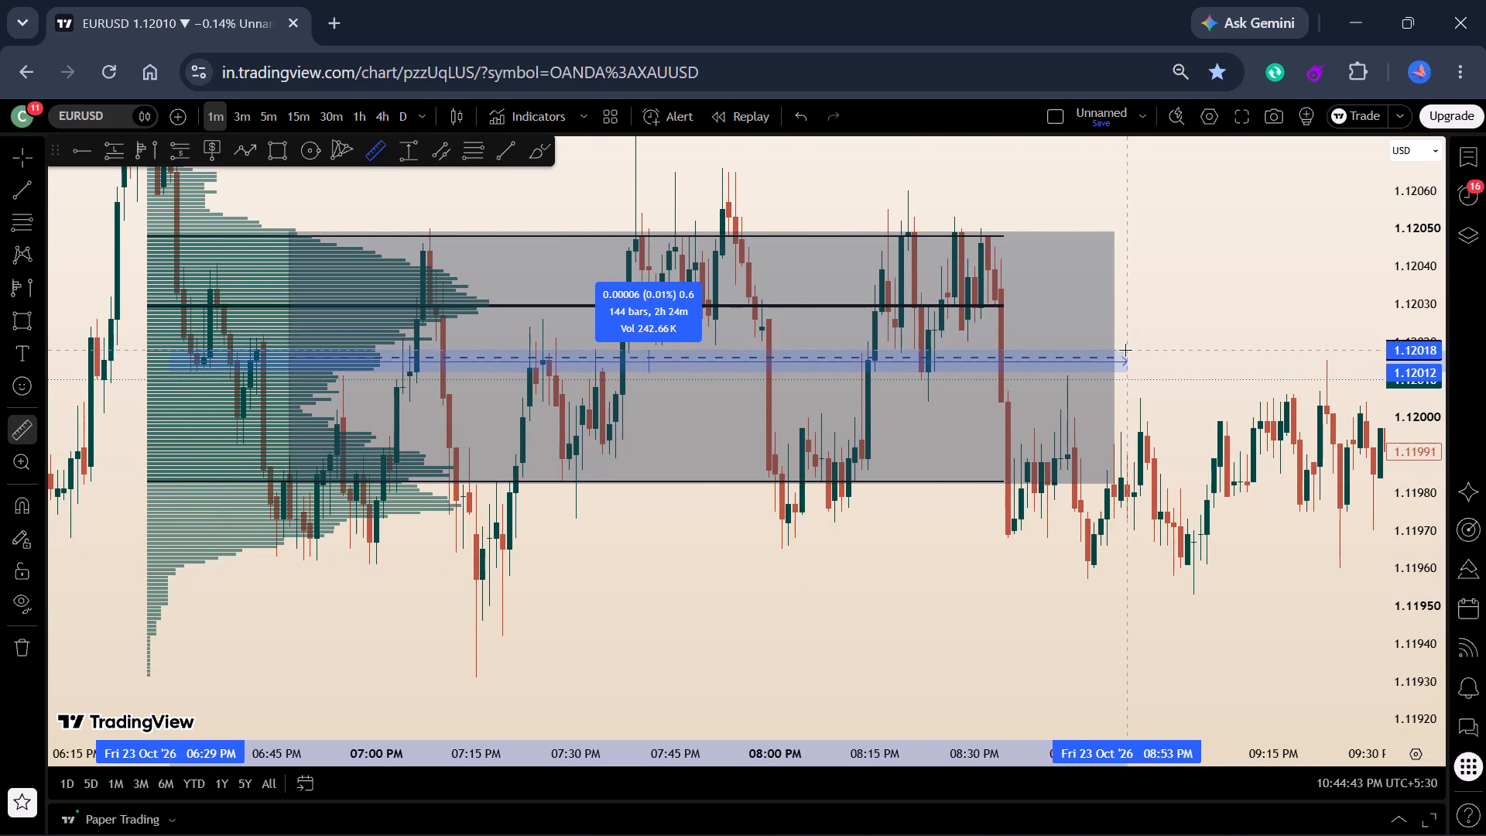
{"action": "left_click", "coordinate": [1101, 357]}
{"action": "left_click", "coordinate": [1261, 255]}
{"action": "left_click", "coordinate": [1264, 245]}
Place a short position at 7:54 PM with entry at 1.12049 and target at 1.11984, near the value area low.
{"action": "scroll", "coordinate": [1264, 250], "scroll_direction": "up", "scroll_amount": 2}
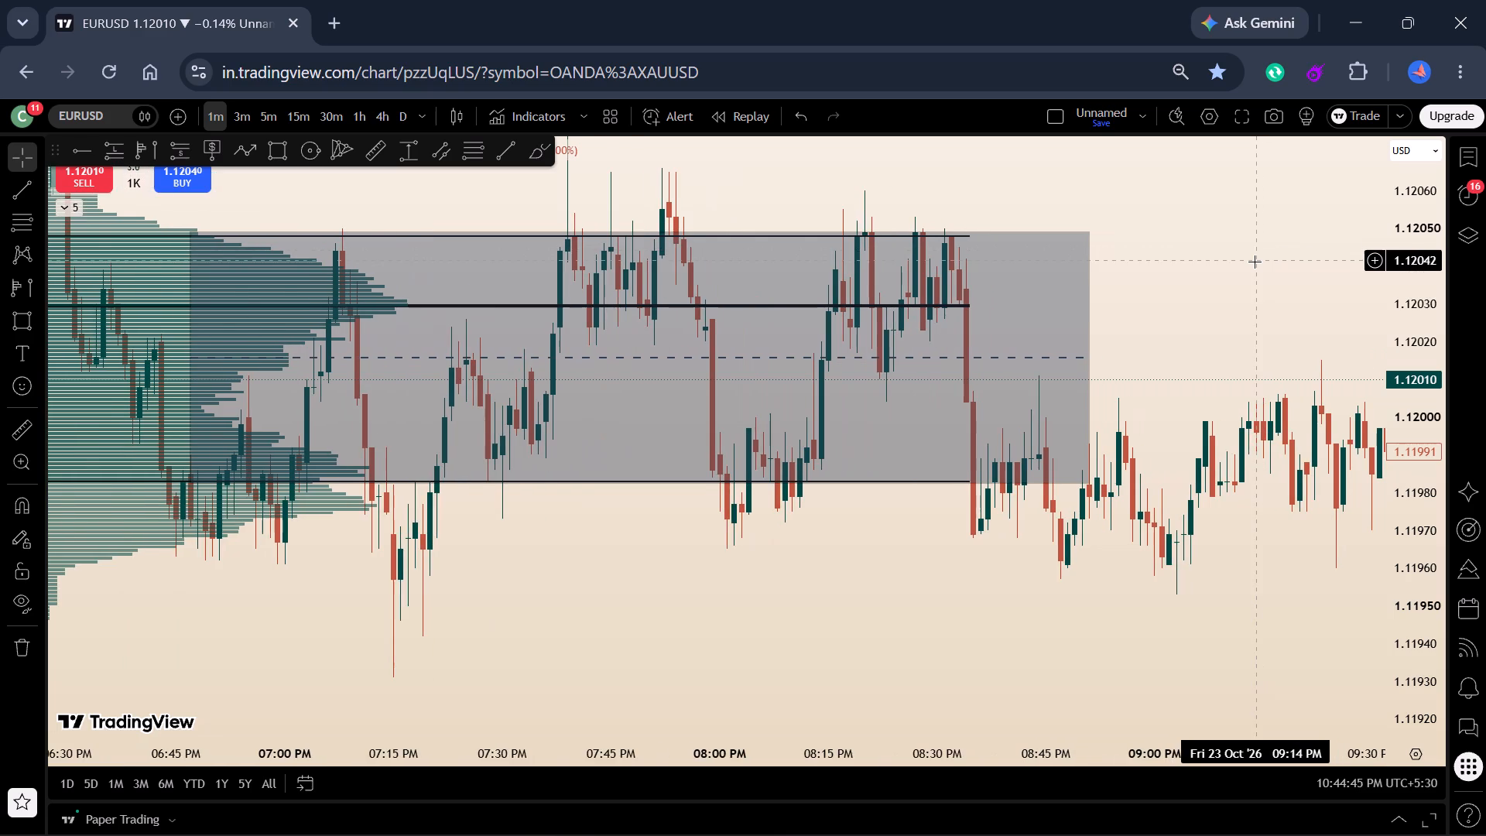
{"action": "scroll", "coordinate": [1254, 262], "scroll_direction": "down", "scroll_amount": 2}
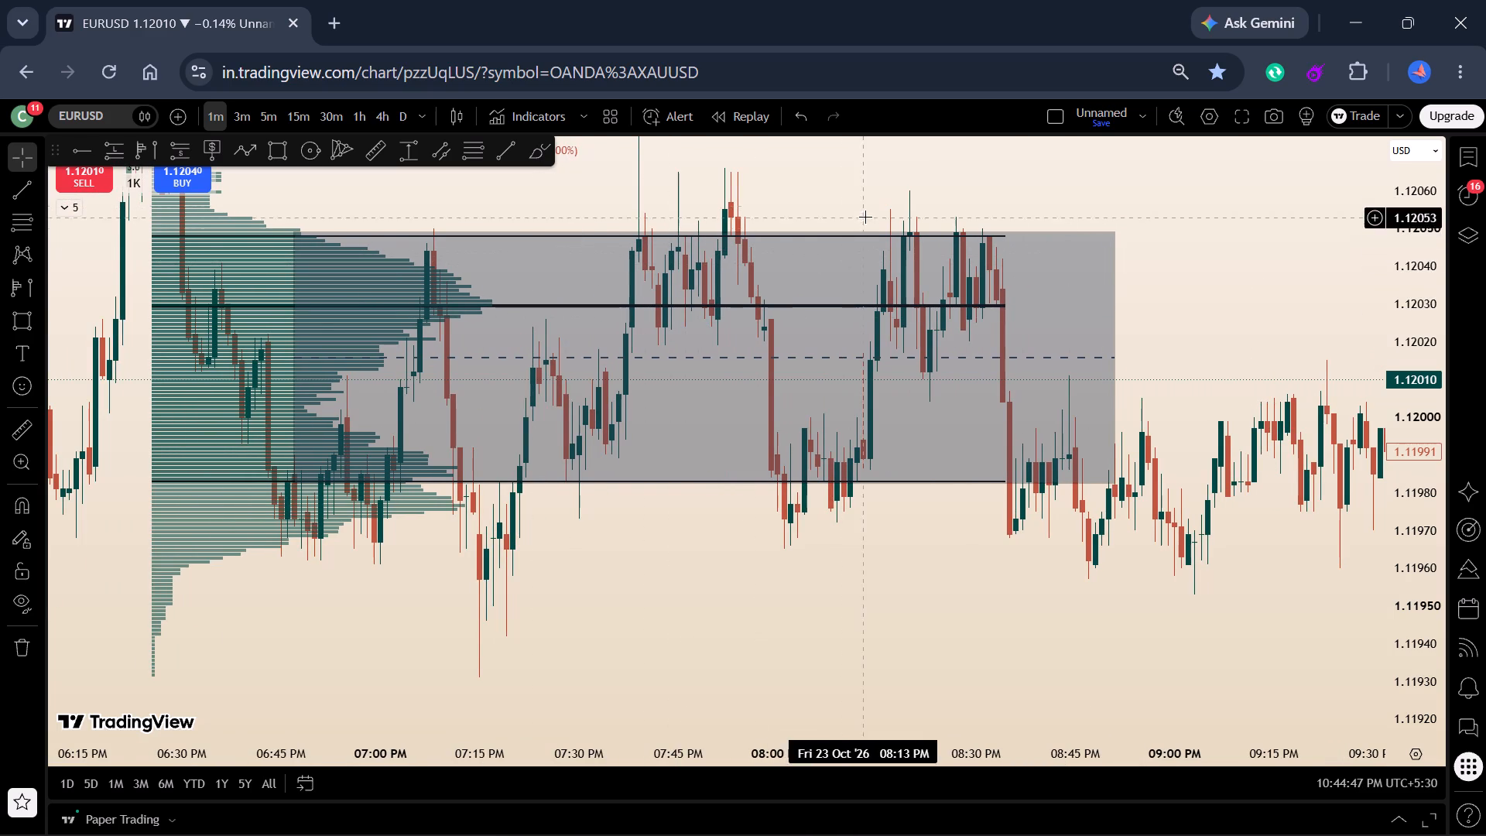
{"action": "left_click_drag", "start_coordinate": [851, 177], "coordinate": [837, 242]}
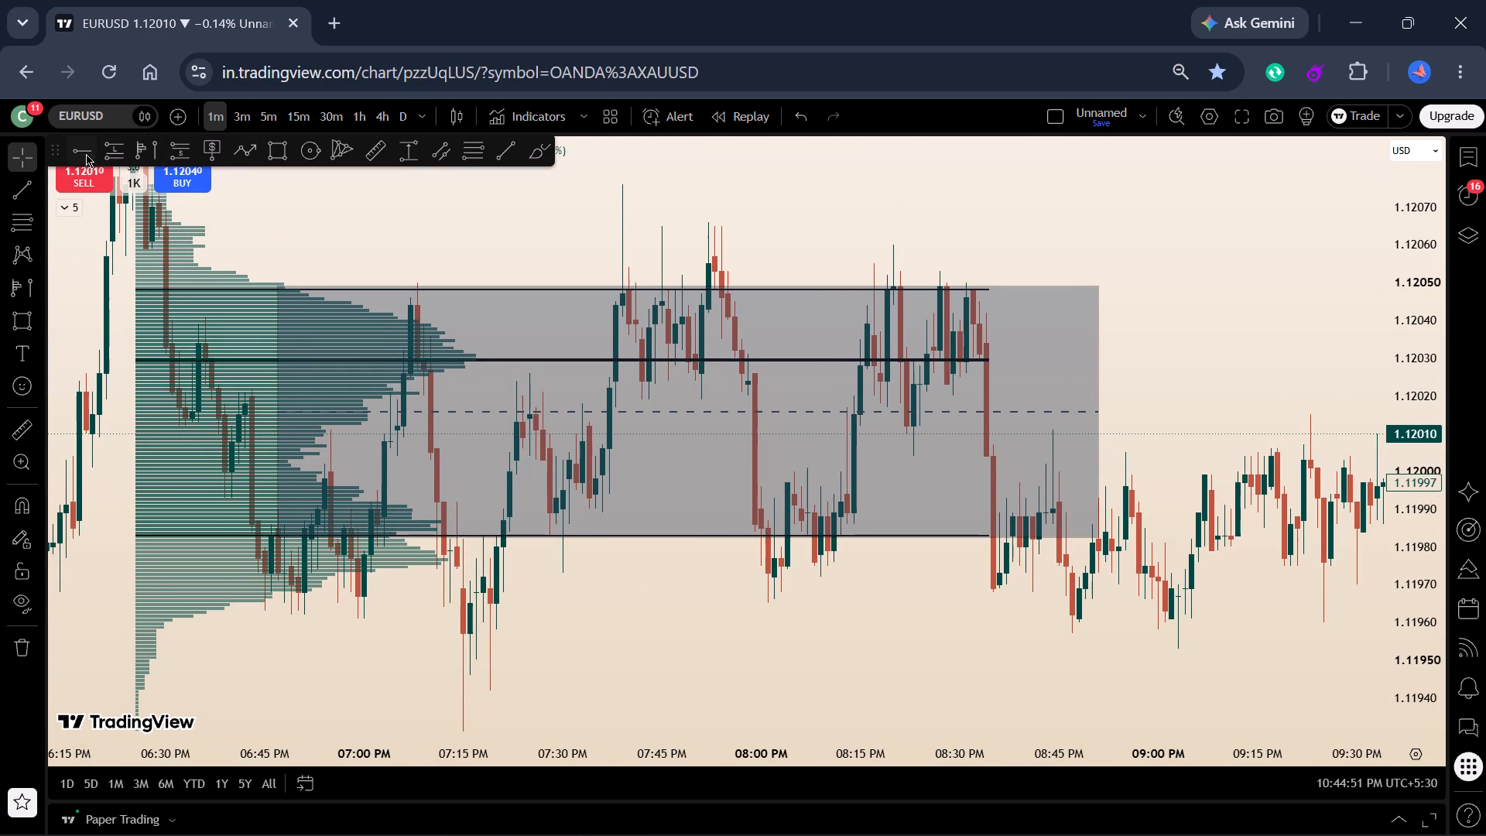
{"action": "left_click", "coordinate": [180, 154]}
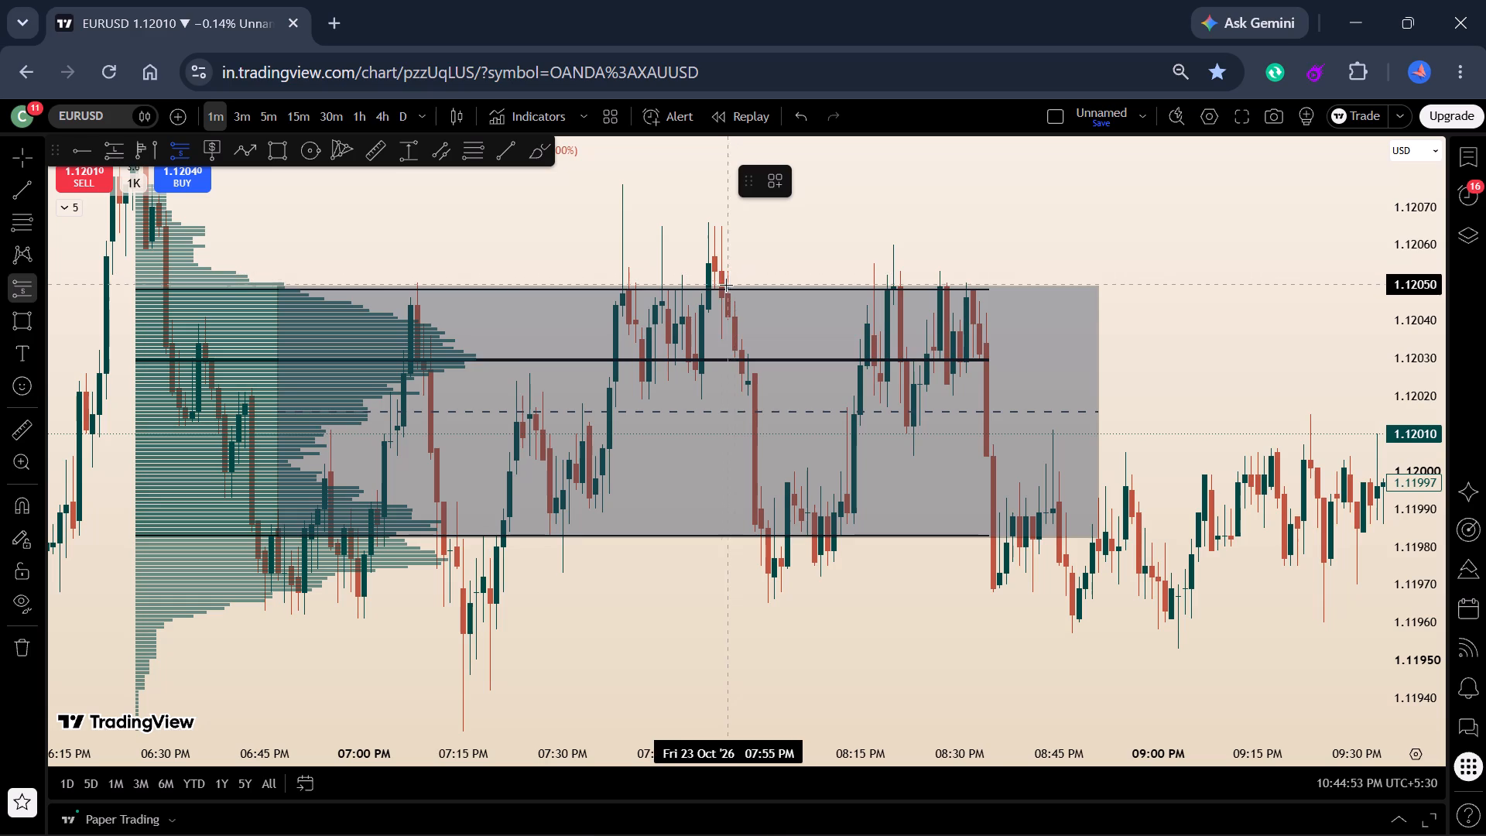
{"action": "left_click", "coordinate": [722, 287]}
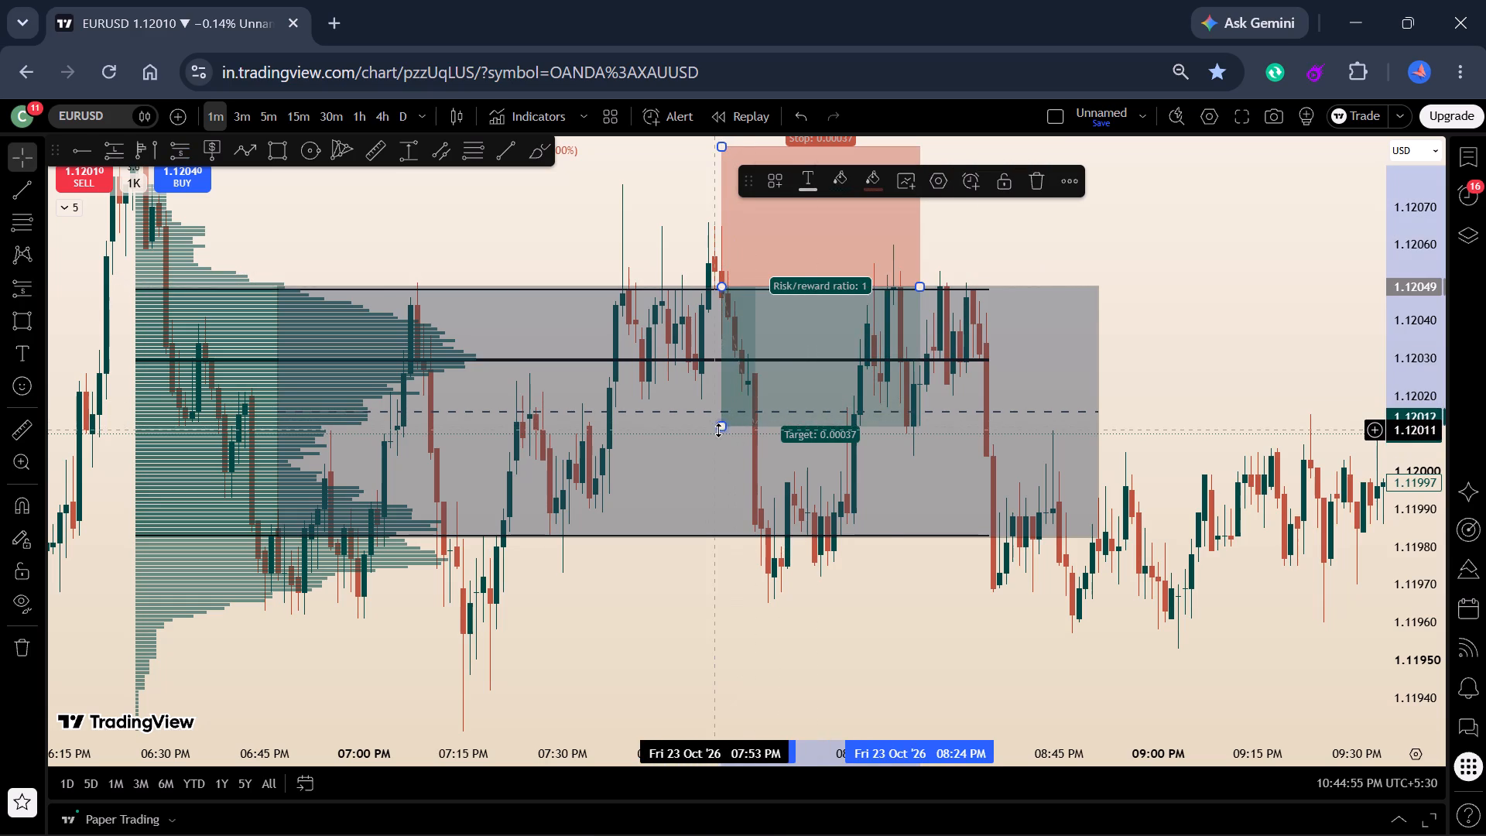
{"action": "left_click_drag", "start_coordinate": [719, 430], "coordinate": [749, 531]}
Set the short position's stop level to 1.12069, above the recent swing high.
{"action": "left_click_drag", "start_coordinate": [549, 173], "coordinate": [563, 329]}
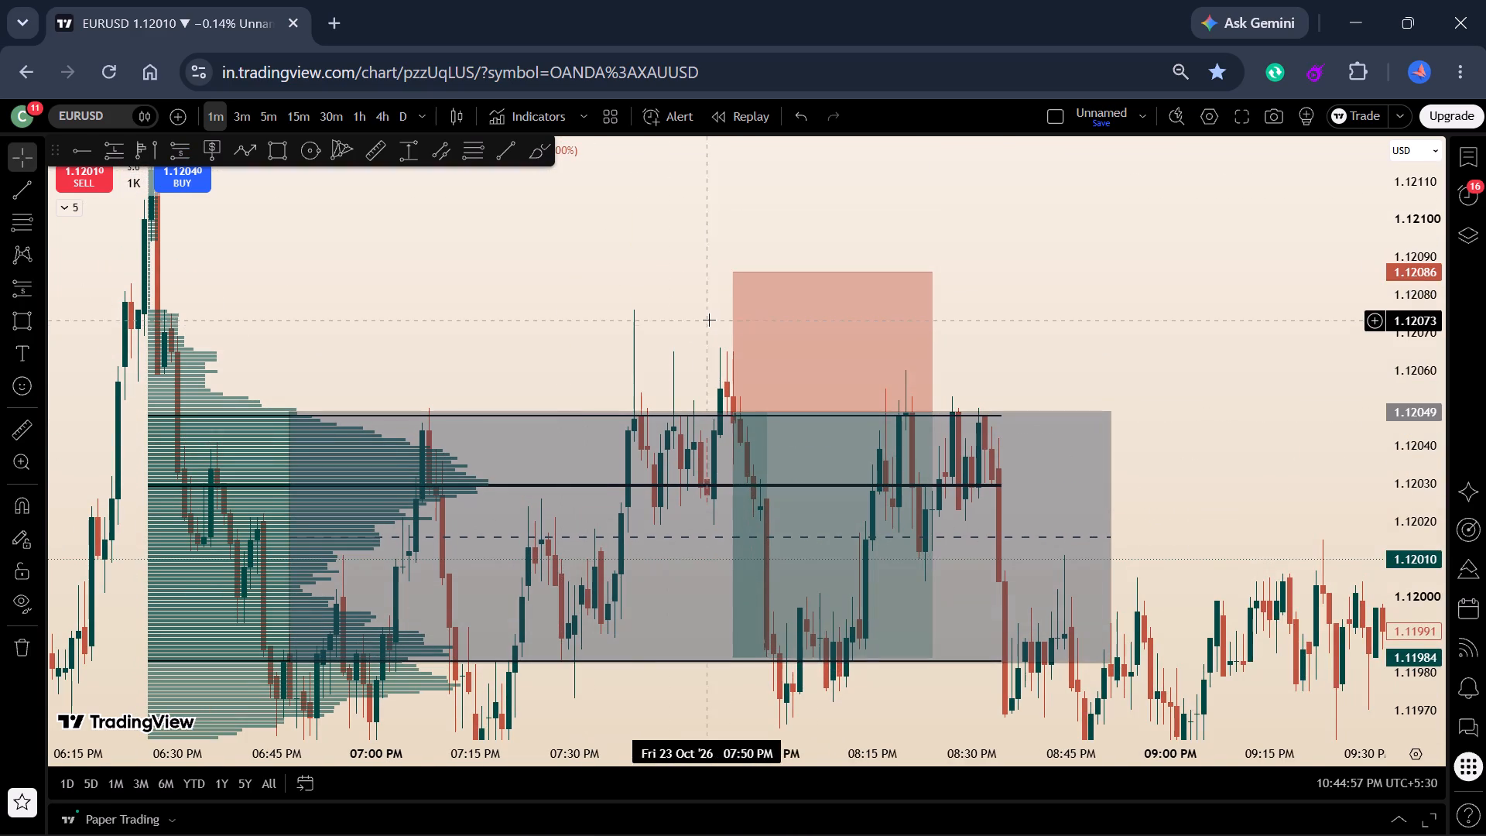
{"action": "left_click_drag", "start_coordinate": [735, 275], "coordinate": [742, 354]}
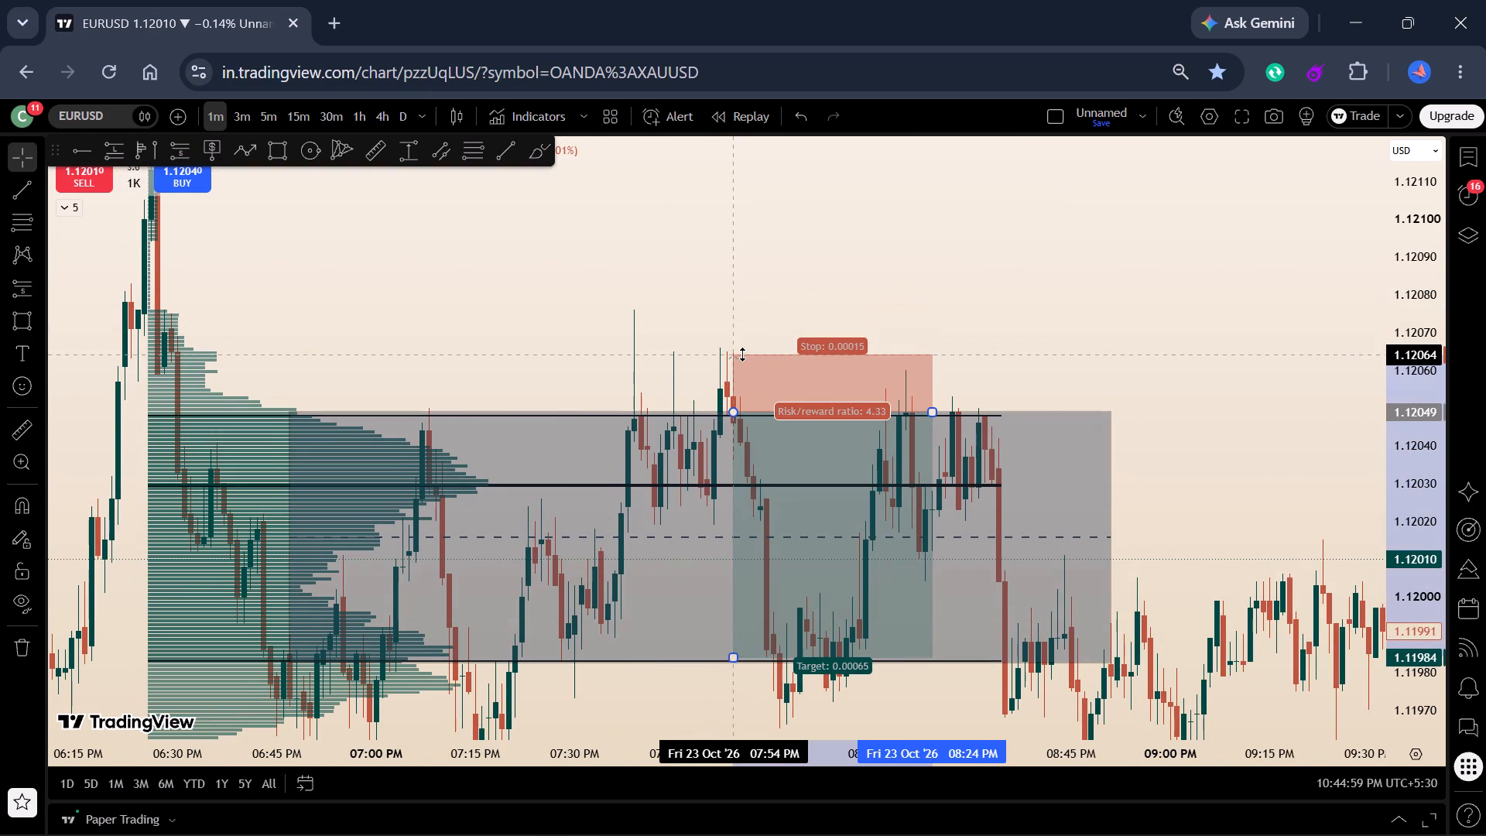
{"action": "left_click_drag", "start_coordinate": [742, 354], "coordinate": [741, 355]}
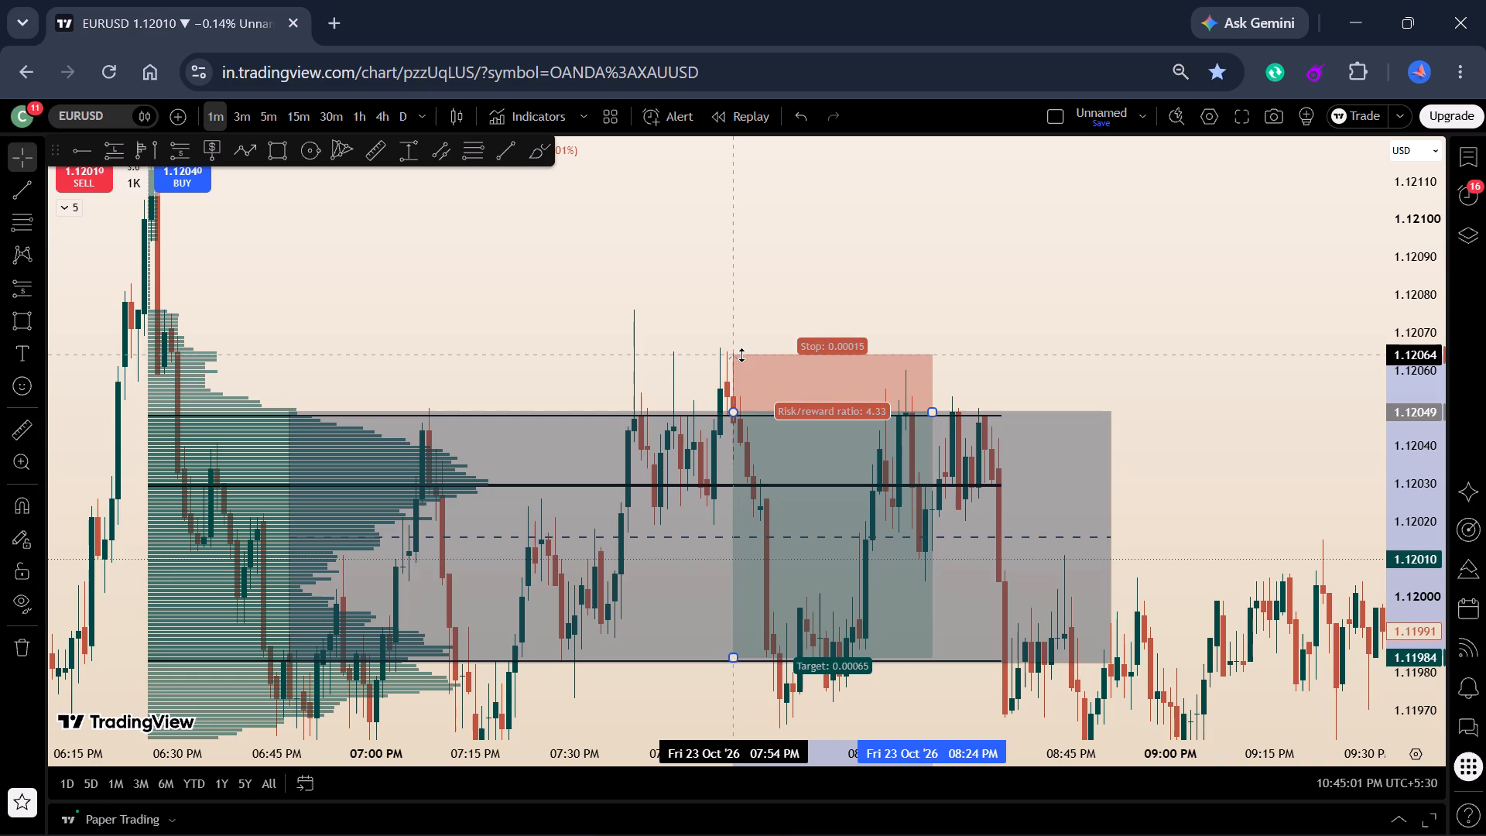
{"action": "left_click_drag", "start_coordinate": [741, 355], "coordinate": [741, 340]}
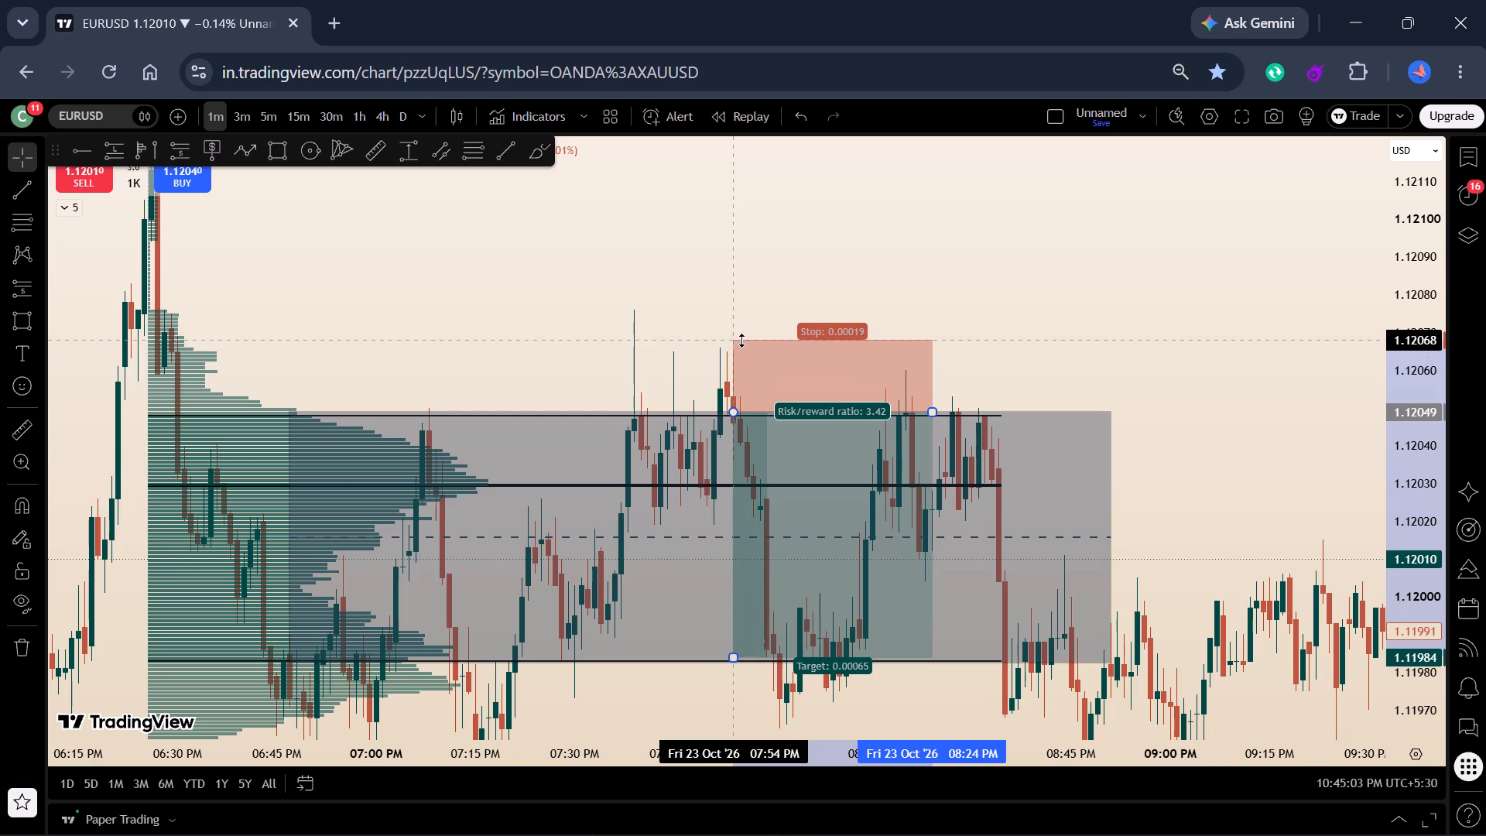
{"action": "left_click_drag", "start_coordinate": [741, 340], "coordinate": [741, 334]}
Shorten the short position to end at 8:01 PM and adjust its target to 1.11983.
{"action": "left_click_drag", "start_coordinate": [705, 300], "coordinate": [709, 289]}
{"action": "left_click_drag", "start_coordinate": [707, 269], "coordinate": [687, 239]}
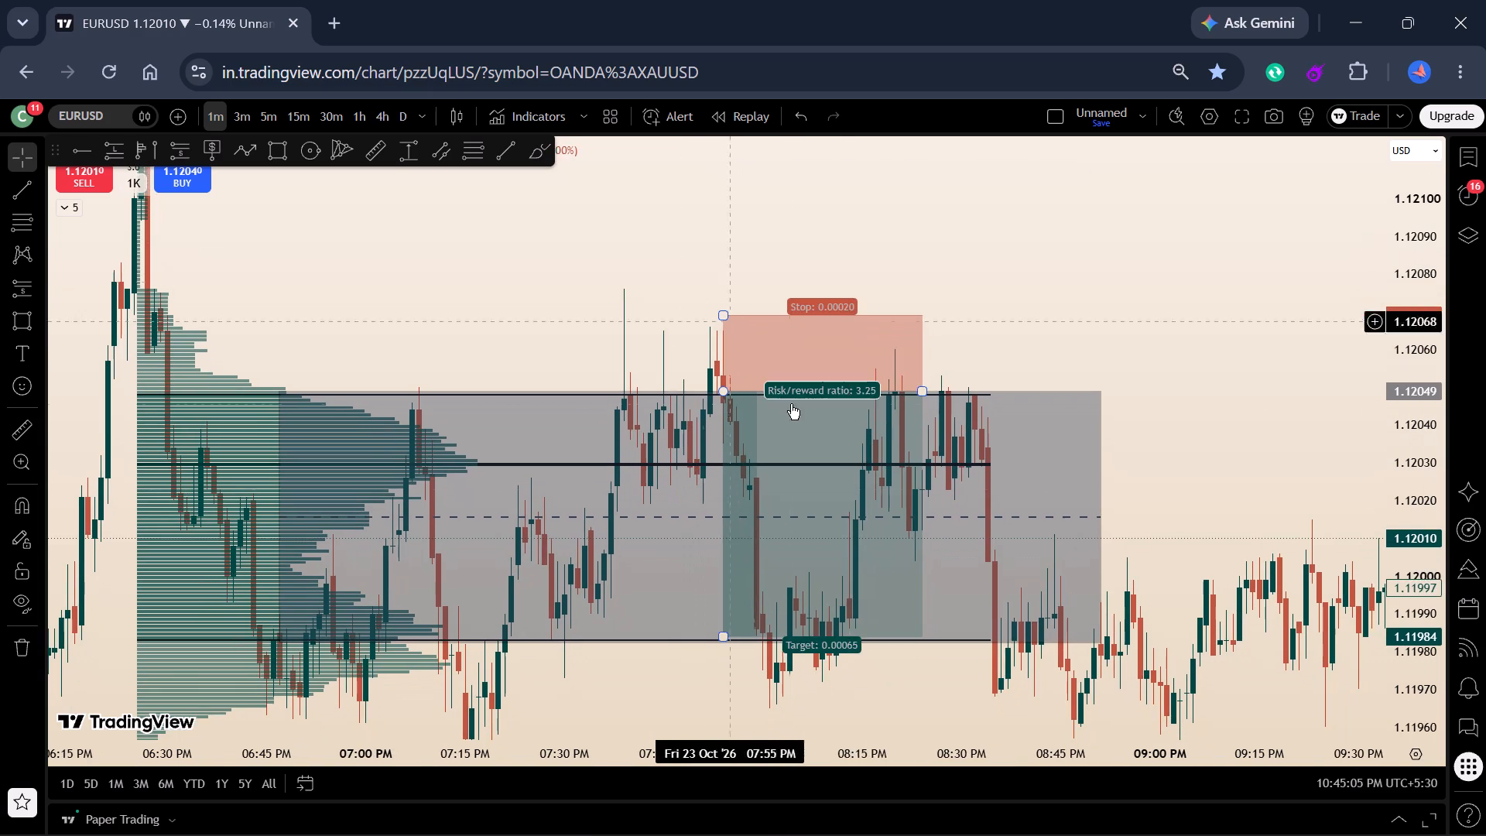
{"action": "left_click_drag", "start_coordinate": [940, 658], "coordinate": [914, 605]}
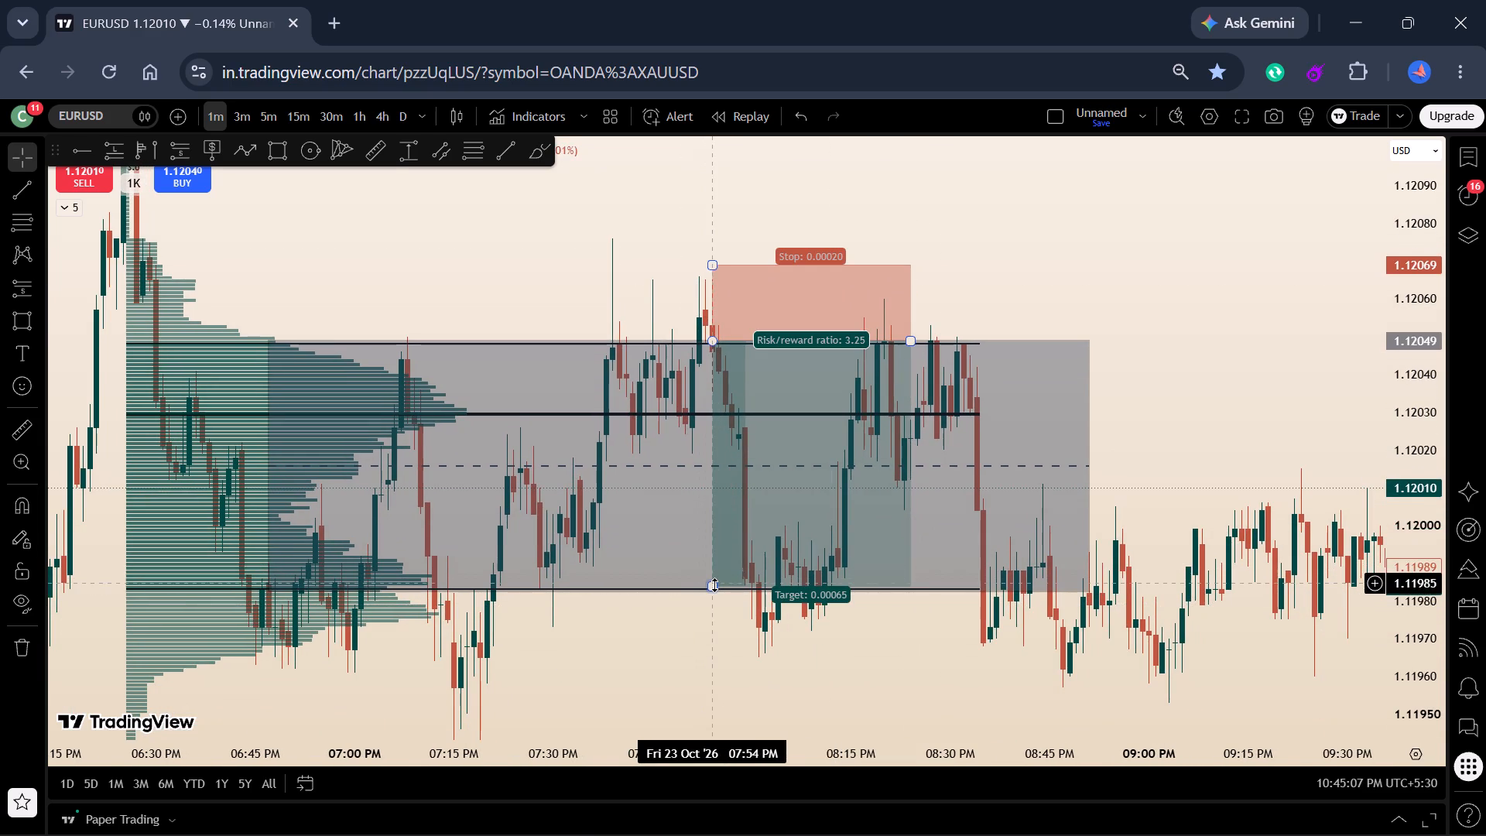
{"action": "left_click", "coordinate": [714, 584]}
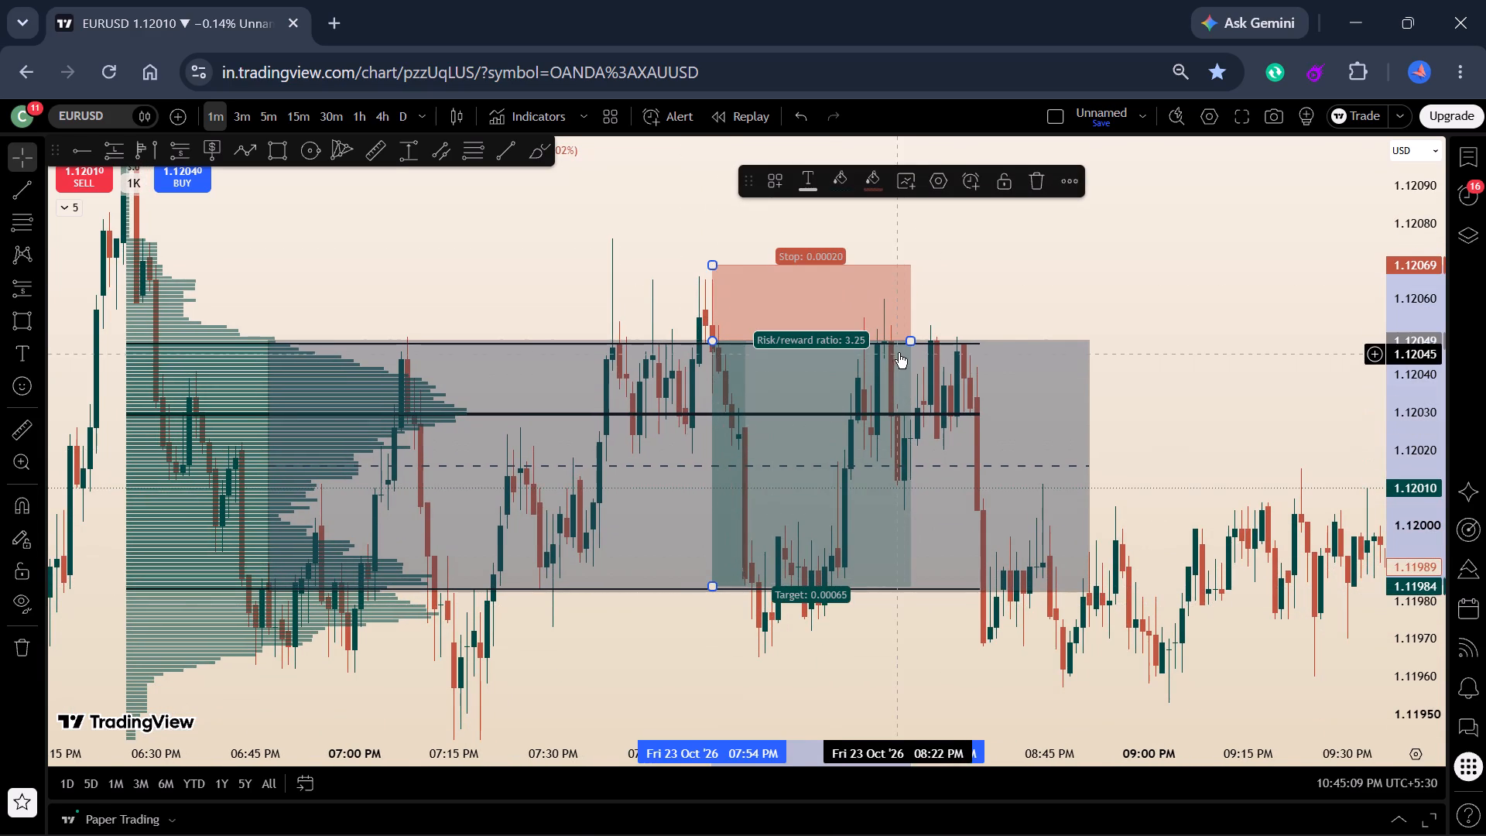
{"action": "left_click_drag", "start_coordinate": [908, 342], "coordinate": [751, 375]}
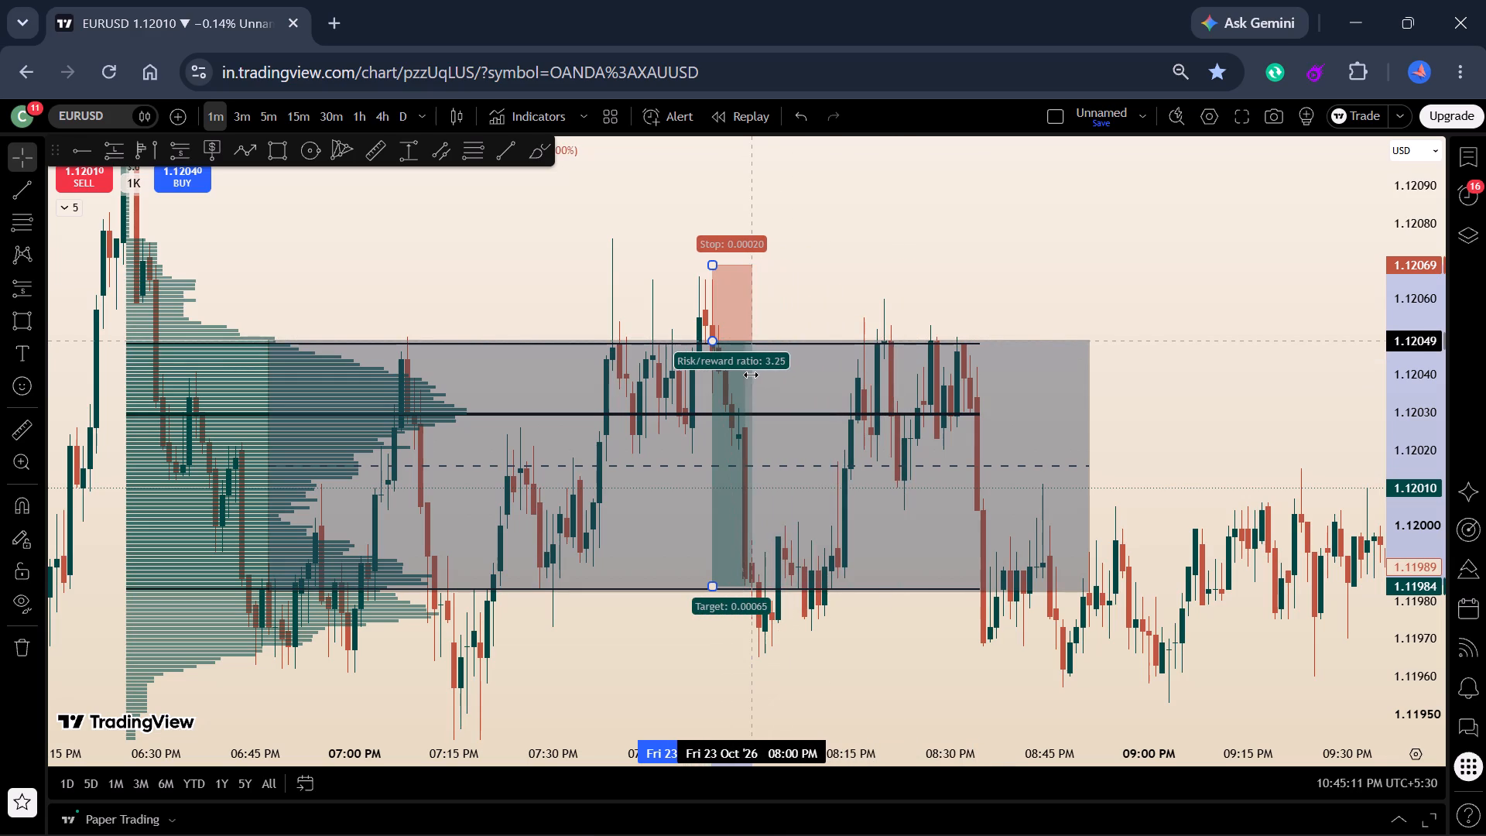
{"action": "left_click_drag", "start_coordinate": [751, 375], "coordinate": [762, 375]}
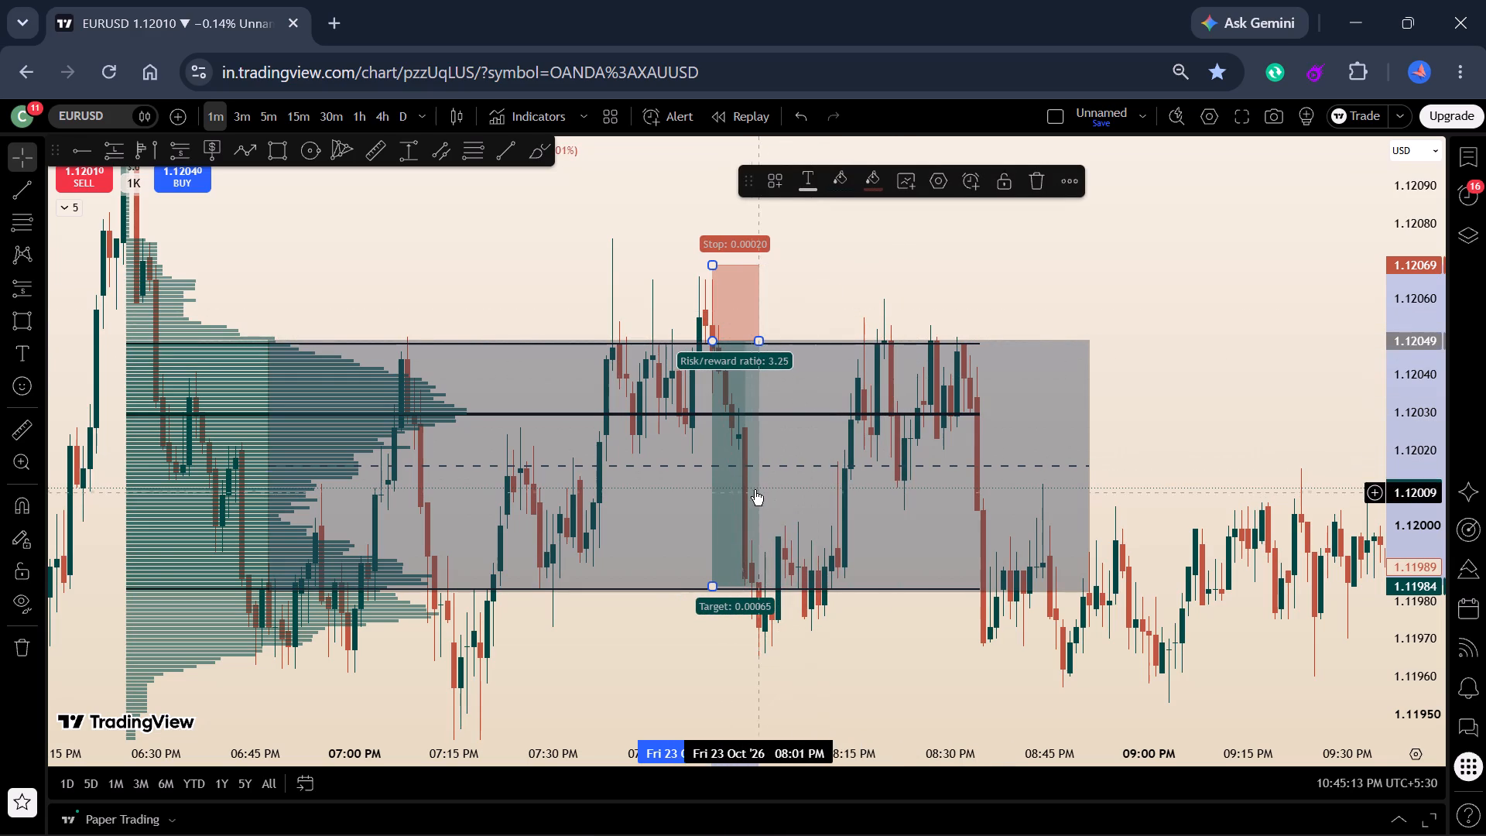
{"action": "left_click", "coordinate": [711, 587]}
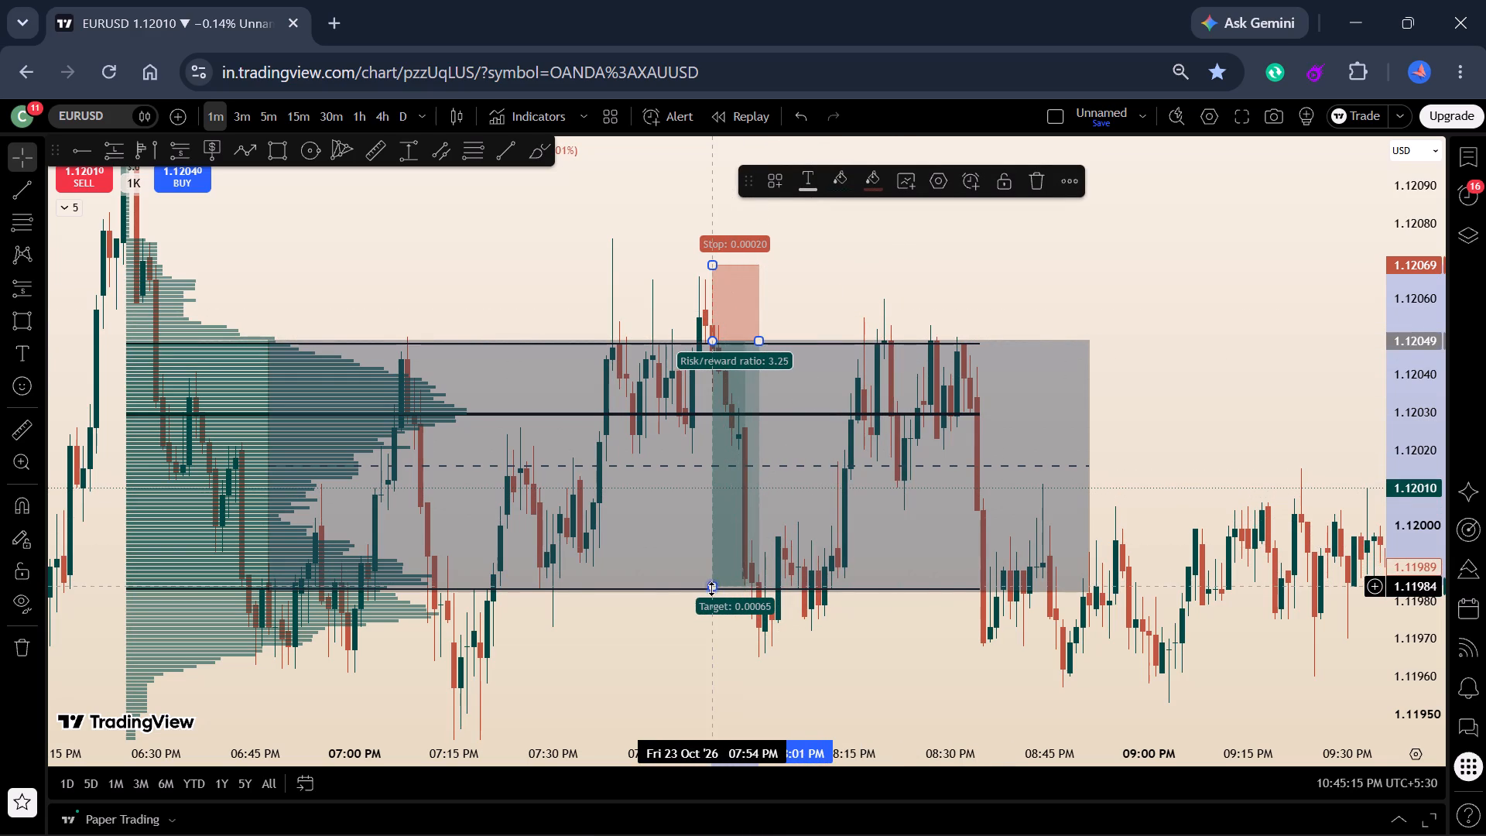
{"action": "left_click_drag", "start_coordinate": [822, 649], "coordinate": [872, 608]}
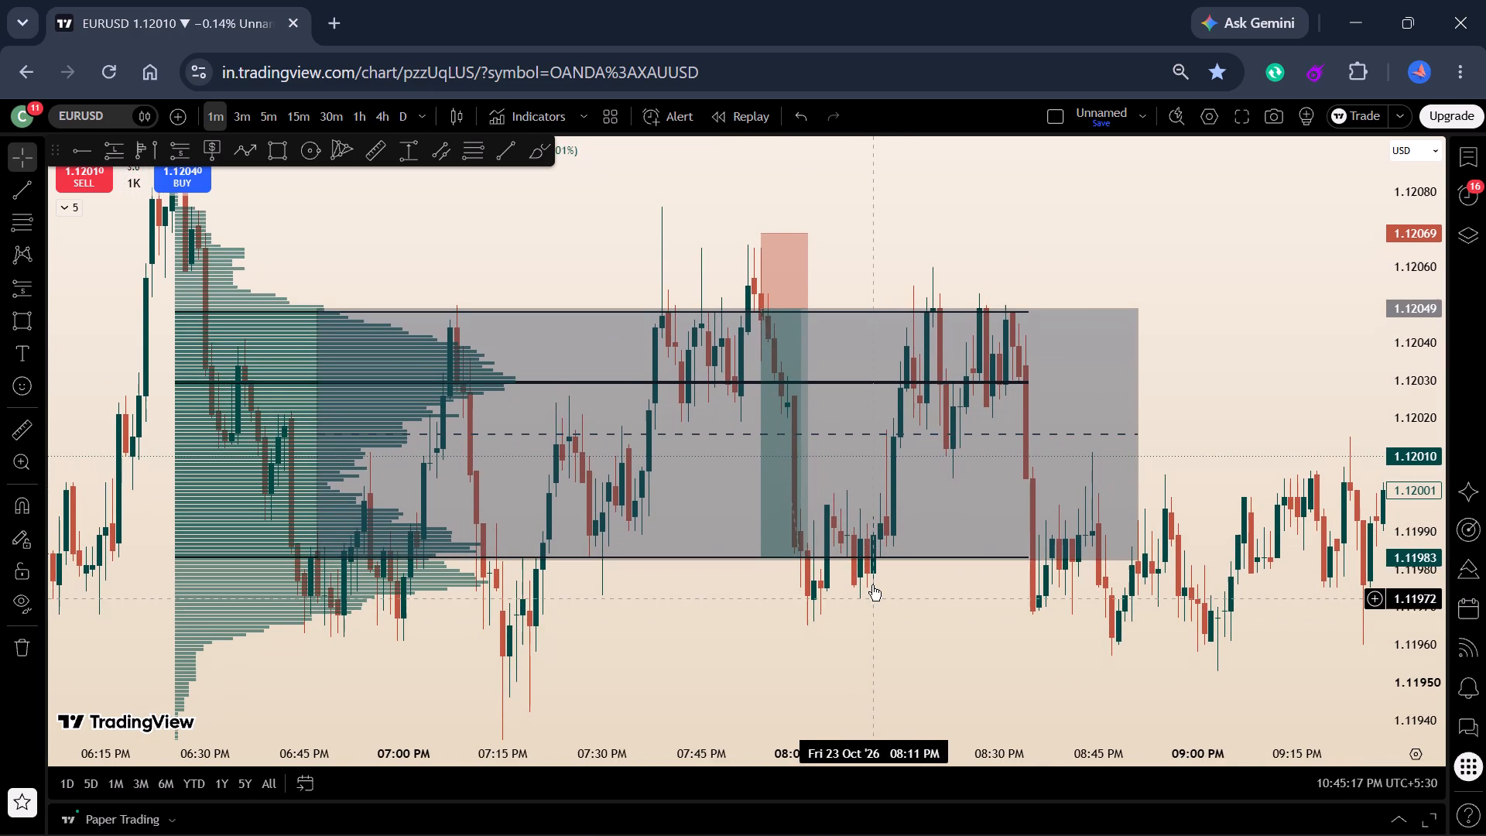
{"action": "left_click_drag", "start_coordinate": [872, 590], "coordinate": [875, 580]}
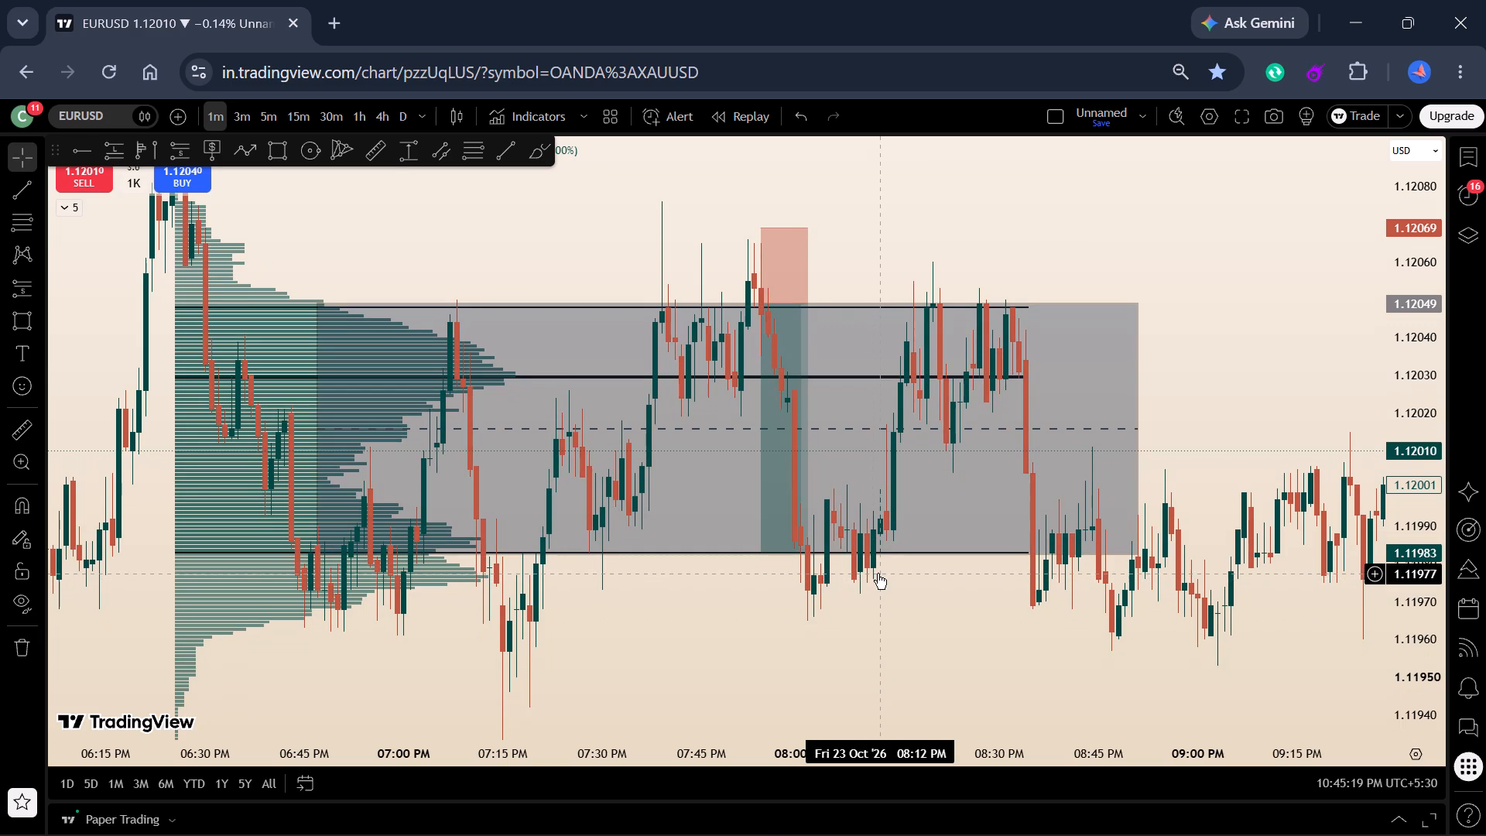
{"action": "left_click", "coordinate": [774, 448]}
{"action": "left_click", "coordinate": [469, 278]}
Examine the earlier EURUSD price action on 23 October, back to about 4:00 AM, for another range to profile.
{"action": "left_click_drag", "start_coordinate": [368, 293], "coordinate": [840, 302]}
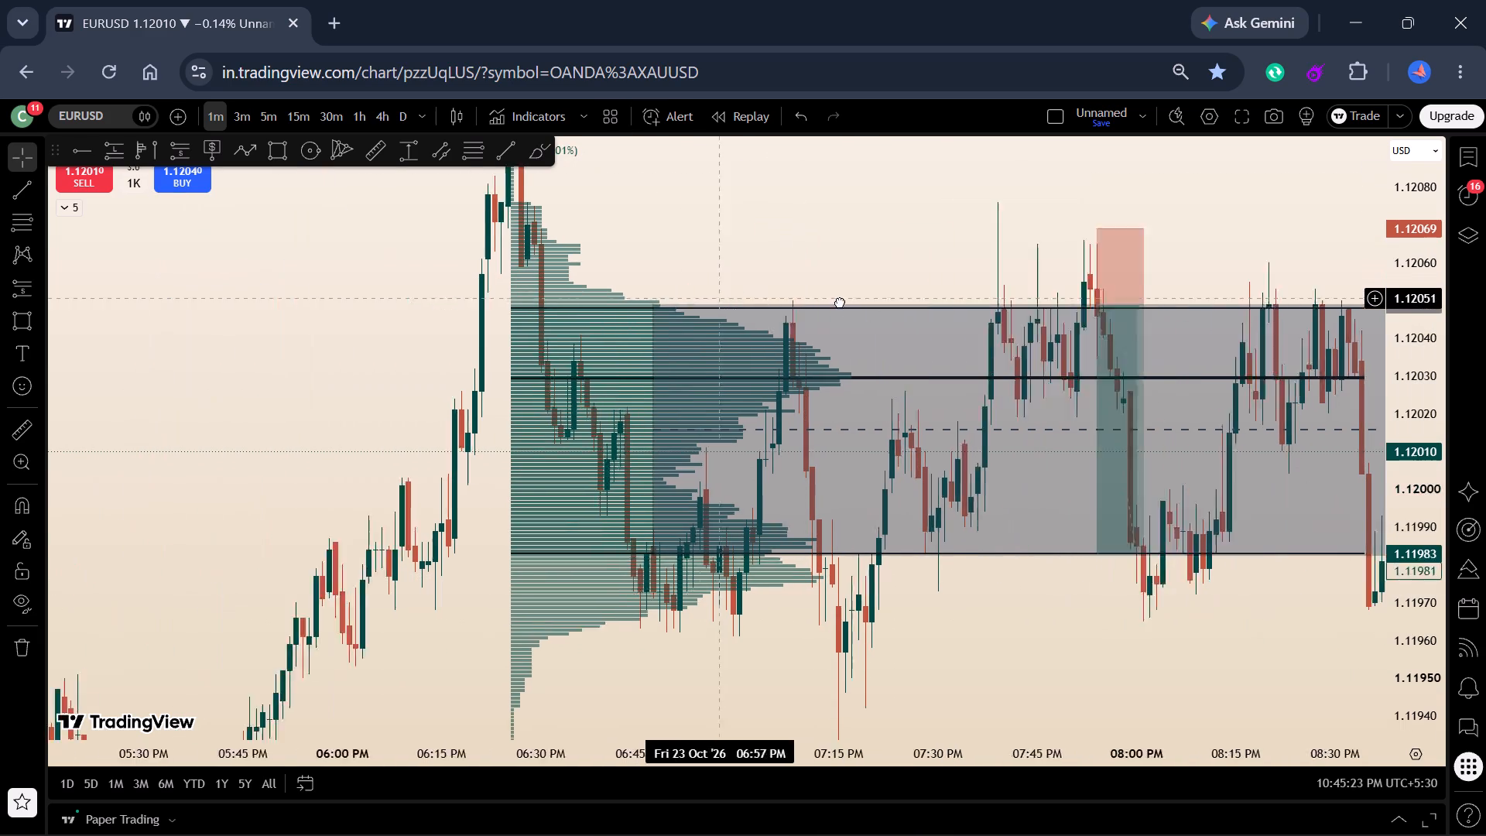
{"action": "left_click_drag", "start_coordinate": [840, 302], "coordinate": [924, 308]}
{"action": "scroll", "coordinate": [945, 313], "scroll_direction": "down", "scroll_amount": 8}
{"action": "left_click_drag", "start_coordinate": [1398, 241], "coordinate": [1471, 572]}
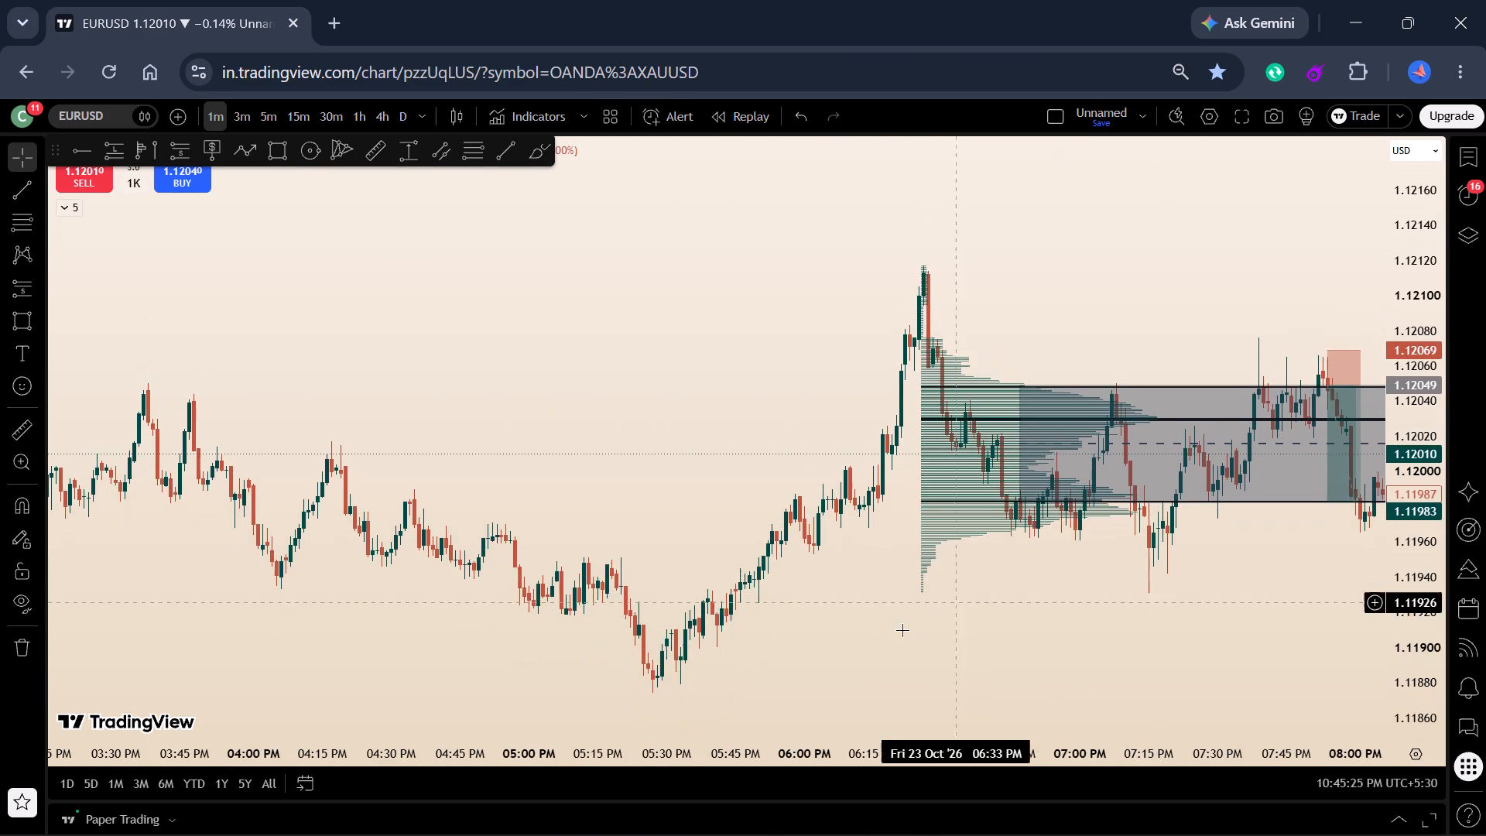
{"action": "left_click_drag", "start_coordinate": [886, 644], "coordinate": [886, 388]}
{"action": "left_click_drag", "start_coordinate": [827, 370], "coordinate": [831, 534]}
{"action": "scroll", "coordinate": [887, 361], "scroll_direction": "down", "scroll_amount": 14}
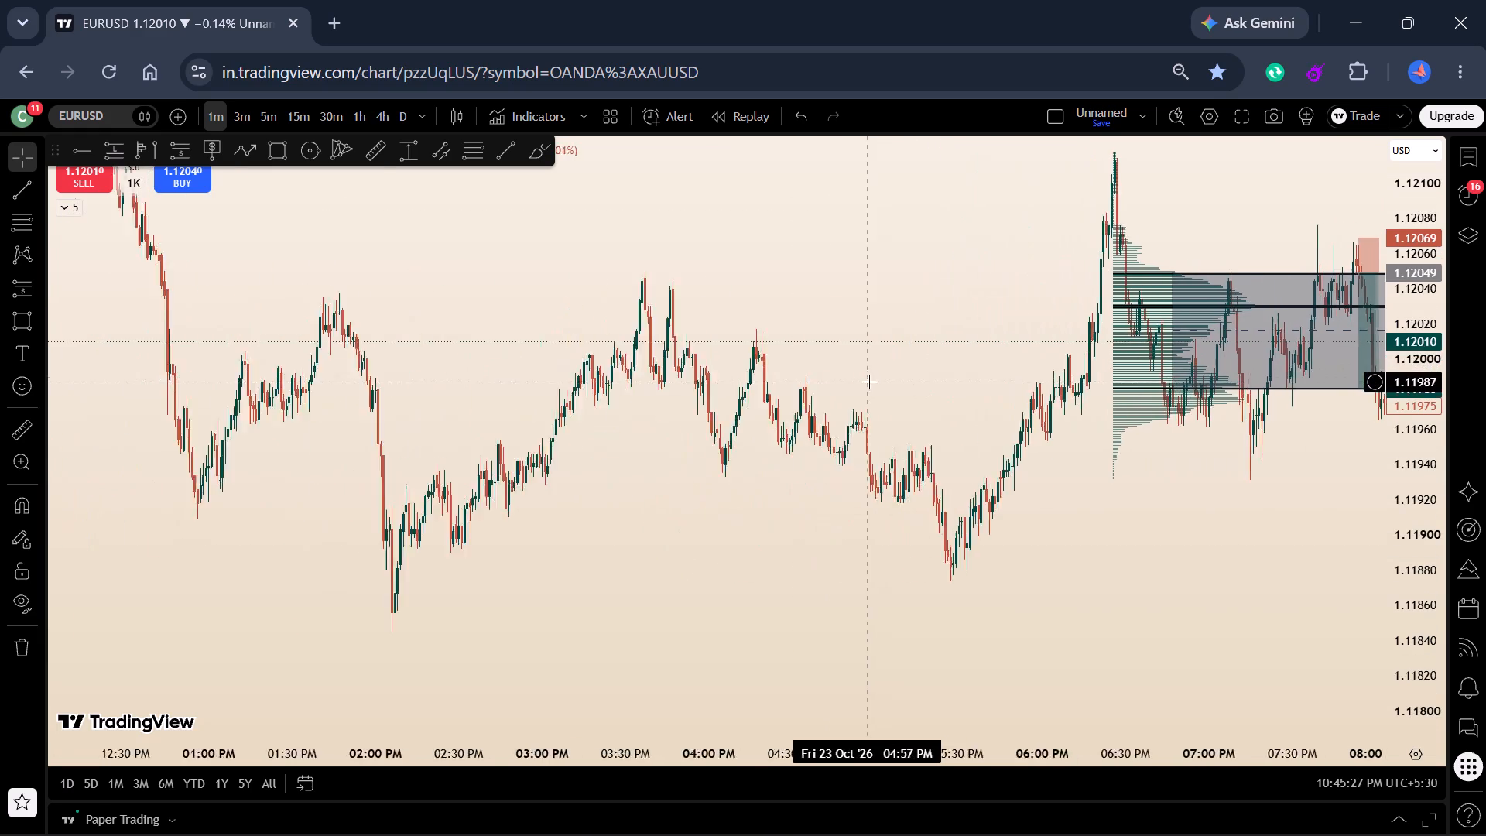
{"action": "scroll", "coordinate": [869, 382], "scroll_direction": "down", "scroll_amount": 2}
{"action": "left_click_drag", "start_coordinate": [843, 439], "coordinate": [956, 548]}
{"action": "left_click_drag", "start_coordinate": [499, 482], "coordinate": [1097, 541]}
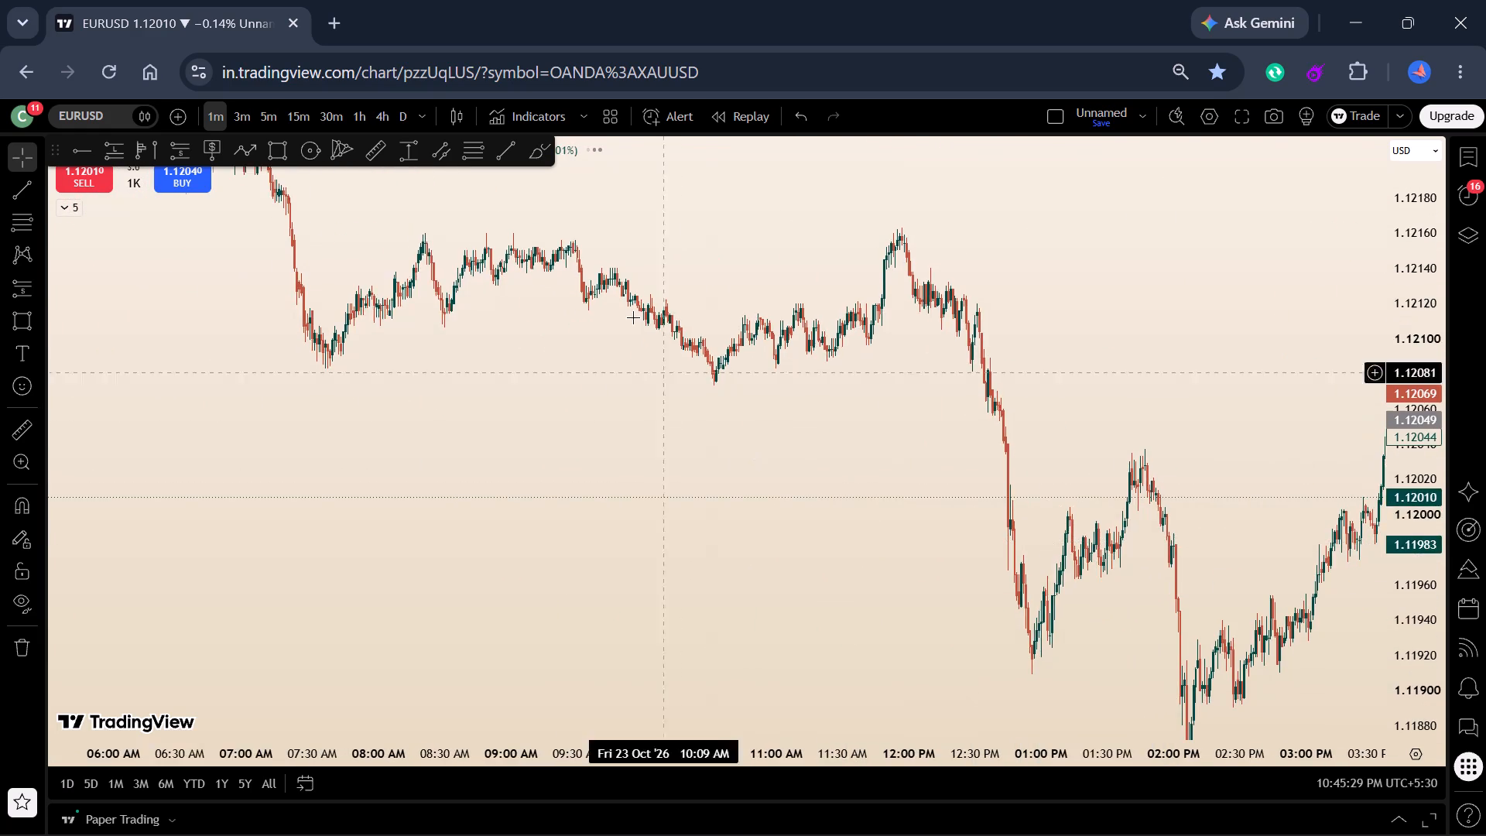
{"action": "left_click_drag", "start_coordinate": [601, 402], "coordinate": [714, 537]}
{"action": "scroll", "coordinate": [556, 505], "scroll_direction": "down", "scroll_amount": 5}
{"action": "left_click_drag", "start_coordinate": [737, 503], "coordinate": [618, 628]}
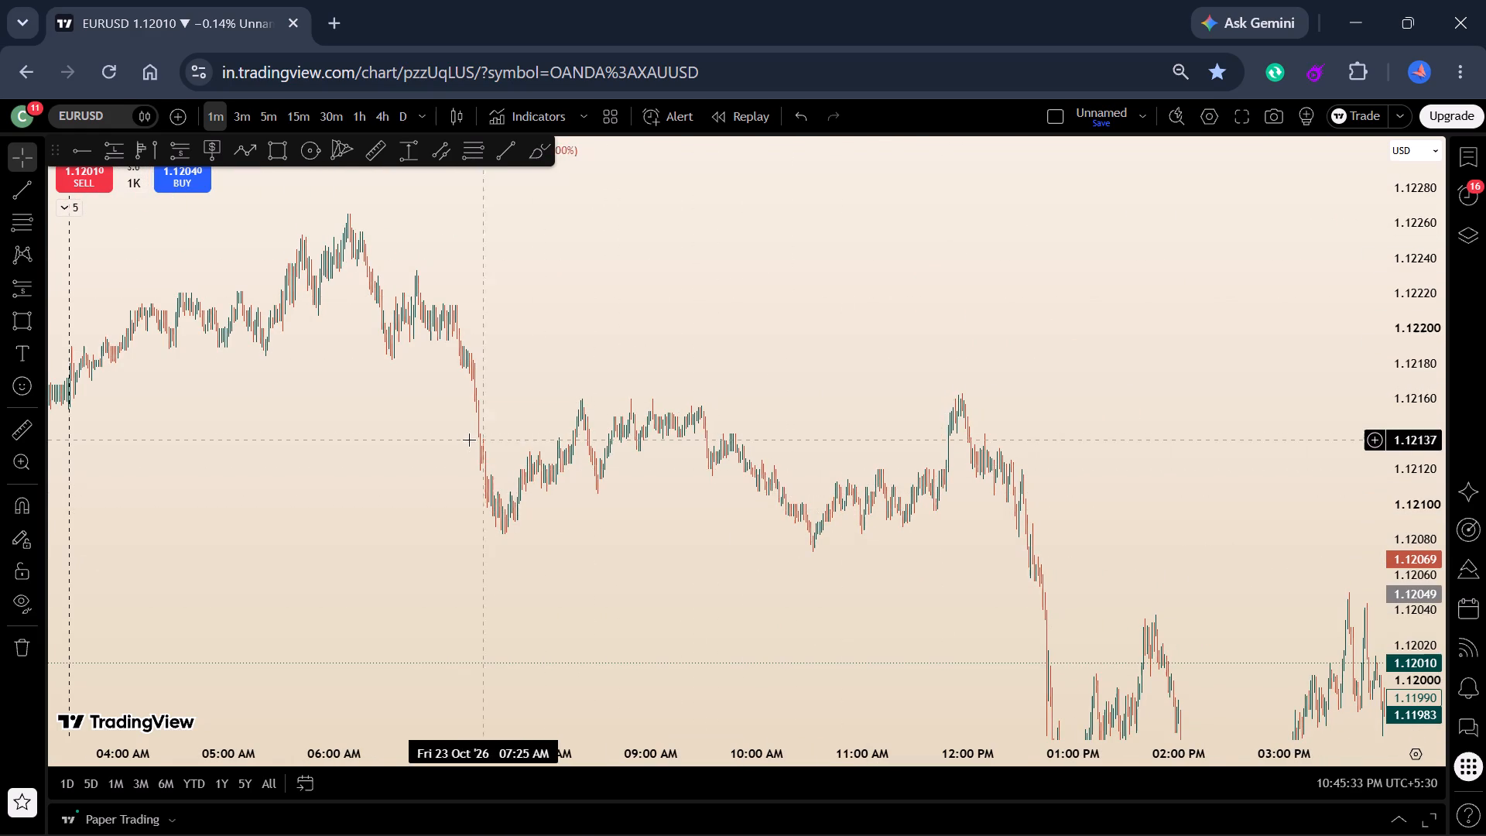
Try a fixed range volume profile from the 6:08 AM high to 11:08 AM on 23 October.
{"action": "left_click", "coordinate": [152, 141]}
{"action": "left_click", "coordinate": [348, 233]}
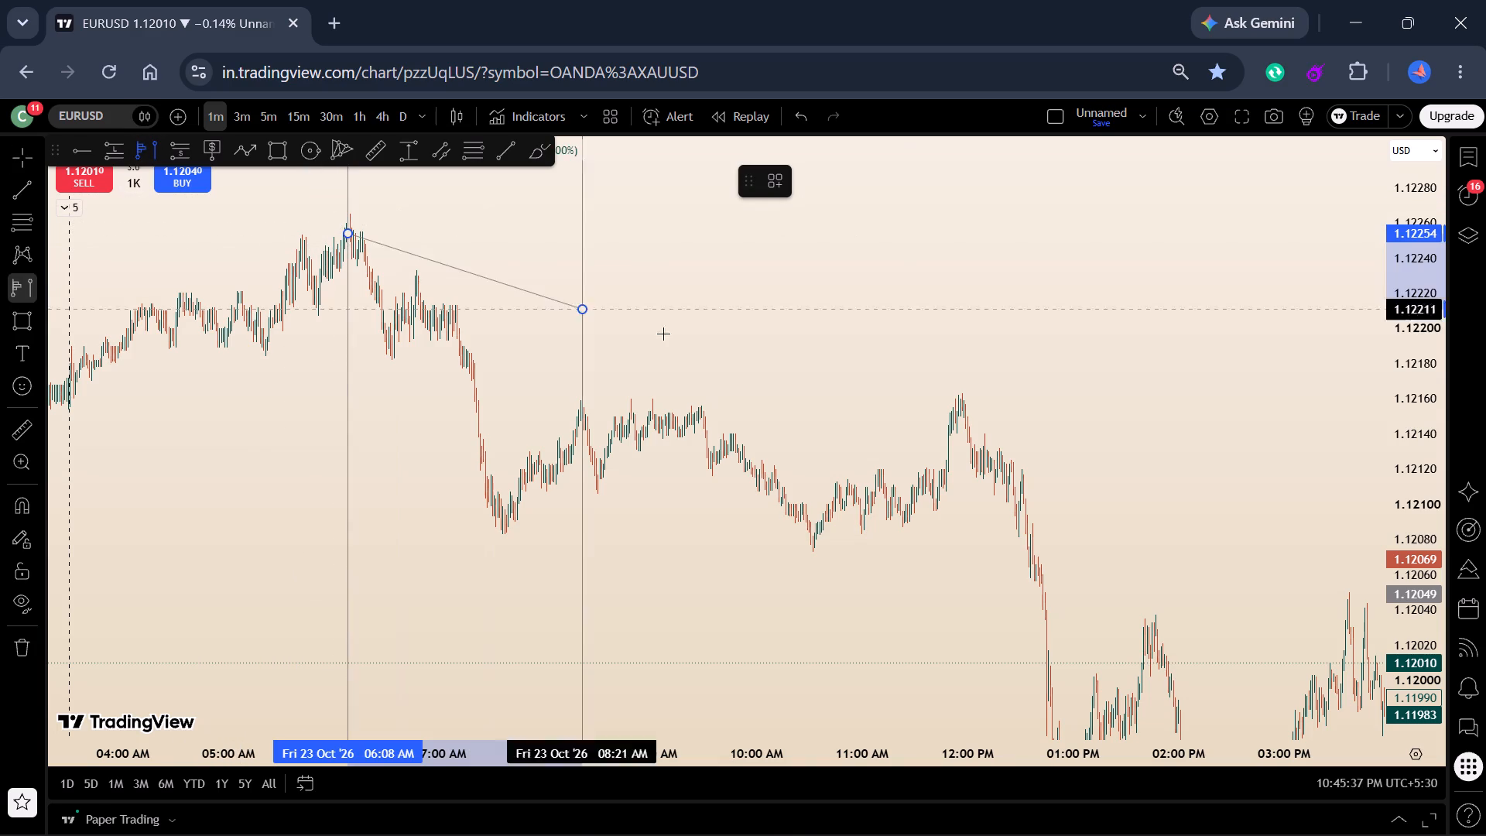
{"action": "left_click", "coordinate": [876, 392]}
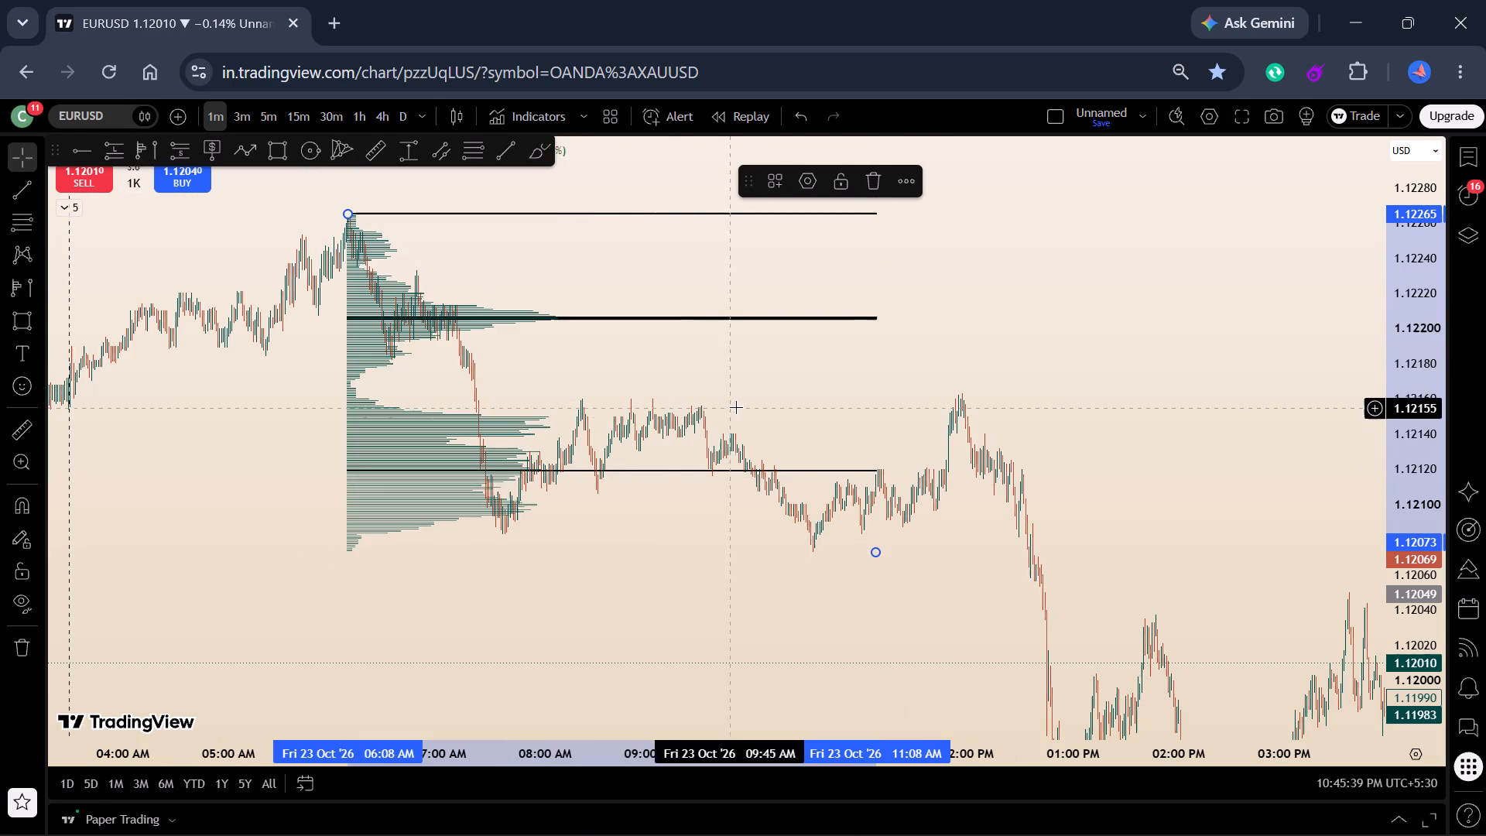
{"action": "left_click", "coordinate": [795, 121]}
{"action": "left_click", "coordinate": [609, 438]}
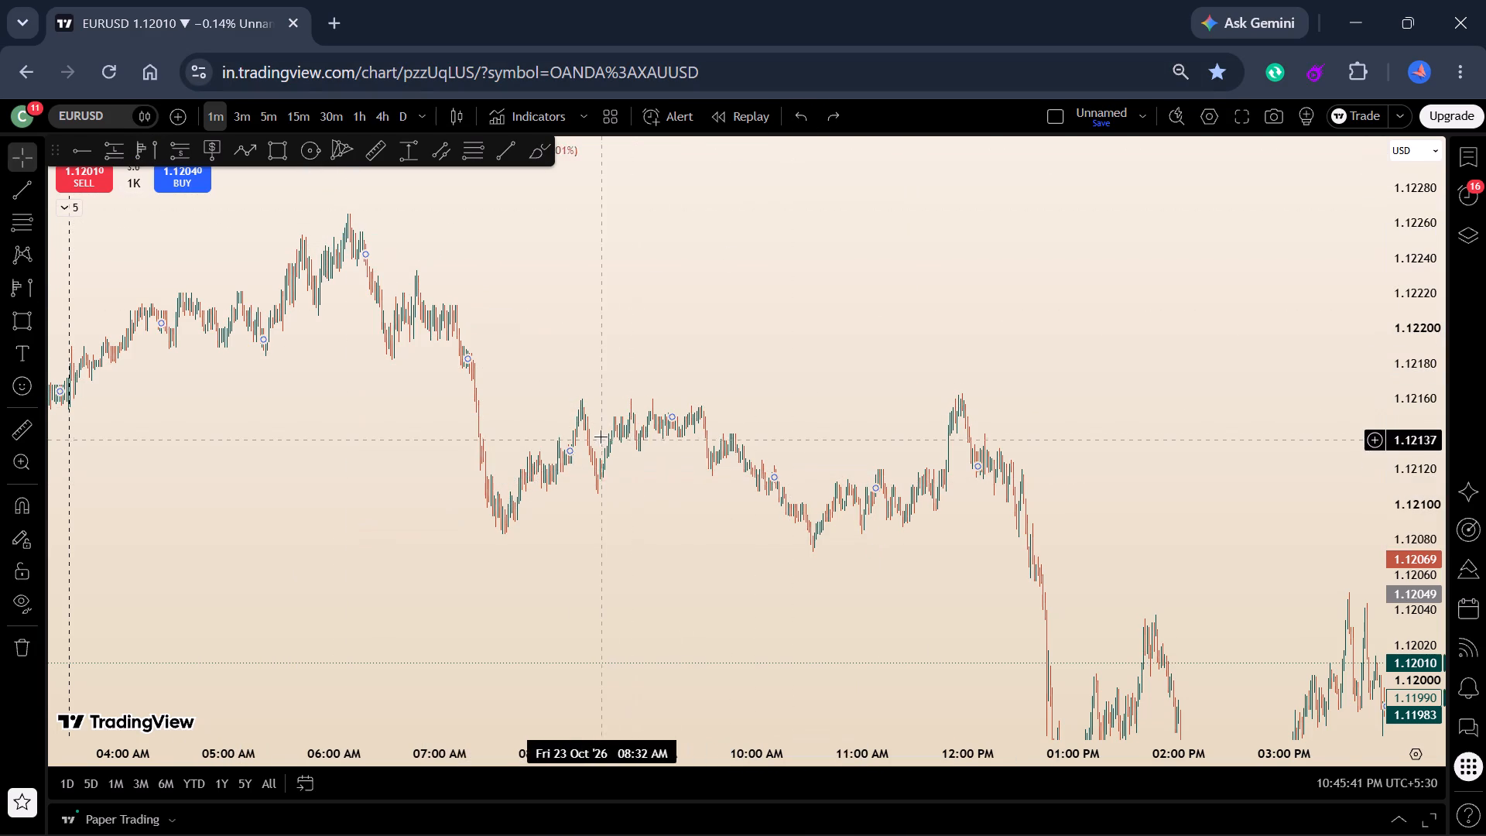
Mark the morning range with a rectangle from 8:04 AM to about 11:48 AM, between 1.12152 and about 1.12084.
{"action": "scroll", "coordinate": [710, 454], "scroll_direction": "up", "scroll_amount": 7}
{"action": "left_click_drag", "start_coordinate": [679, 454], "coordinate": [967, 372]}
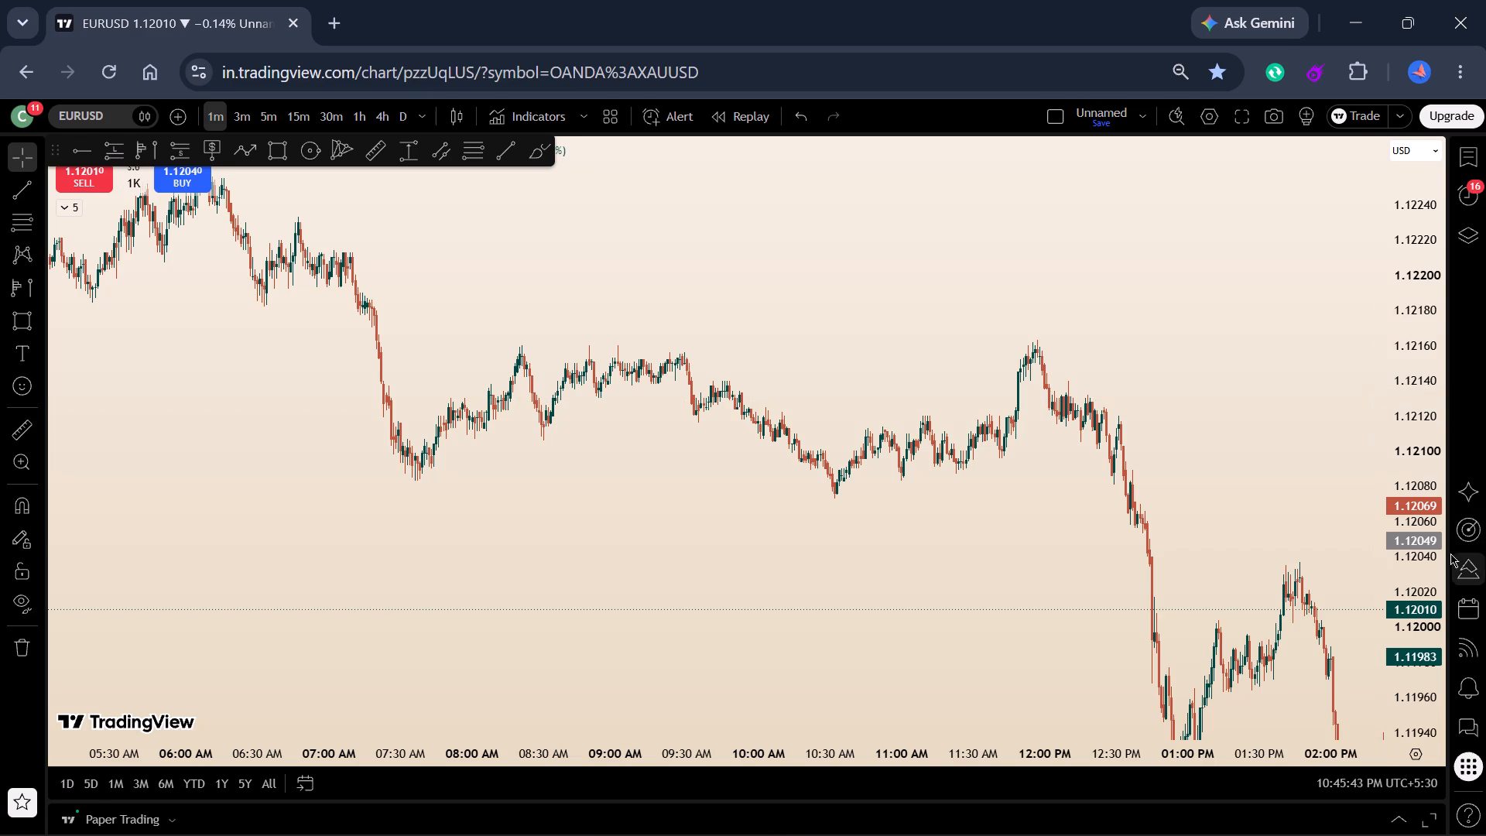
{"action": "left_click_drag", "start_coordinate": [1442, 553], "coordinate": [1416, 279]}
{"action": "left_click_drag", "start_coordinate": [1141, 399], "coordinate": [1154, 501]}
{"action": "scroll", "coordinate": [1129, 492], "scroll_direction": "up", "scroll_amount": 6}
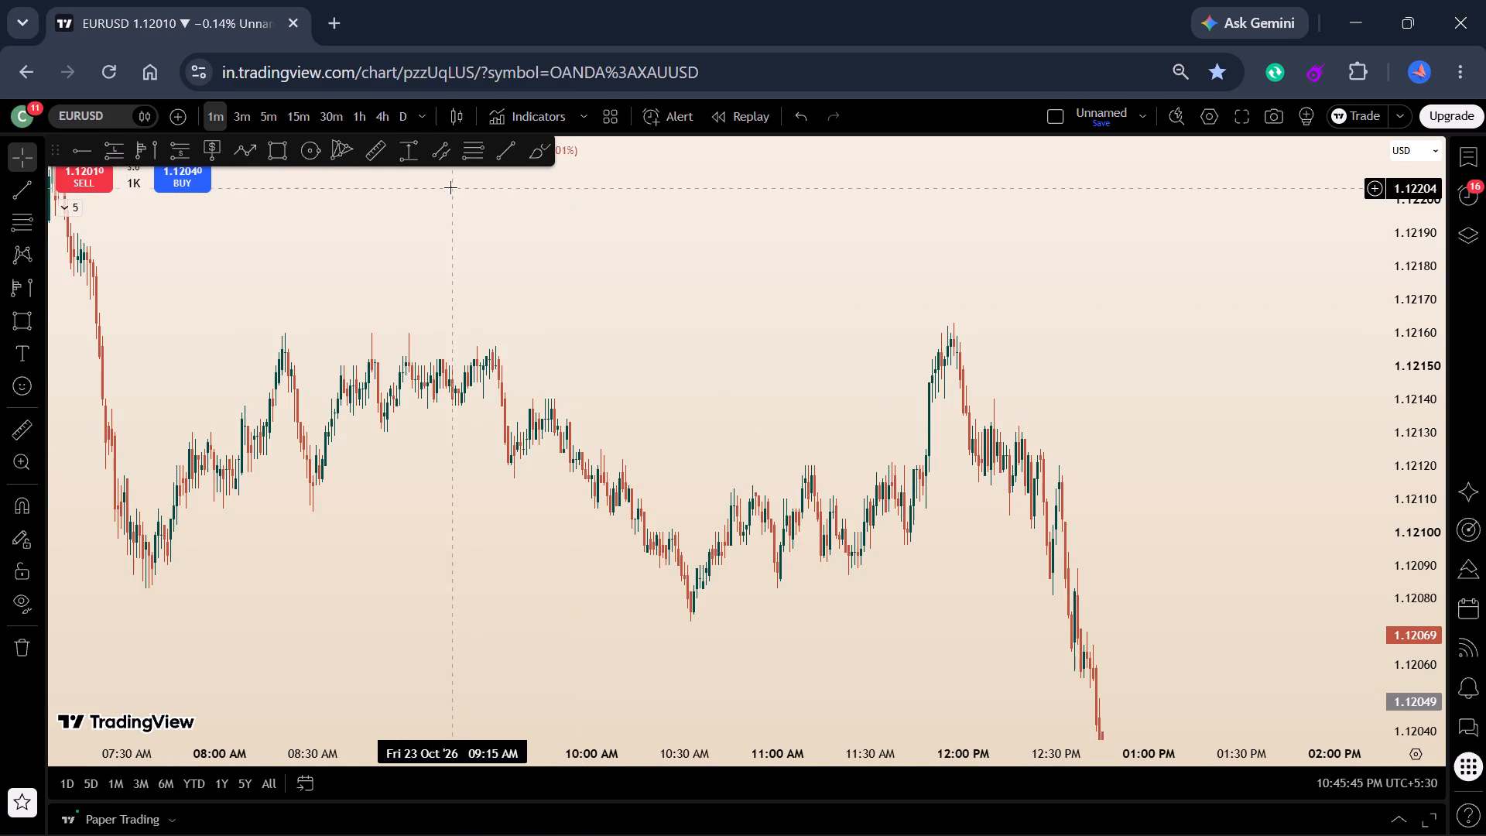
{"action": "left_click", "coordinate": [264, 148]}
{"action": "left_click_drag", "start_coordinate": [232, 359], "coordinate": [368, 365]}
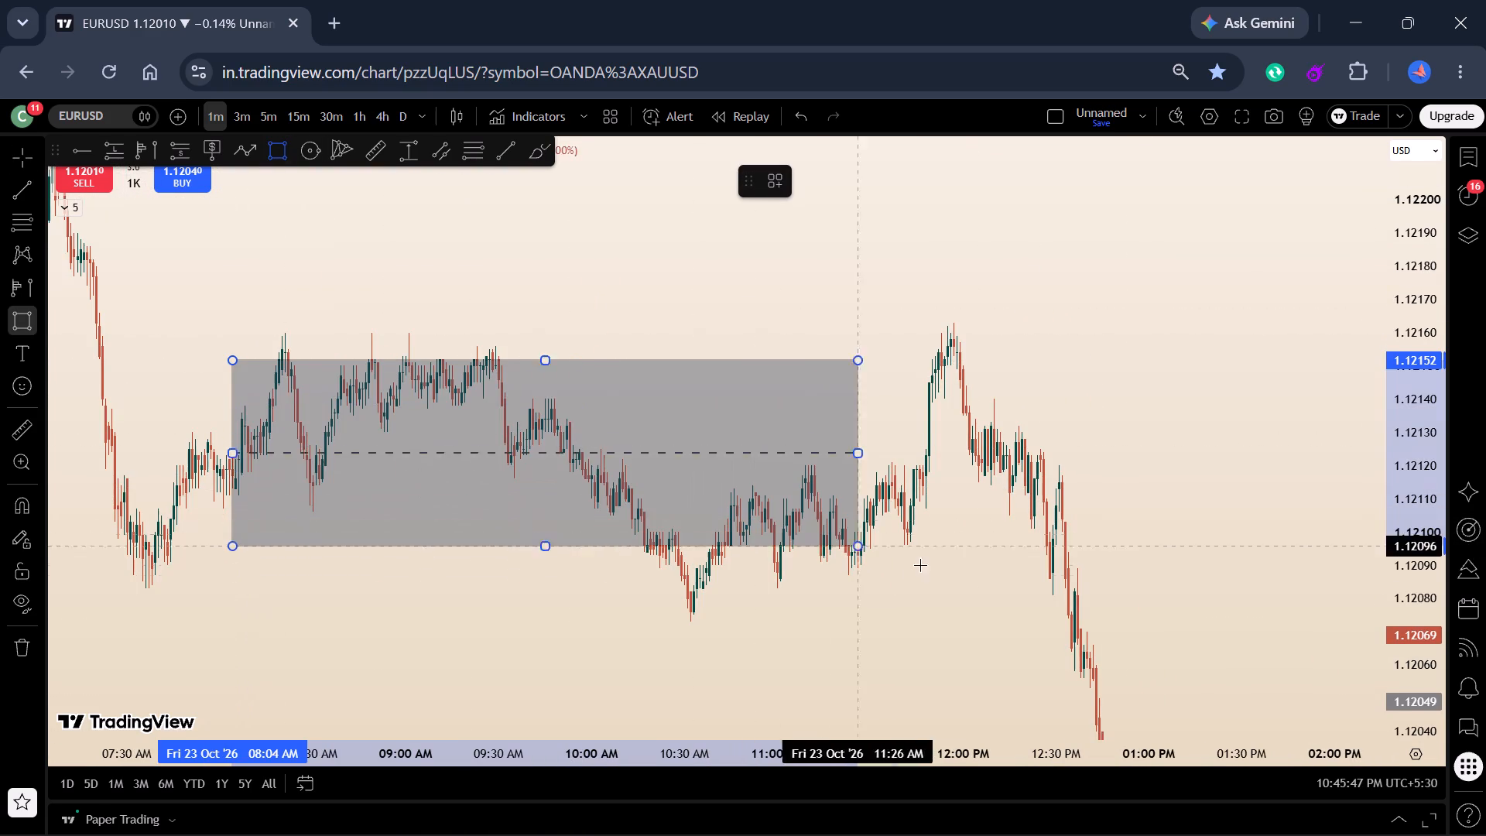
{"action": "left_click", "coordinate": [925, 584]}
Draw a fixed range volume profile over the marked range, from the 7:38 AM swing low to about 11:04 AM.
{"action": "left_click_drag", "start_coordinate": [628, 253], "coordinate": [798, 244]}
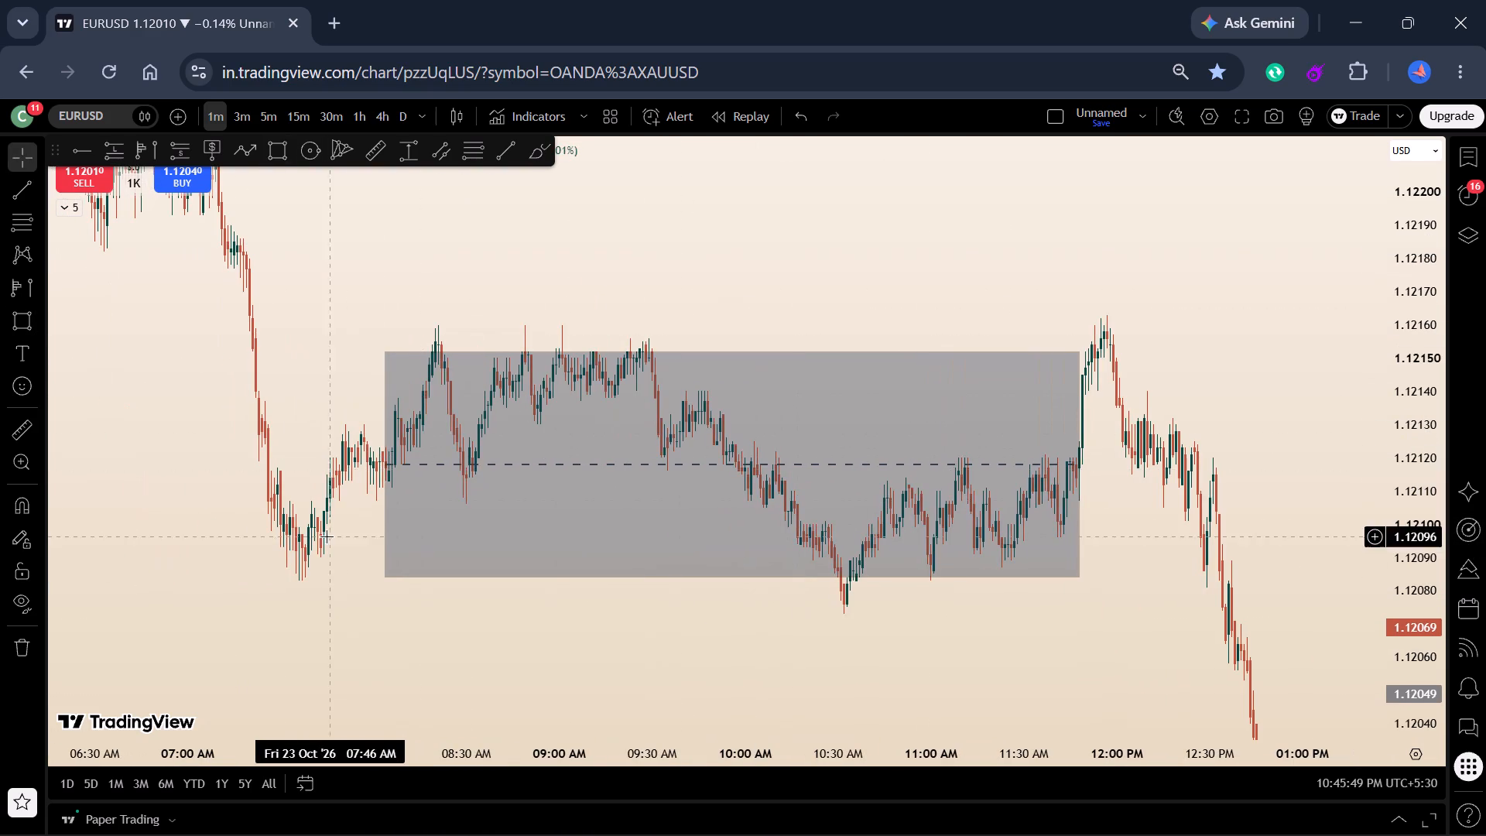
{"action": "left_click", "coordinate": [147, 151]}
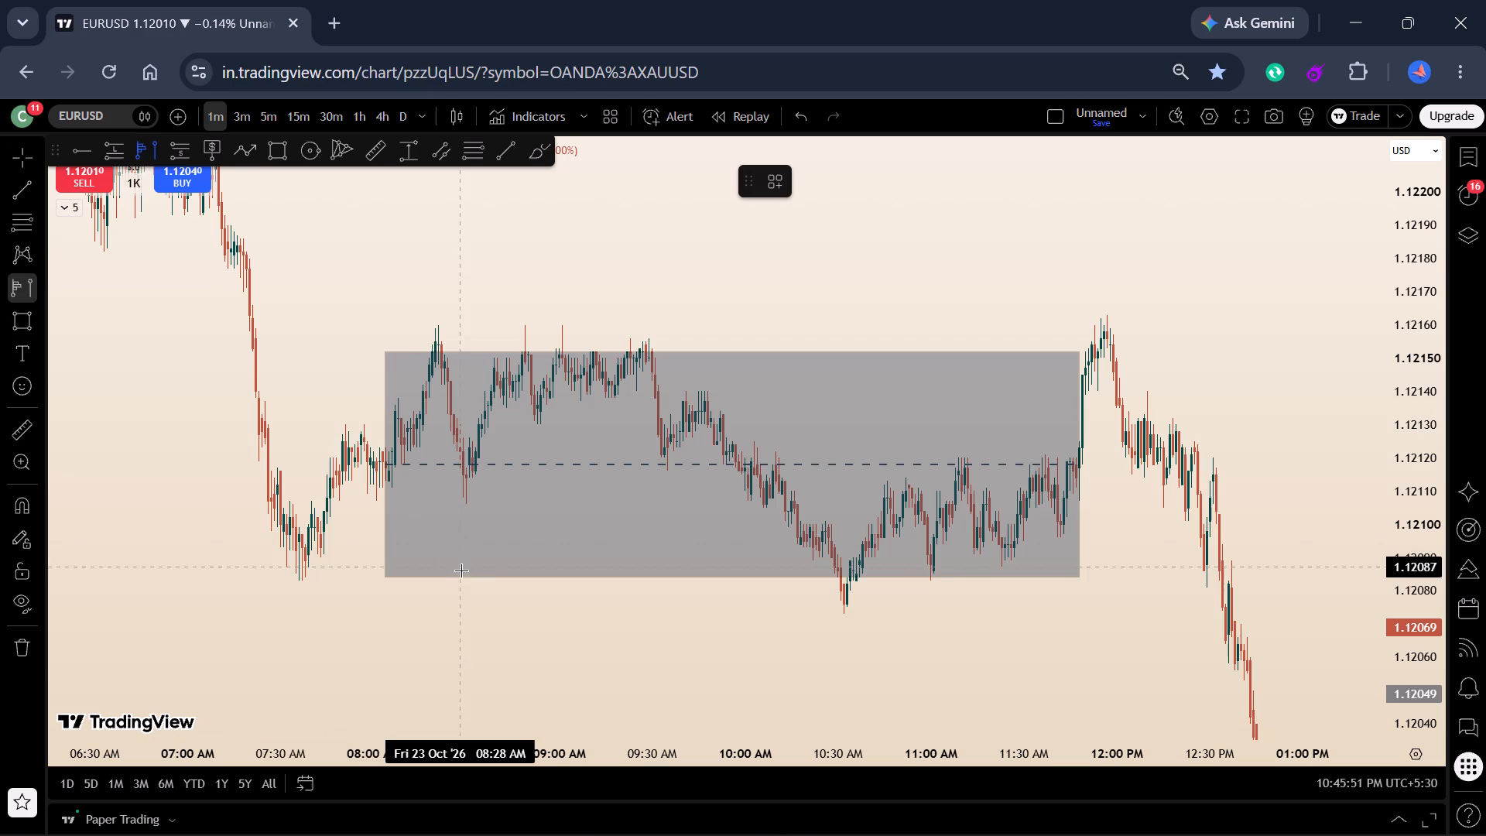
{"action": "left_click", "coordinate": [305, 545]}
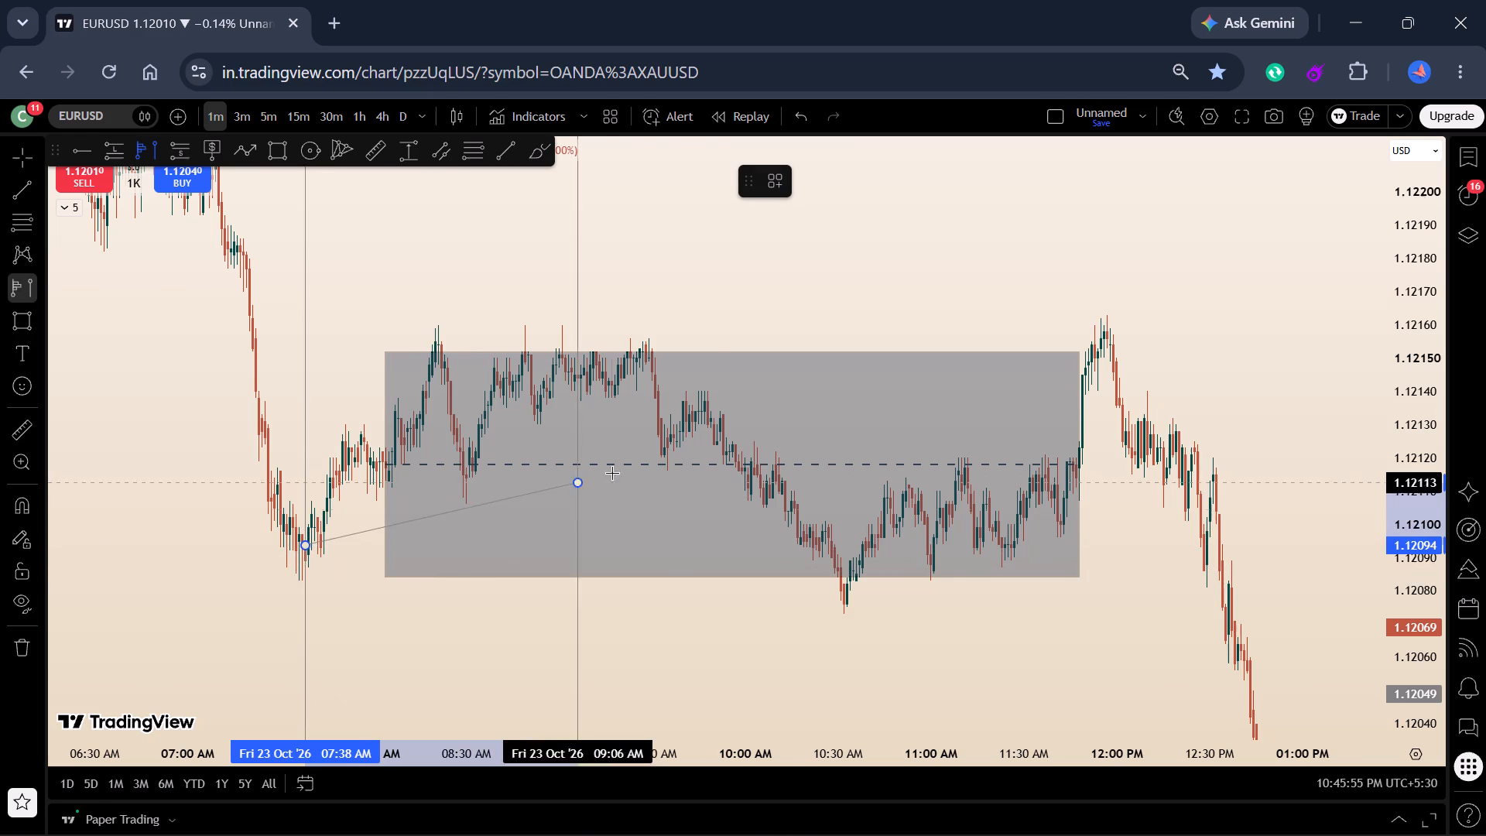
{"action": "left_click", "coordinate": [717, 453]}
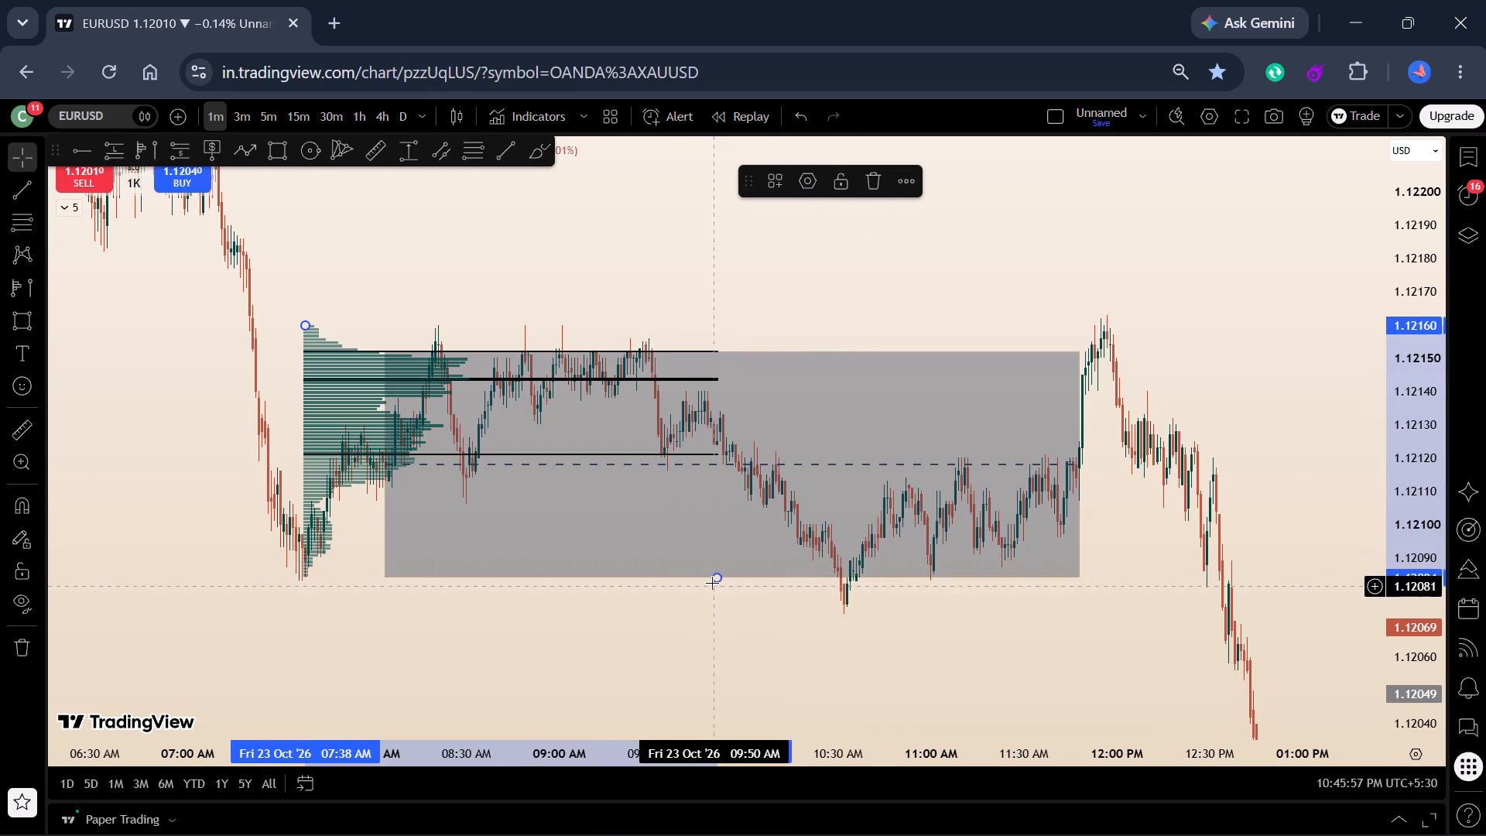
{"action": "left_click_drag", "start_coordinate": [711, 576], "coordinate": [946, 593]}
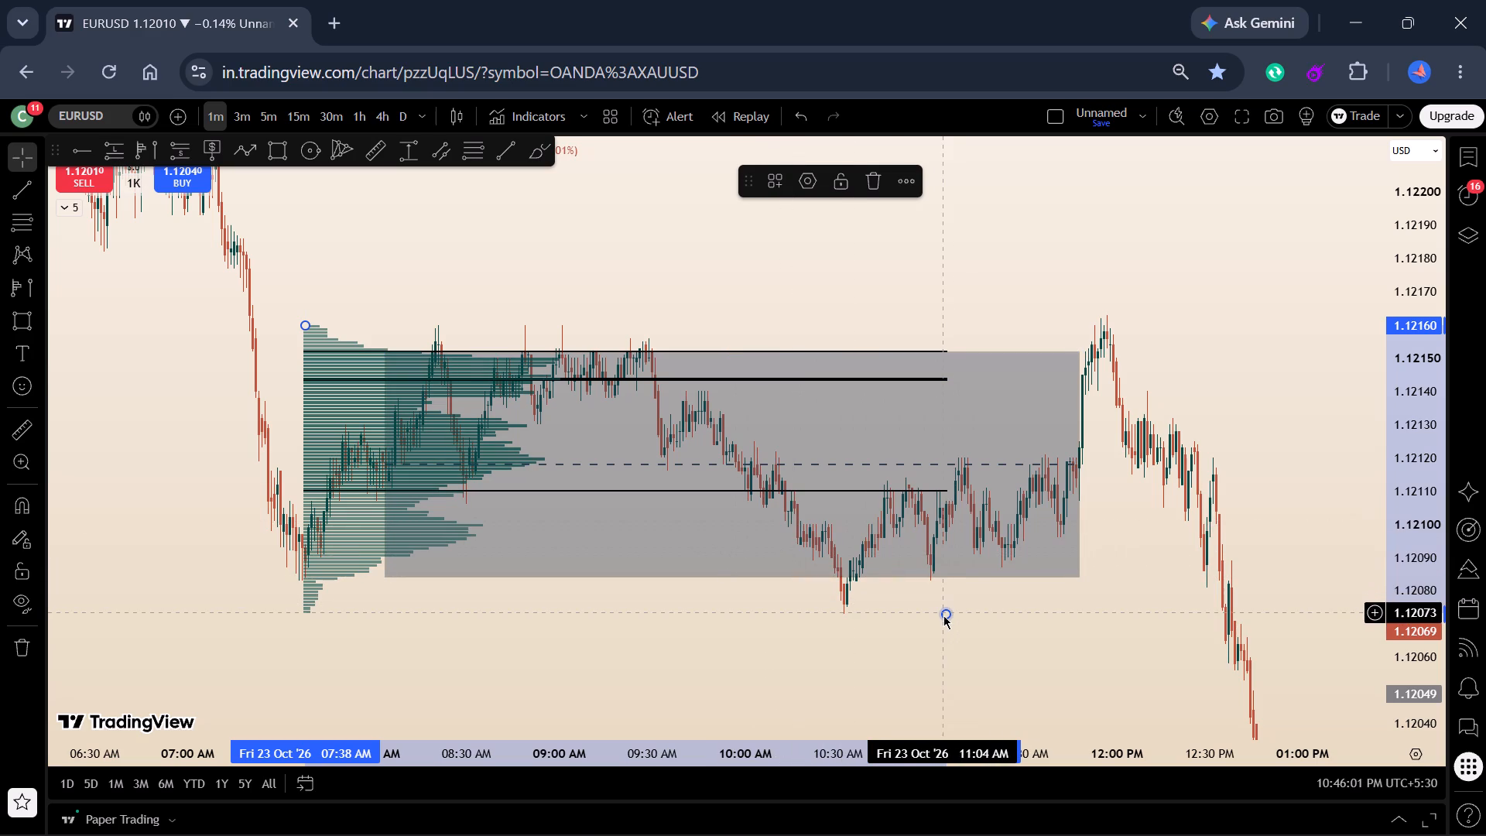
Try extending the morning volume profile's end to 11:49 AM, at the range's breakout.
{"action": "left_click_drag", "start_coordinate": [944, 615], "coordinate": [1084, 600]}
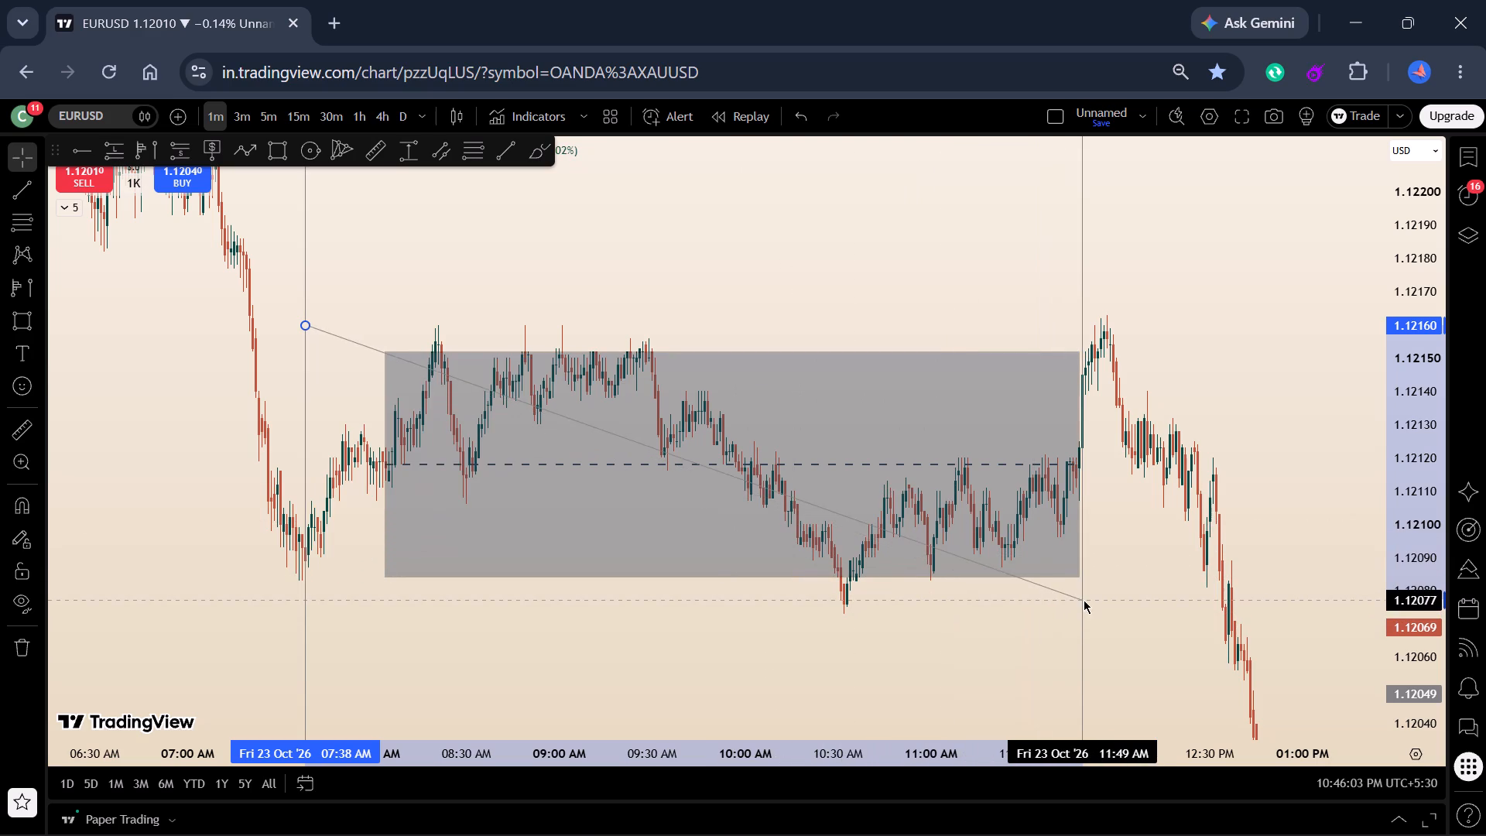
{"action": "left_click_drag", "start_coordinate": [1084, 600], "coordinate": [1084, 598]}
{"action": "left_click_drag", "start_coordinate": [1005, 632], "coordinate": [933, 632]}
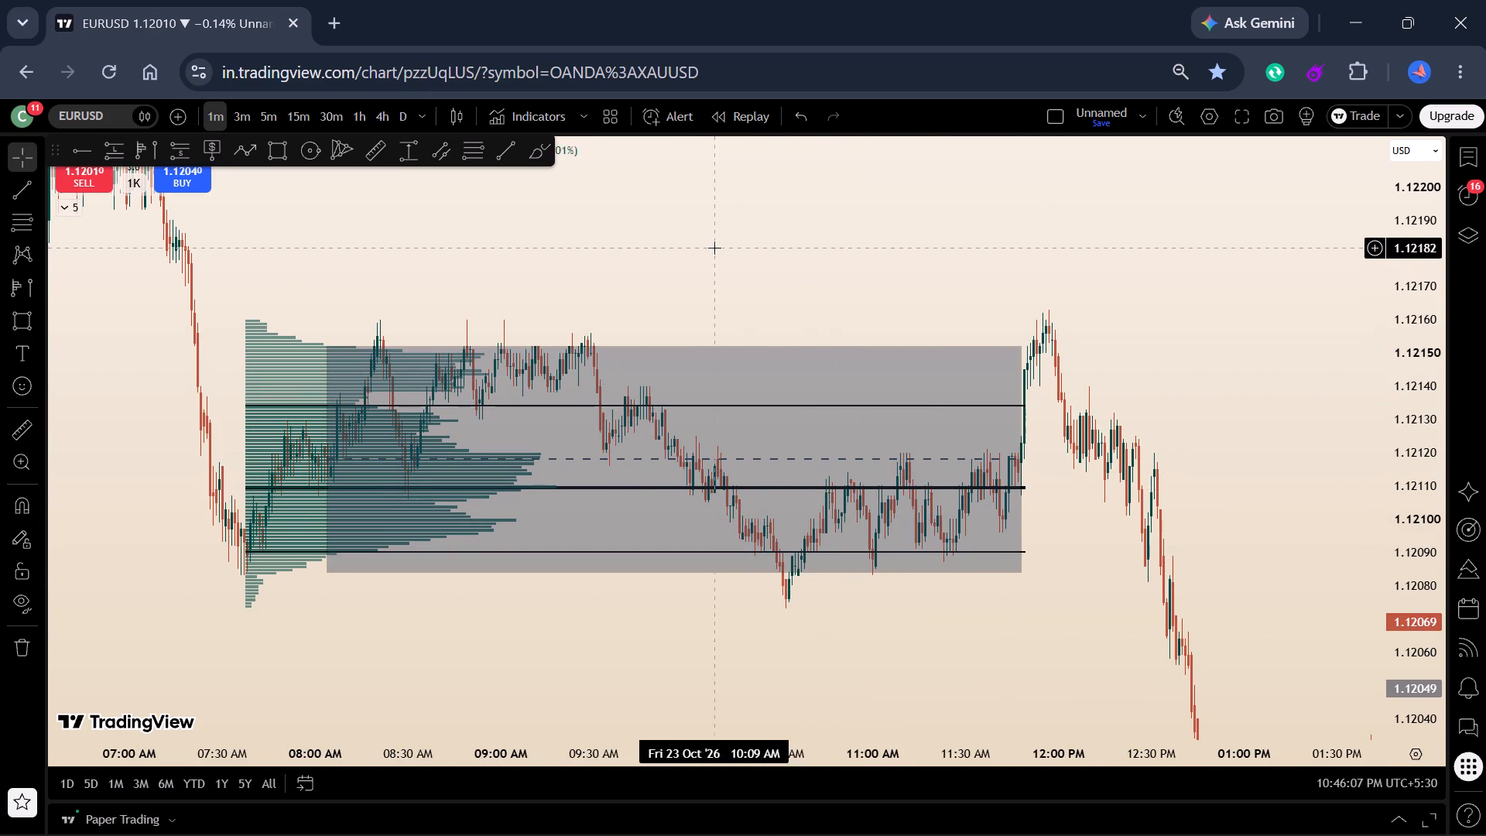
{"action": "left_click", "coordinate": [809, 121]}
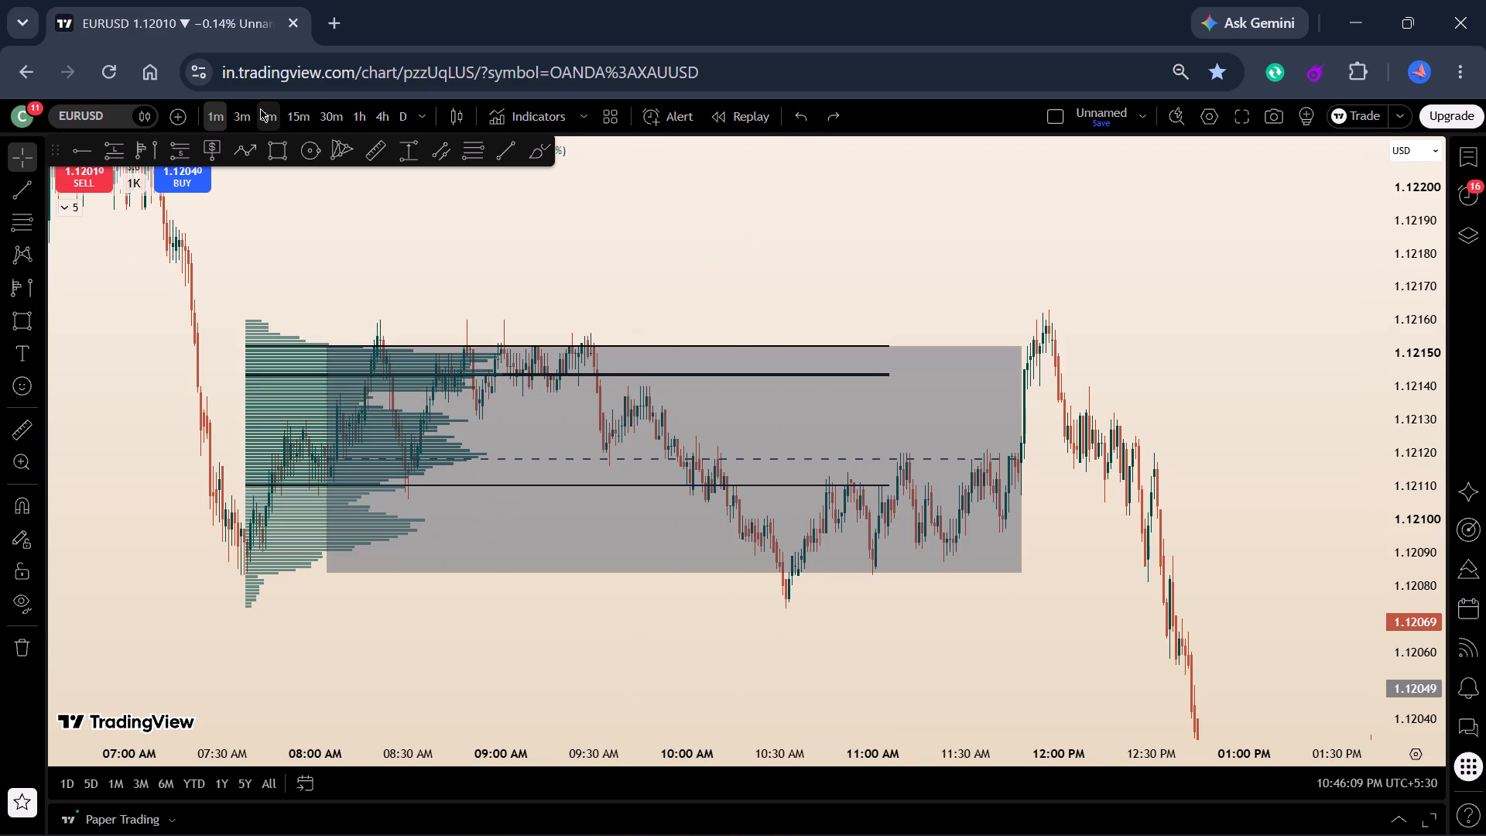
Switch the EURUSD chart to the 5-minute timeframe.
{"action": "left_click", "coordinate": [259, 111]}
Examine the 5-minute EURUSD price action from the afternoon of 22 October to early 24 October for further ranges.
{"action": "scroll", "coordinate": [1104, 434], "scroll_direction": "up", "scroll_amount": 13}
{"action": "left_click_drag", "start_coordinate": [1161, 488], "coordinate": [652, 502]}
{"action": "scroll", "coordinate": [813, 555], "scroll_direction": "up", "scroll_amount": 8}
{"action": "left_click_drag", "start_coordinate": [830, 536], "coordinate": [782, 735]}
{"action": "left_click_drag", "start_coordinate": [1412, 319], "coordinate": [1412, 553]}
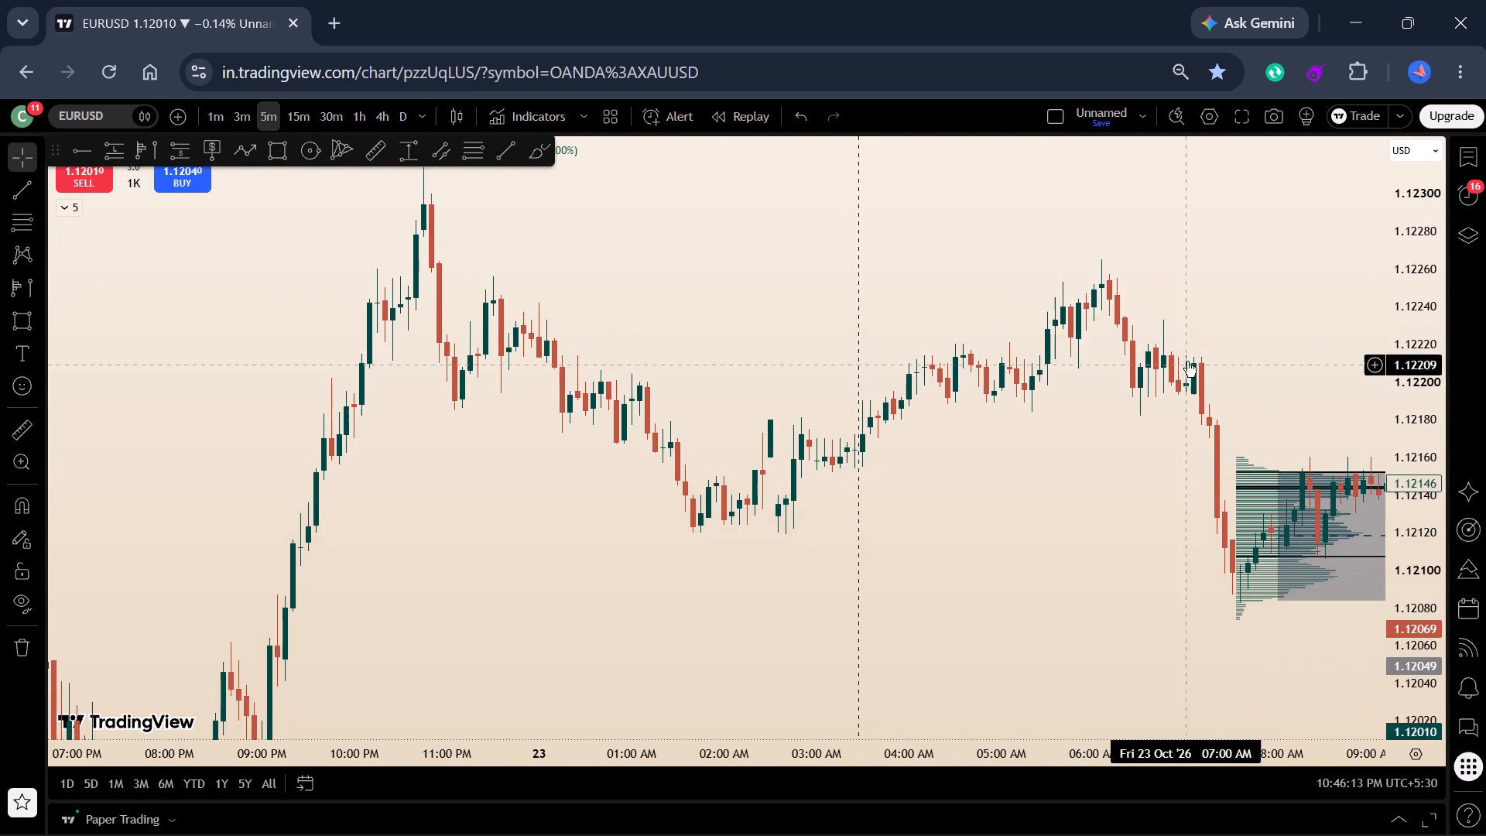
{"action": "left_click_drag", "start_coordinate": [1175, 373], "coordinate": [945, 479]}
{"action": "scroll", "coordinate": [960, 484], "scroll_direction": "down", "scroll_amount": 7}
{"action": "left_click_drag", "start_coordinate": [781, 611], "coordinate": [1092, 377]}
{"action": "left_click_drag", "start_coordinate": [825, 509], "coordinate": [960, 354]}
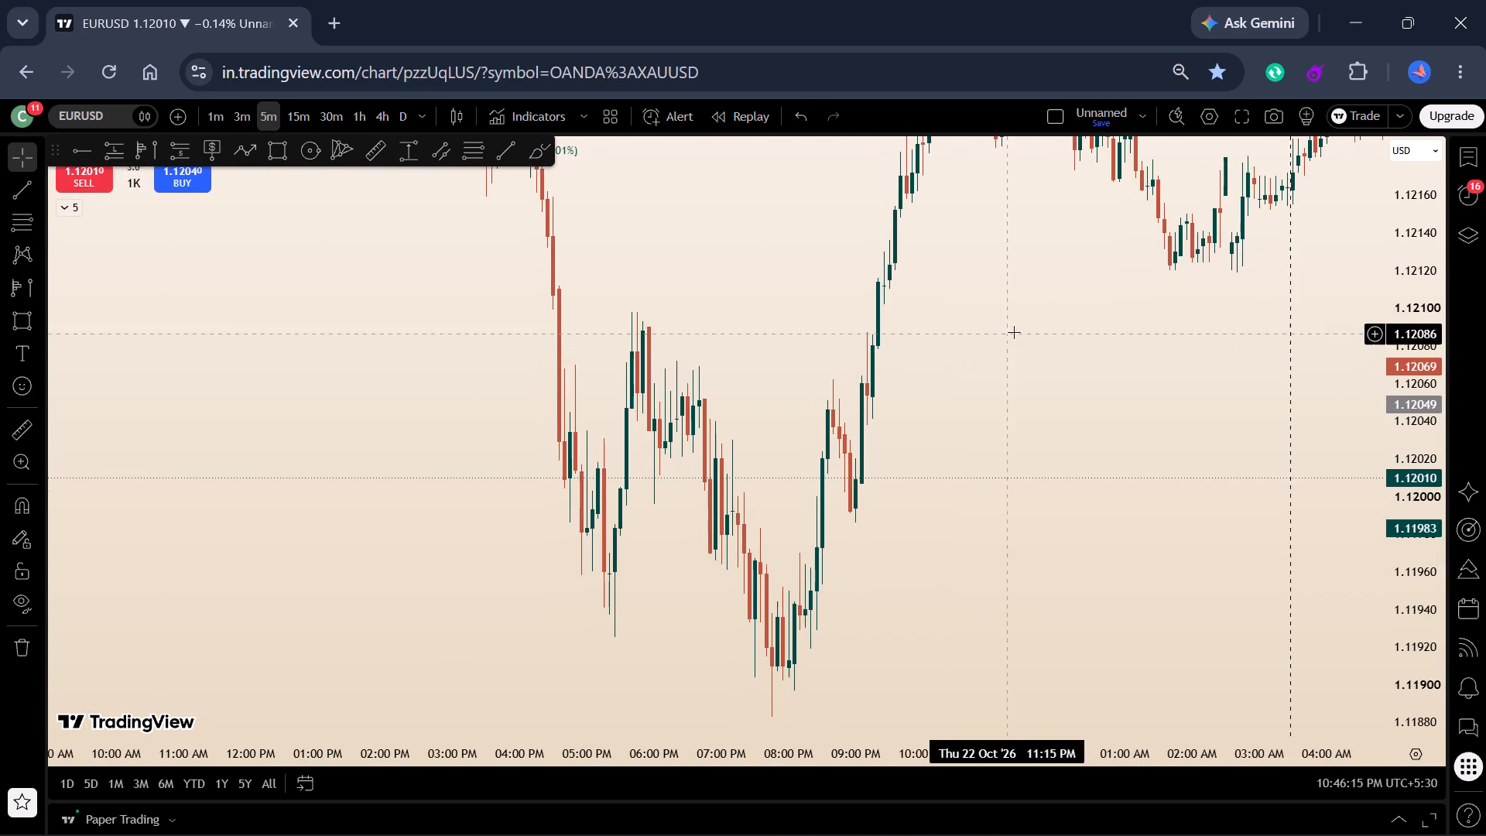
{"action": "left_click_drag", "start_coordinate": [930, 503], "coordinate": [968, 482]}
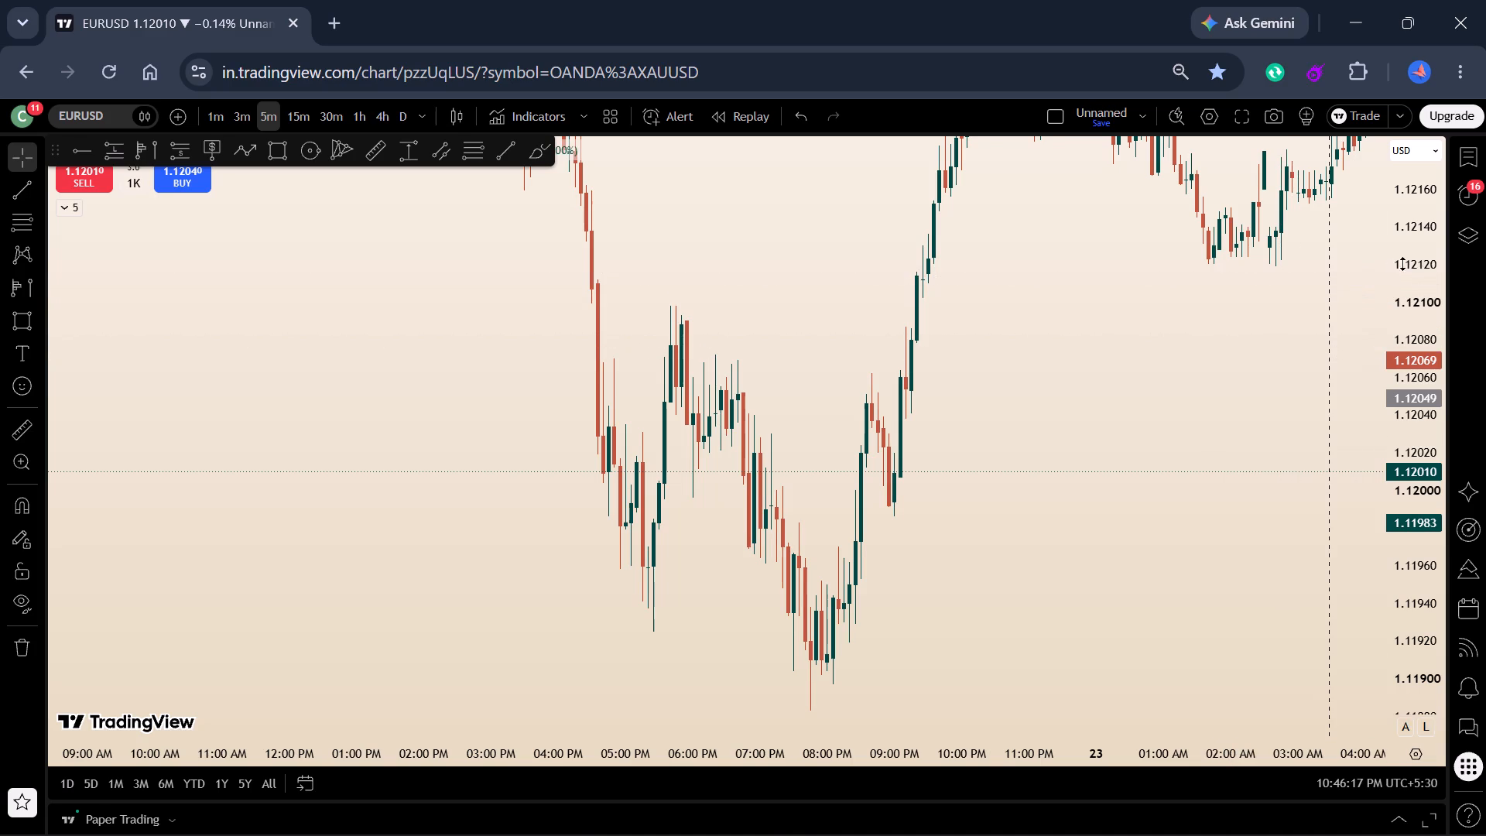
{"action": "left_click_drag", "start_coordinate": [1412, 261], "coordinate": [1402, 378]}
{"action": "left_click_drag", "start_coordinate": [971, 468], "coordinate": [813, 588]}
{"action": "left_click_drag", "start_coordinate": [892, 502], "coordinate": [908, 479]}
{"action": "left_click_drag", "start_coordinate": [625, 656], "coordinate": [754, 406]}
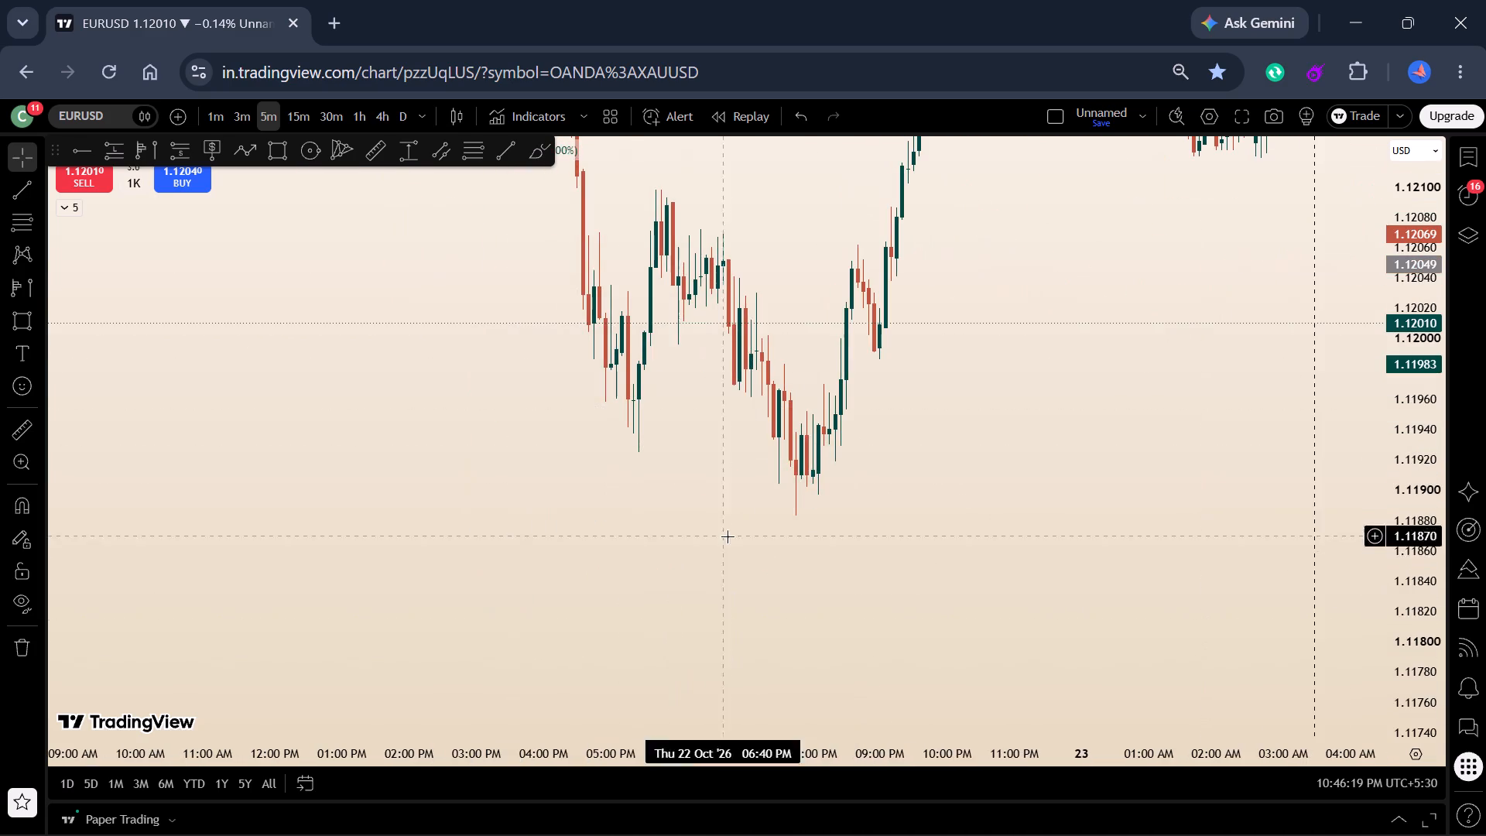
{"action": "left_click_drag", "start_coordinate": [1033, 262], "coordinate": [935, 525]}
{"action": "left_click_drag", "start_coordinate": [1110, 317], "coordinate": [978, 794]}
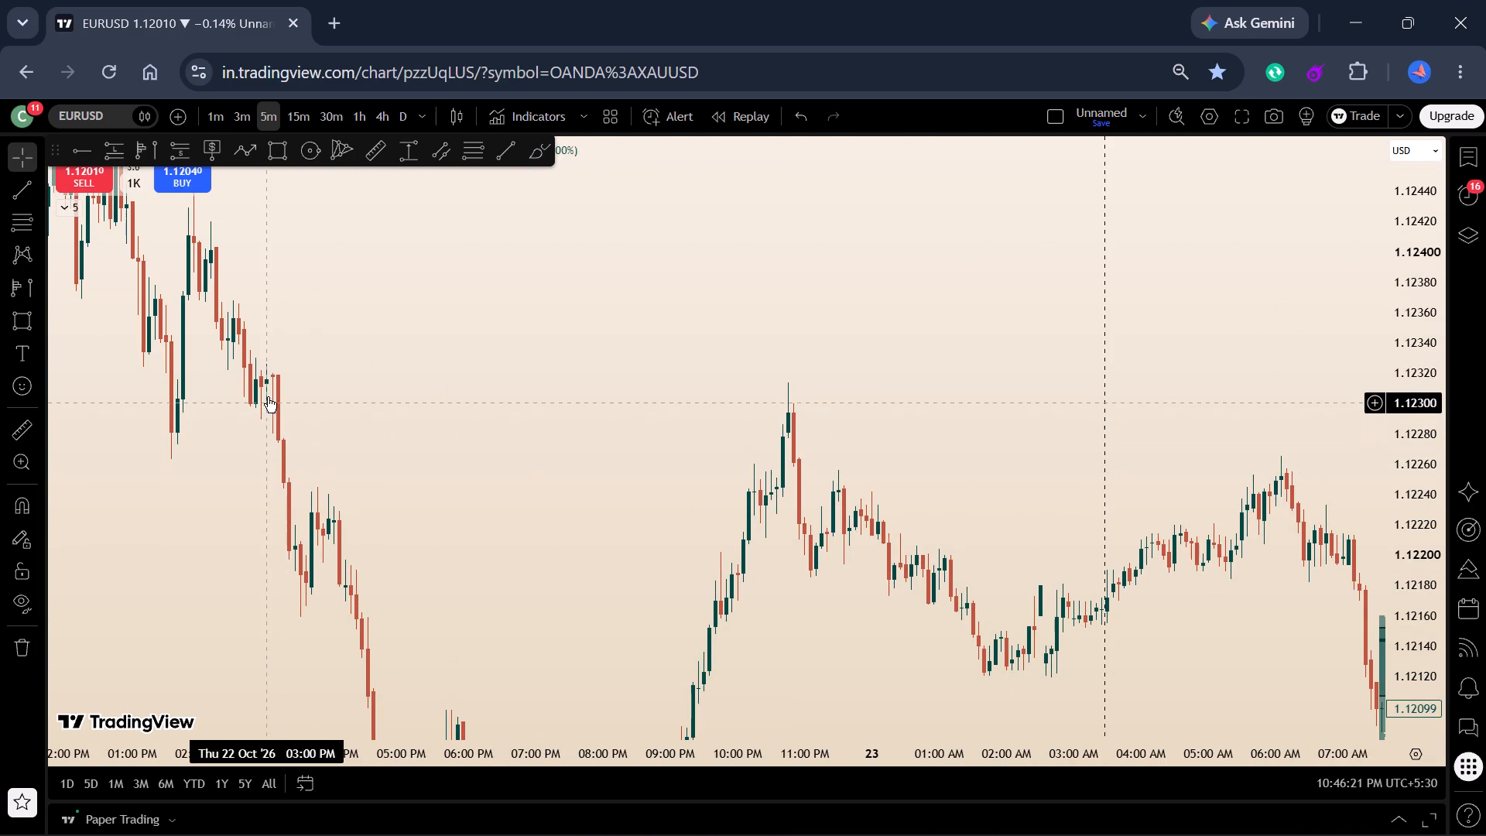
{"action": "left_click_drag", "start_coordinate": [1001, 453], "coordinate": [575, 384]}
{"action": "left_click_drag", "start_coordinate": [852, 511], "coordinate": [358, 353]}
{"action": "left_click_drag", "start_coordinate": [1079, 385], "coordinate": [1061, 406]}
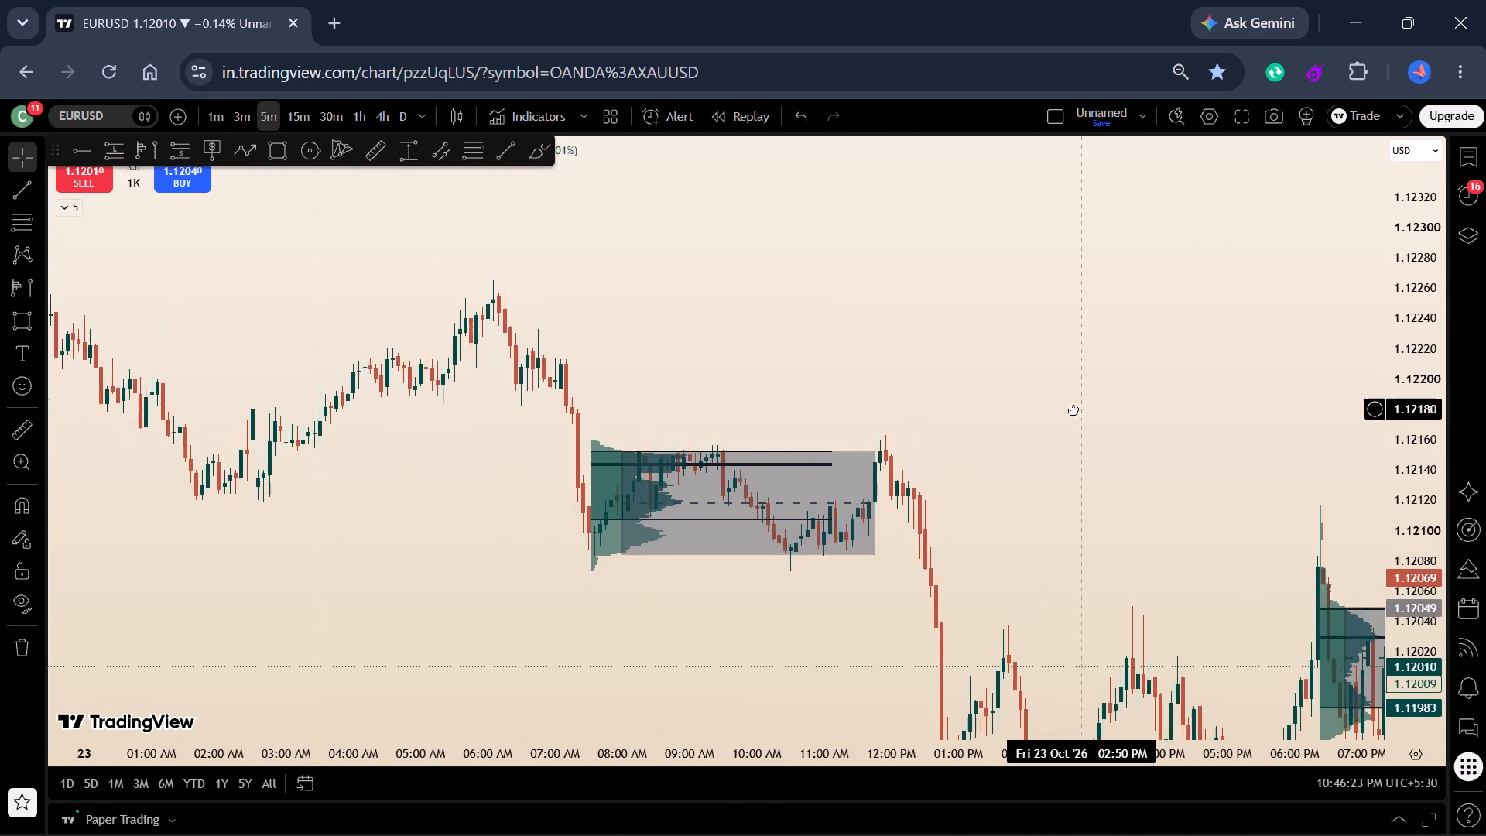
{"action": "left_click_drag", "start_coordinate": [1061, 406], "coordinate": [752, 299]}
{"action": "left_click_drag", "start_coordinate": [846, 519], "coordinate": [694, 338]}
{"action": "scroll", "coordinate": [996, 440], "scroll_direction": "up", "scroll_amount": 8}
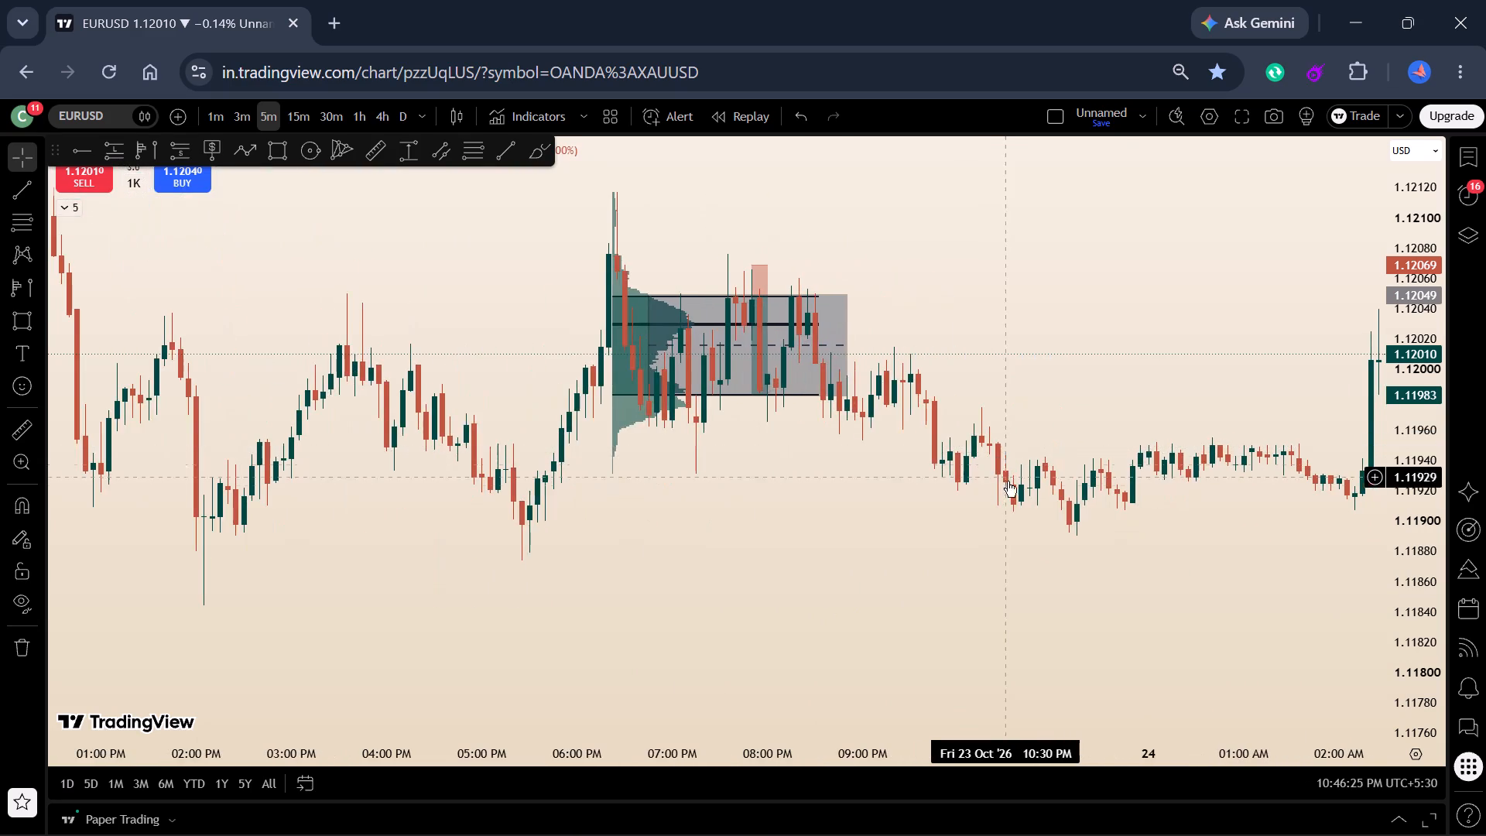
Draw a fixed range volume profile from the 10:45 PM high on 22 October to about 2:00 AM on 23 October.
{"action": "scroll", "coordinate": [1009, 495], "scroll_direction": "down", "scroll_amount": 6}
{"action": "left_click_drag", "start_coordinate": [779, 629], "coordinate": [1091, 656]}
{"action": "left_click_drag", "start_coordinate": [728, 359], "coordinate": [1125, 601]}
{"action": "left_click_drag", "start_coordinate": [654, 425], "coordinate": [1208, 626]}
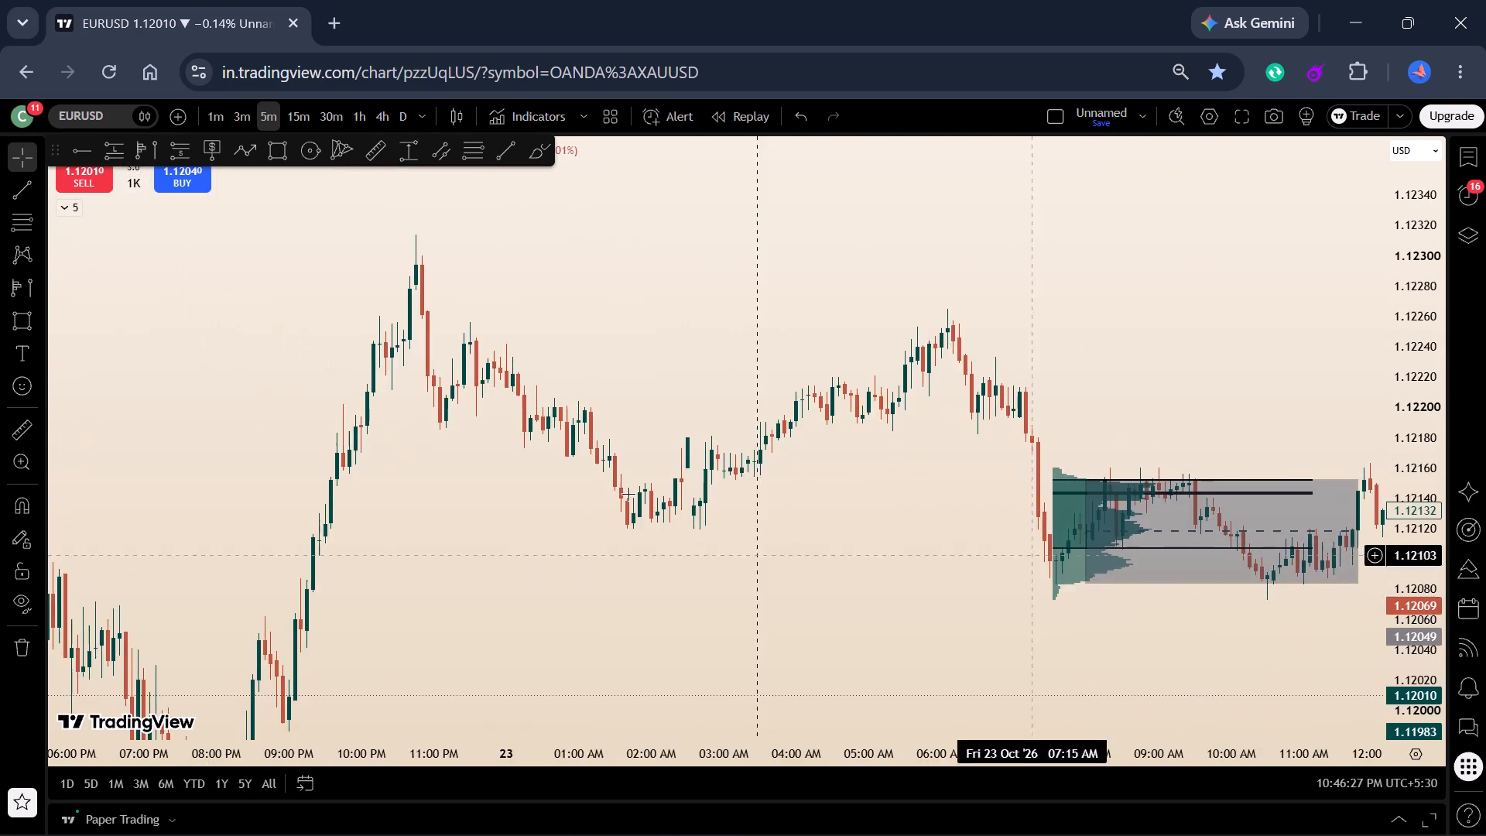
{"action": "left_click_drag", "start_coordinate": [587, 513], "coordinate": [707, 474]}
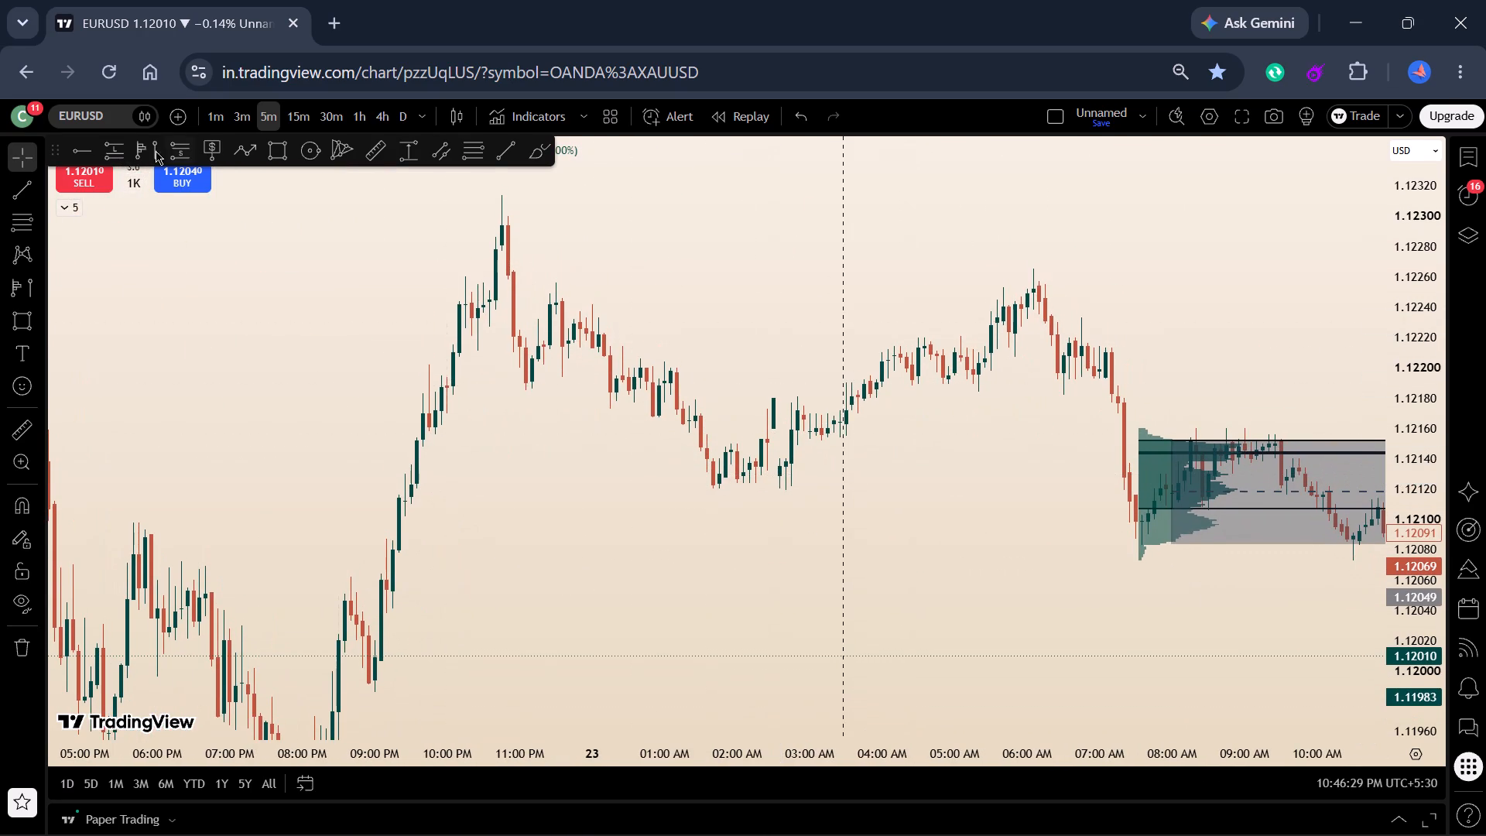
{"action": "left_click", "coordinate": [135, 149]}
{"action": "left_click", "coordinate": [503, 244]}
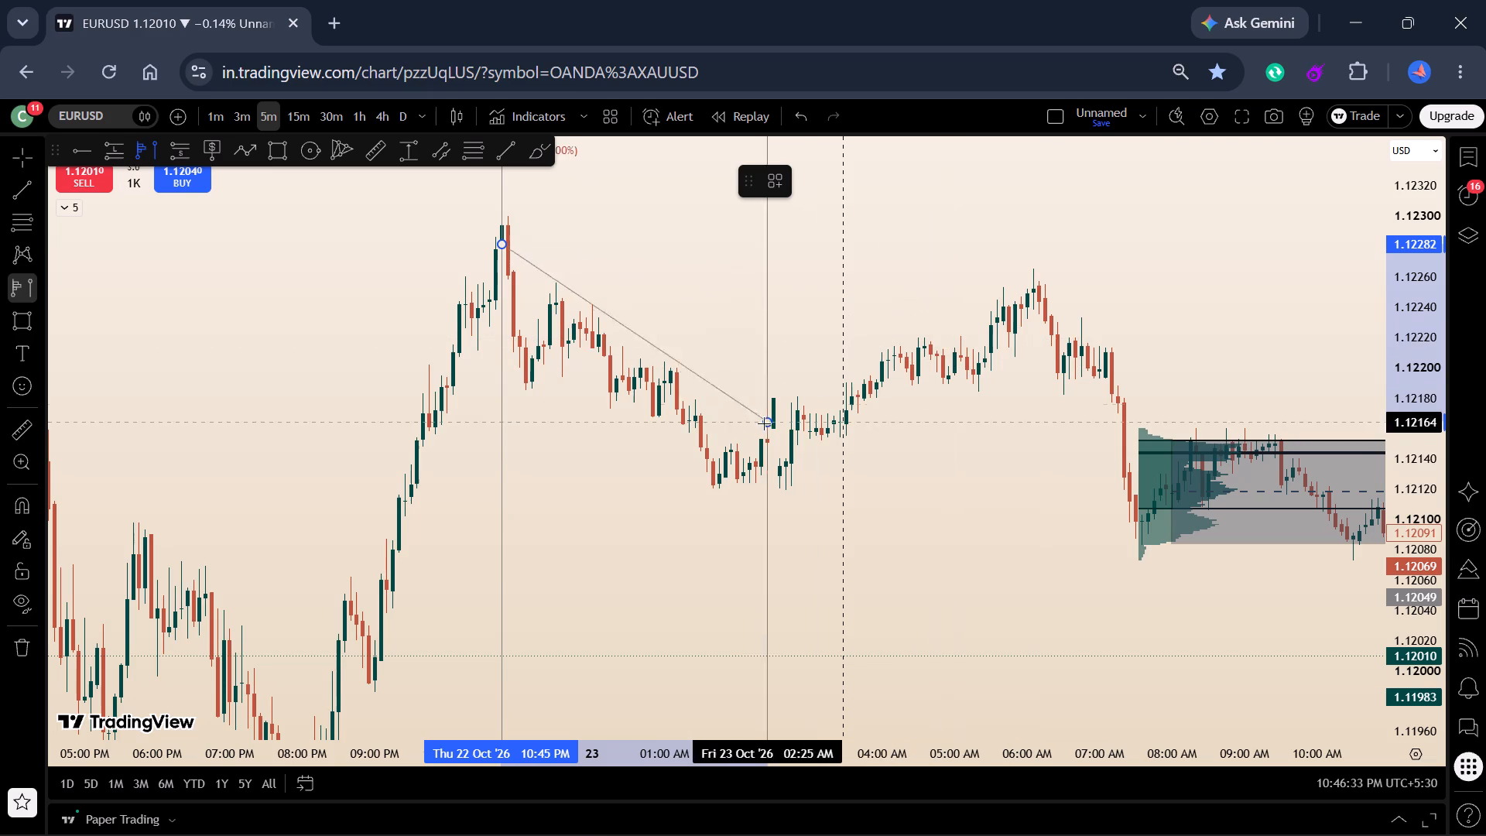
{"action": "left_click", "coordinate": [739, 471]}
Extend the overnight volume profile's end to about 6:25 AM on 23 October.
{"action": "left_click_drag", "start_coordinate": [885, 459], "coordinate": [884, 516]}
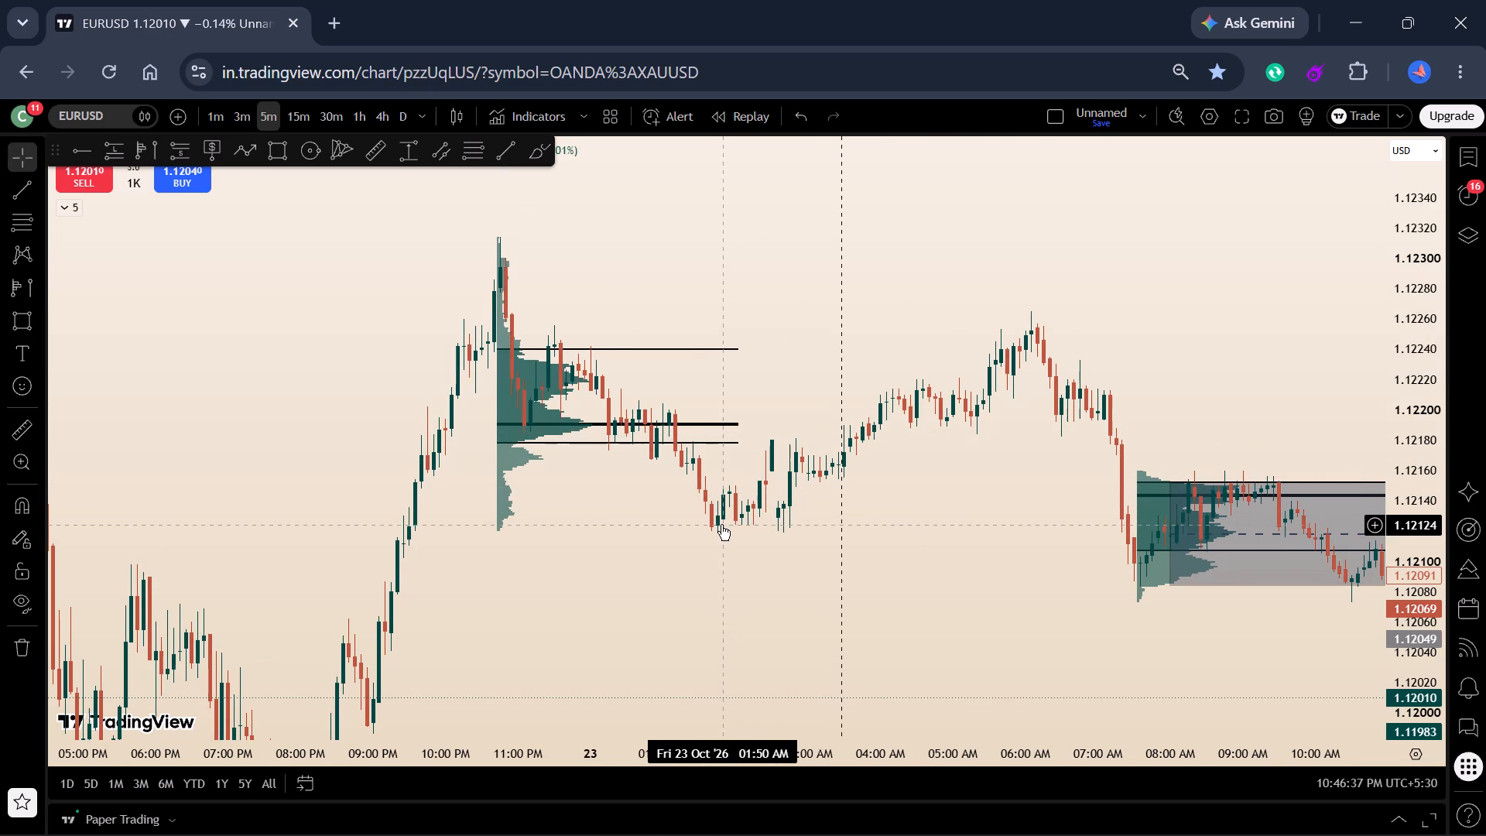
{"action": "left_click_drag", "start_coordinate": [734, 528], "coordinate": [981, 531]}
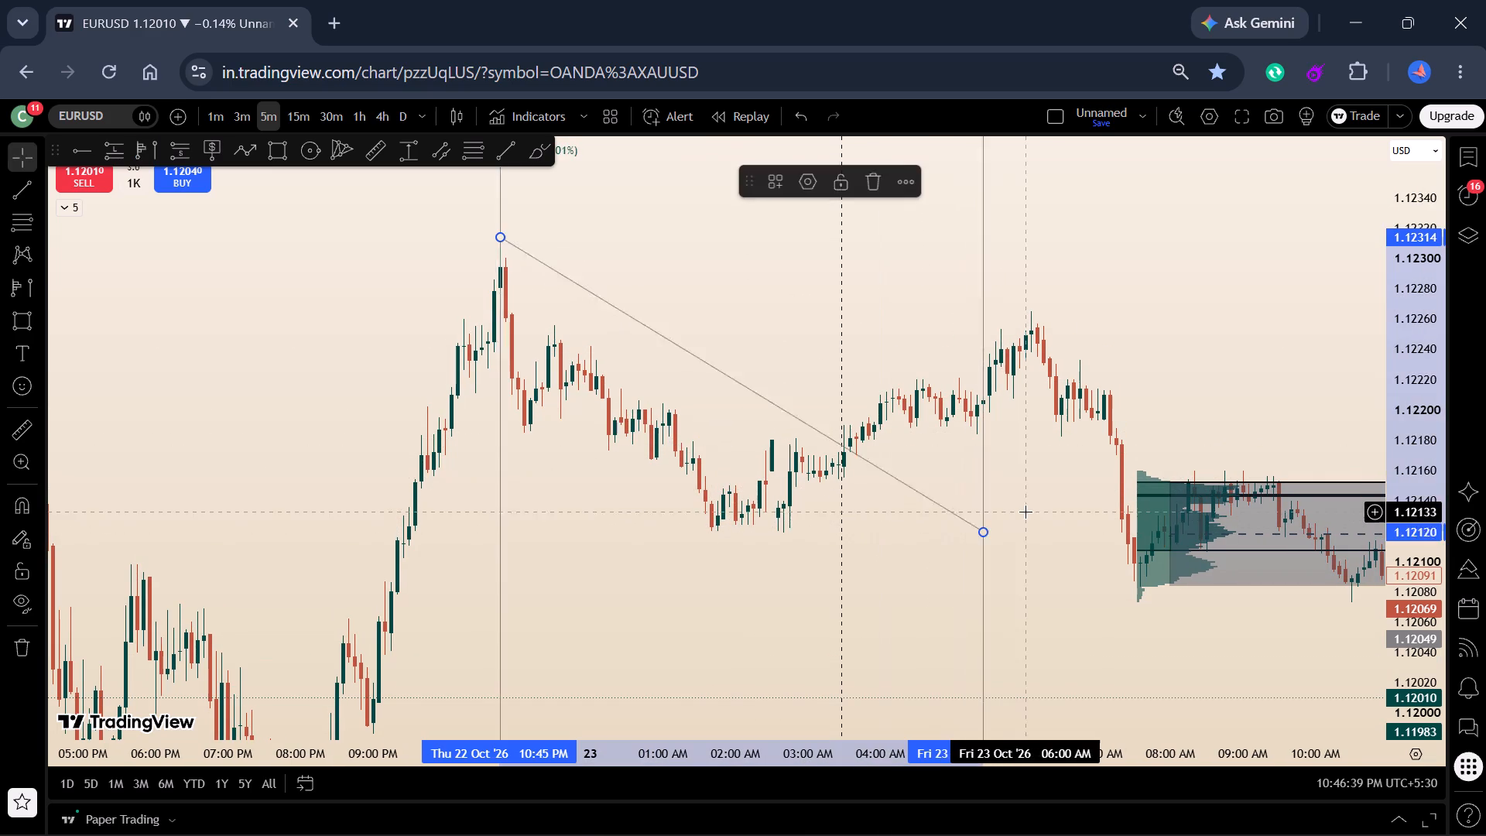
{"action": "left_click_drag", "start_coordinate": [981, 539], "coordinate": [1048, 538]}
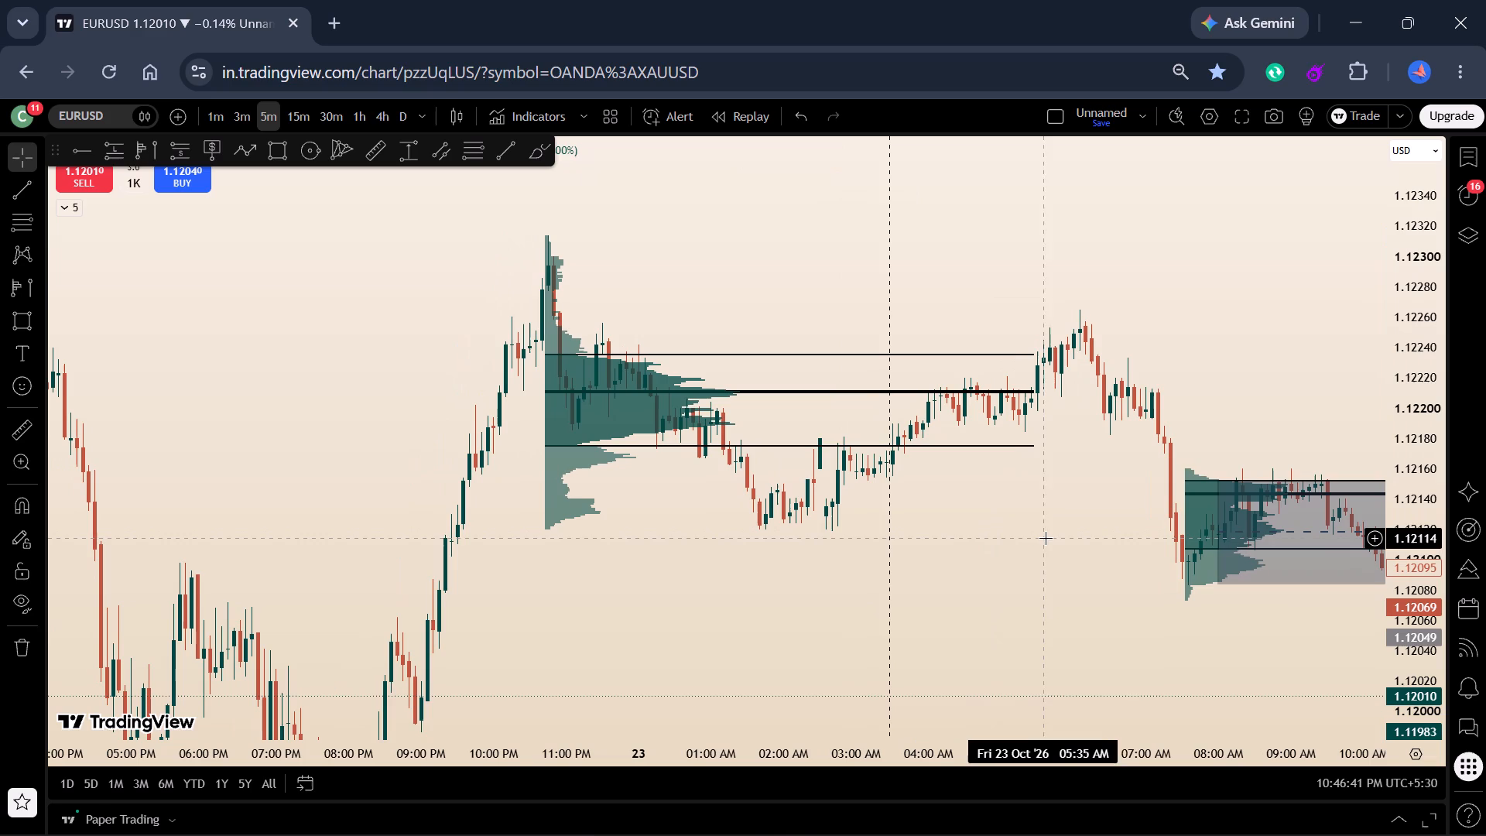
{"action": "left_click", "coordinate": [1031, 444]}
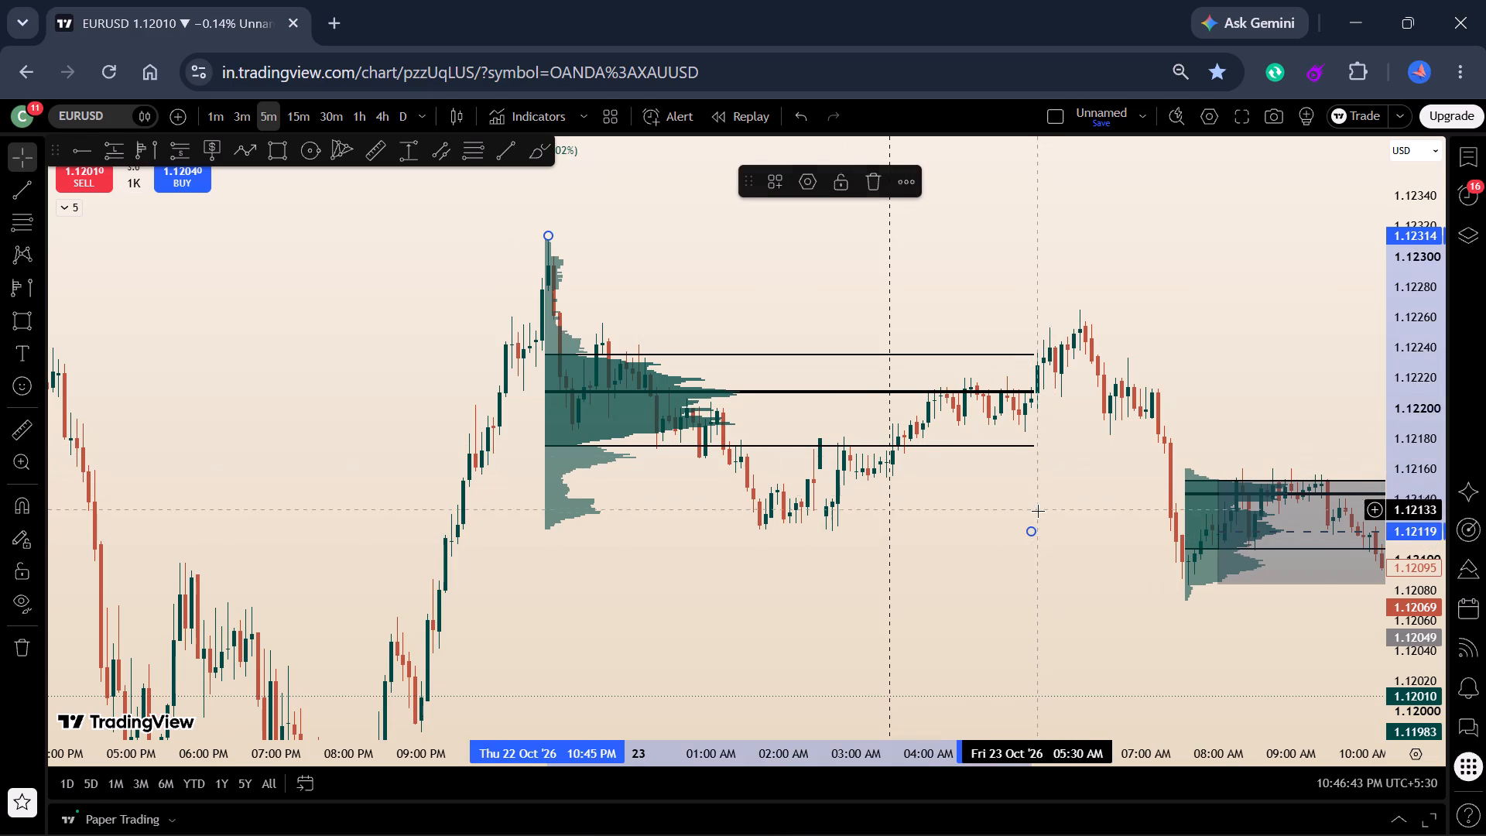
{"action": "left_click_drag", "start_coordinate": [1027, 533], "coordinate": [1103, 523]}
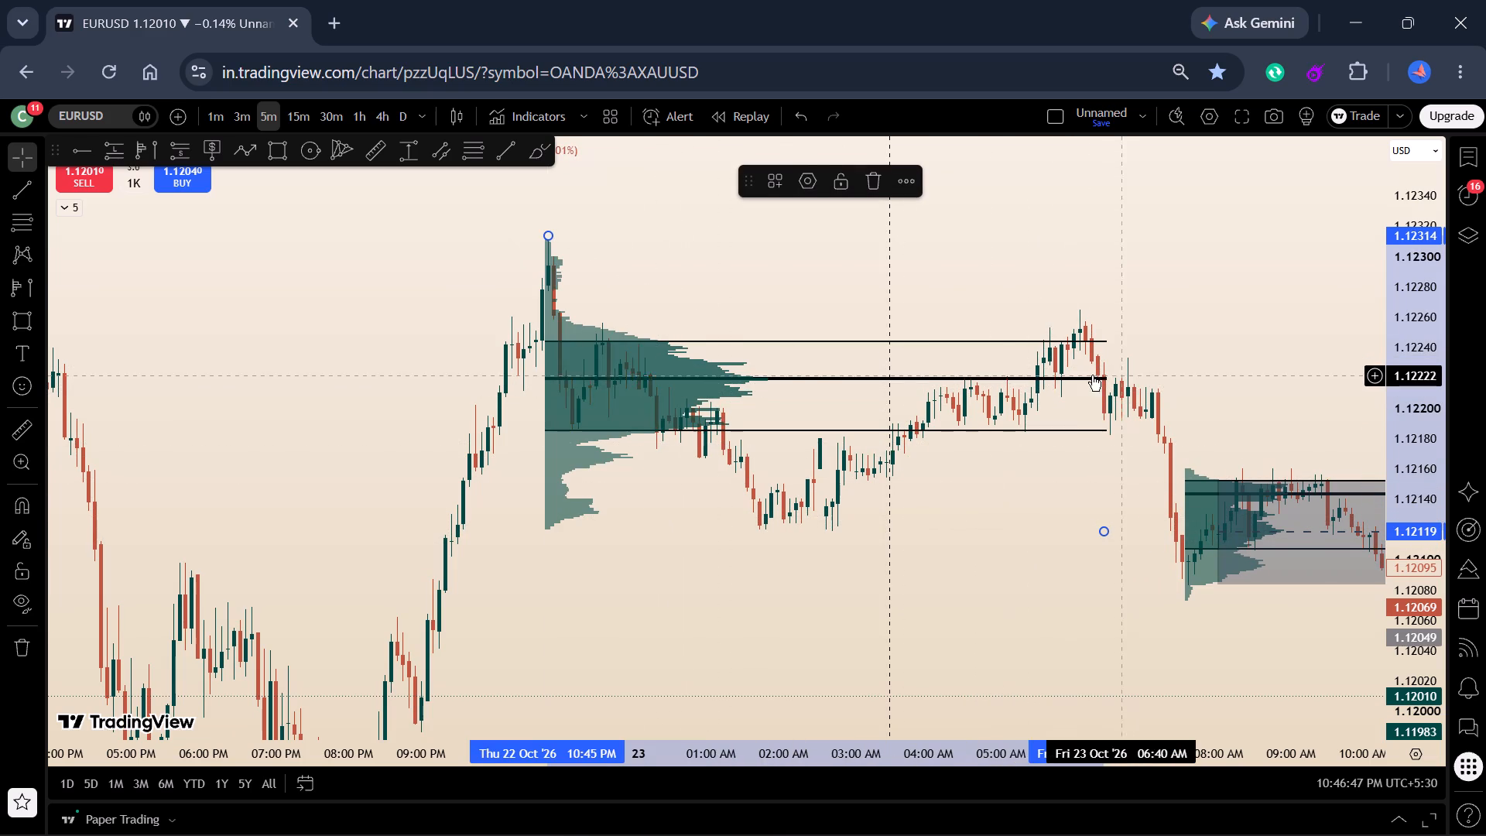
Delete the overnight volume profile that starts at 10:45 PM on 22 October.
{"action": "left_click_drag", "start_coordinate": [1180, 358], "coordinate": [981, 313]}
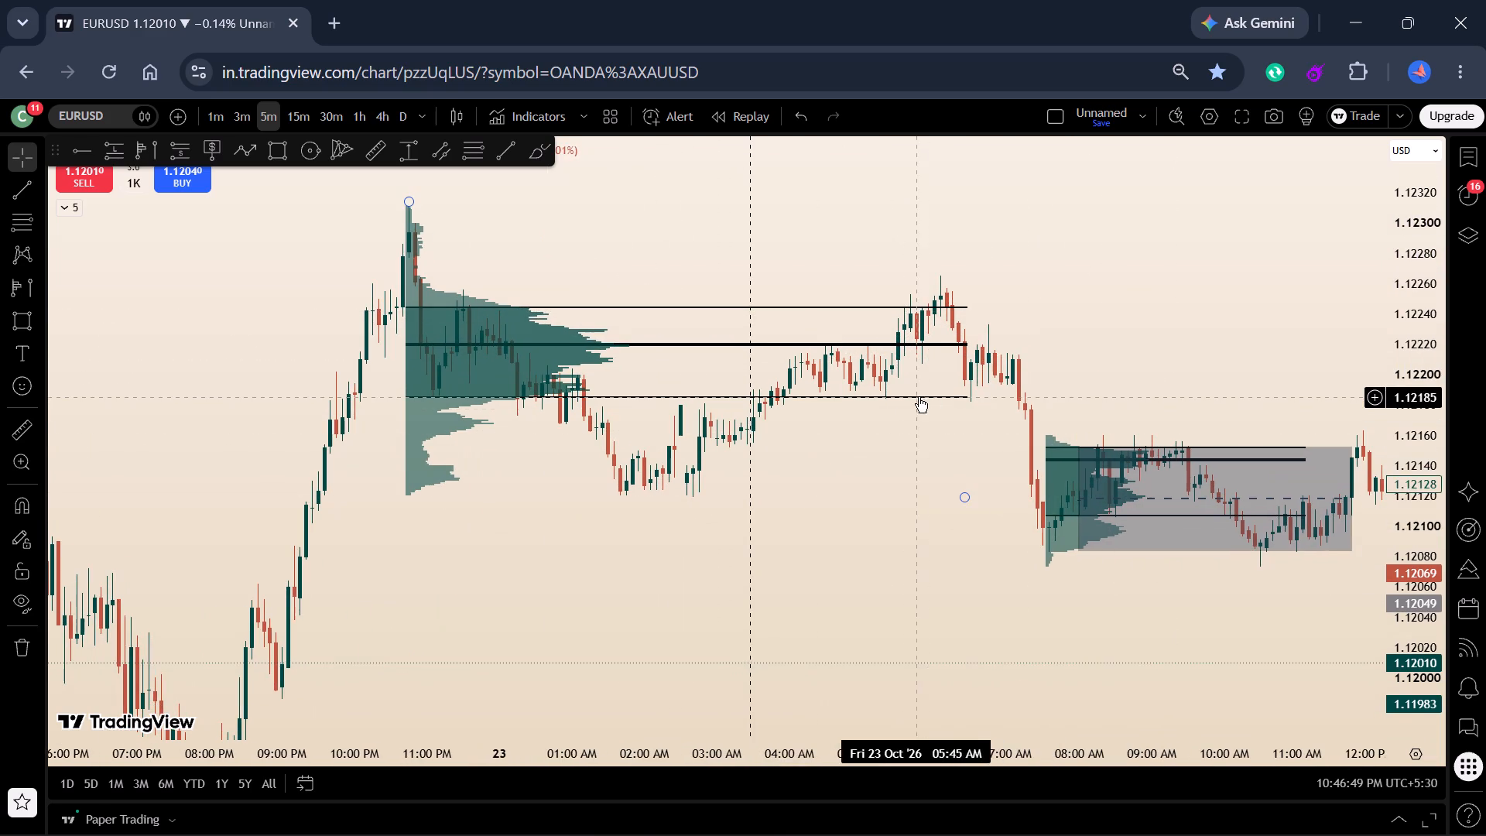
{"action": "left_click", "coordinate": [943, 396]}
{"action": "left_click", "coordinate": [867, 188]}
Examine the 23 October price action between the morning and evening profiled ranges.
{"action": "left_click_drag", "start_coordinate": [1038, 310], "coordinate": [680, 271]}
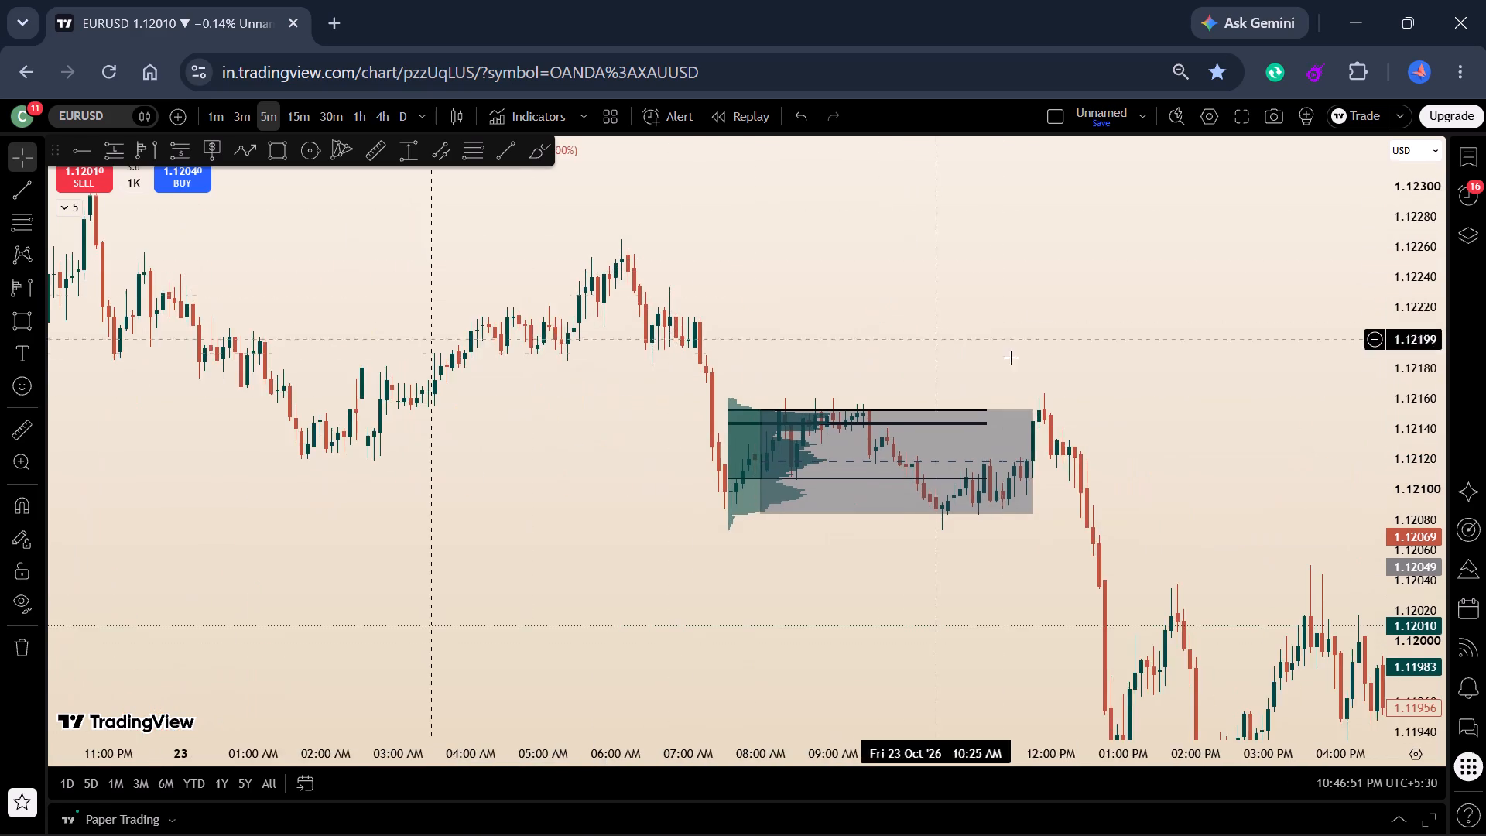
{"action": "scroll", "coordinate": [1051, 381], "scroll_direction": "down", "scroll_amount": 7}
{"action": "left_click_drag", "start_coordinate": [1178, 355], "coordinate": [468, 274]}
{"action": "left_click_drag", "start_coordinate": [907, 441], "coordinate": [1014, 231]}
{"action": "left_click_drag", "start_coordinate": [761, 448], "coordinate": [758, 506]}
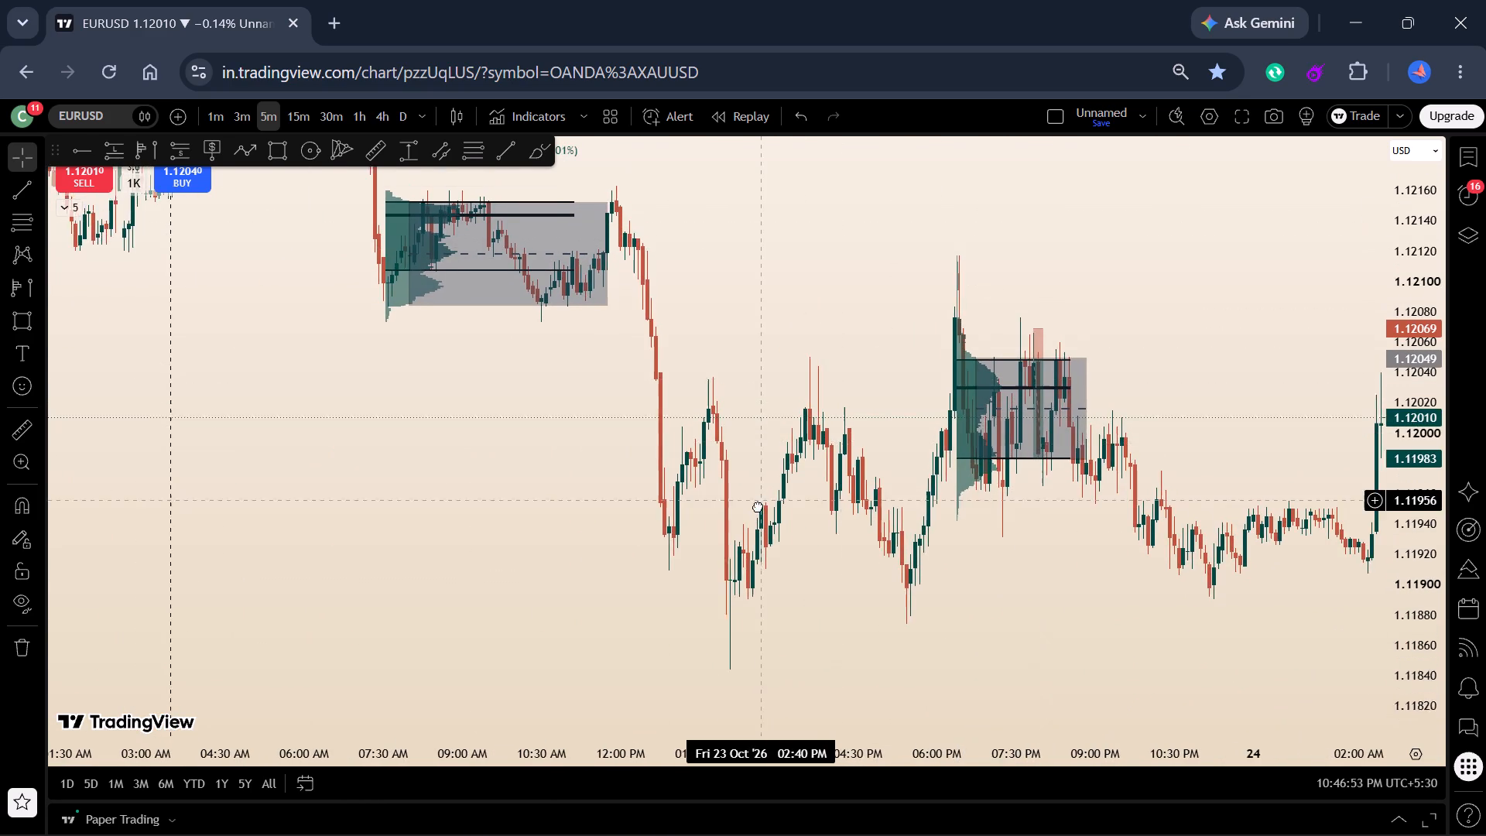
{"action": "left_click_drag", "start_coordinate": [758, 506], "coordinate": [749, 509]}
{"action": "scroll", "coordinate": [568, 504], "scroll_direction": "up", "scroll_amount": 5}
{"action": "scroll", "coordinate": [475, 502], "scroll_direction": "up", "scroll_amount": 4}
{"action": "left_click_drag", "start_coordinate": [488, 499], "coordinate": [833, 450]}
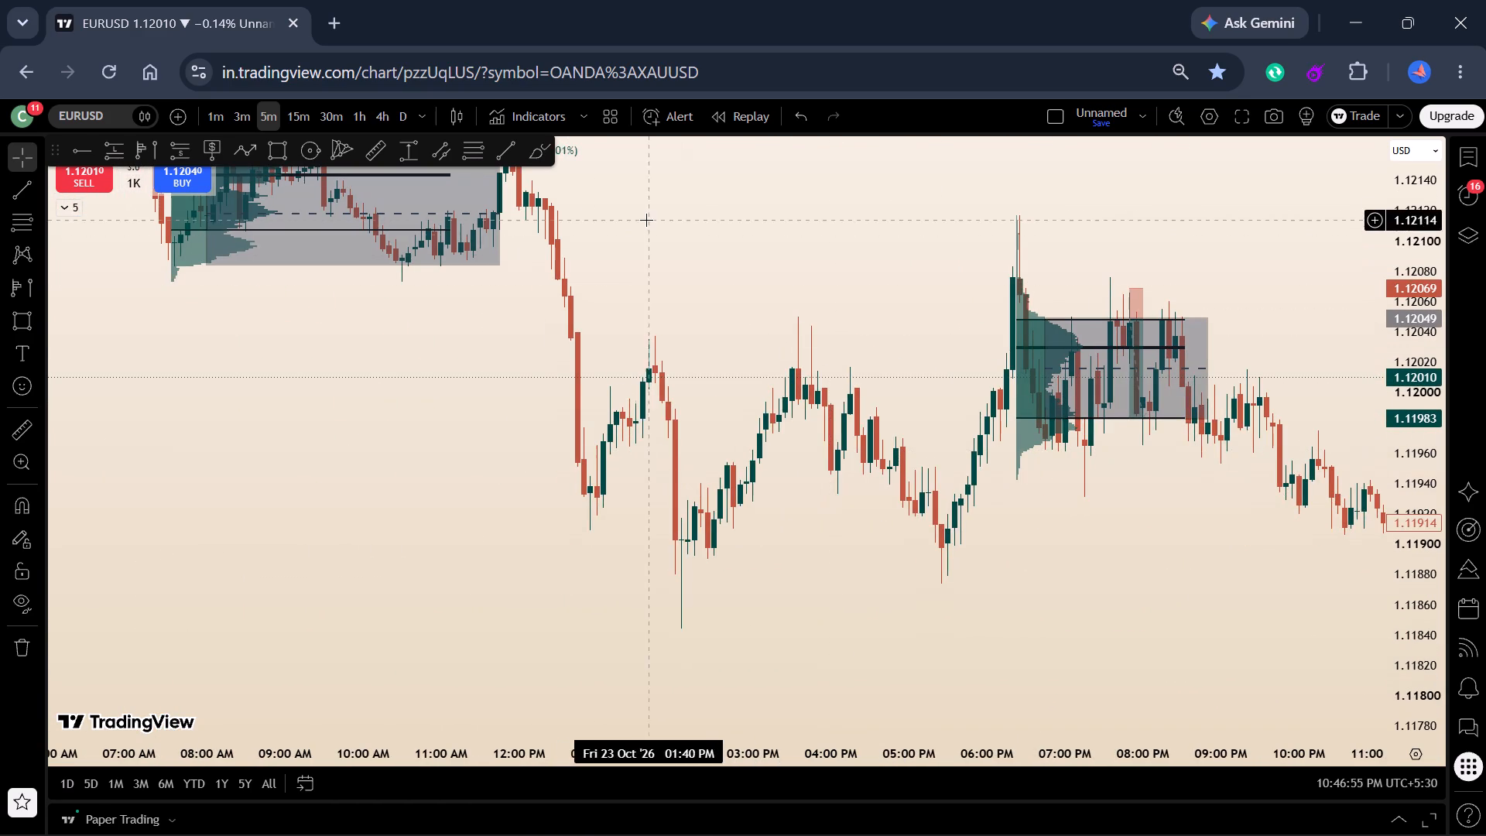
Remove all five drawings from the EURUSD chart.
{"action": "right_click", "coordinate": [641, 223]}
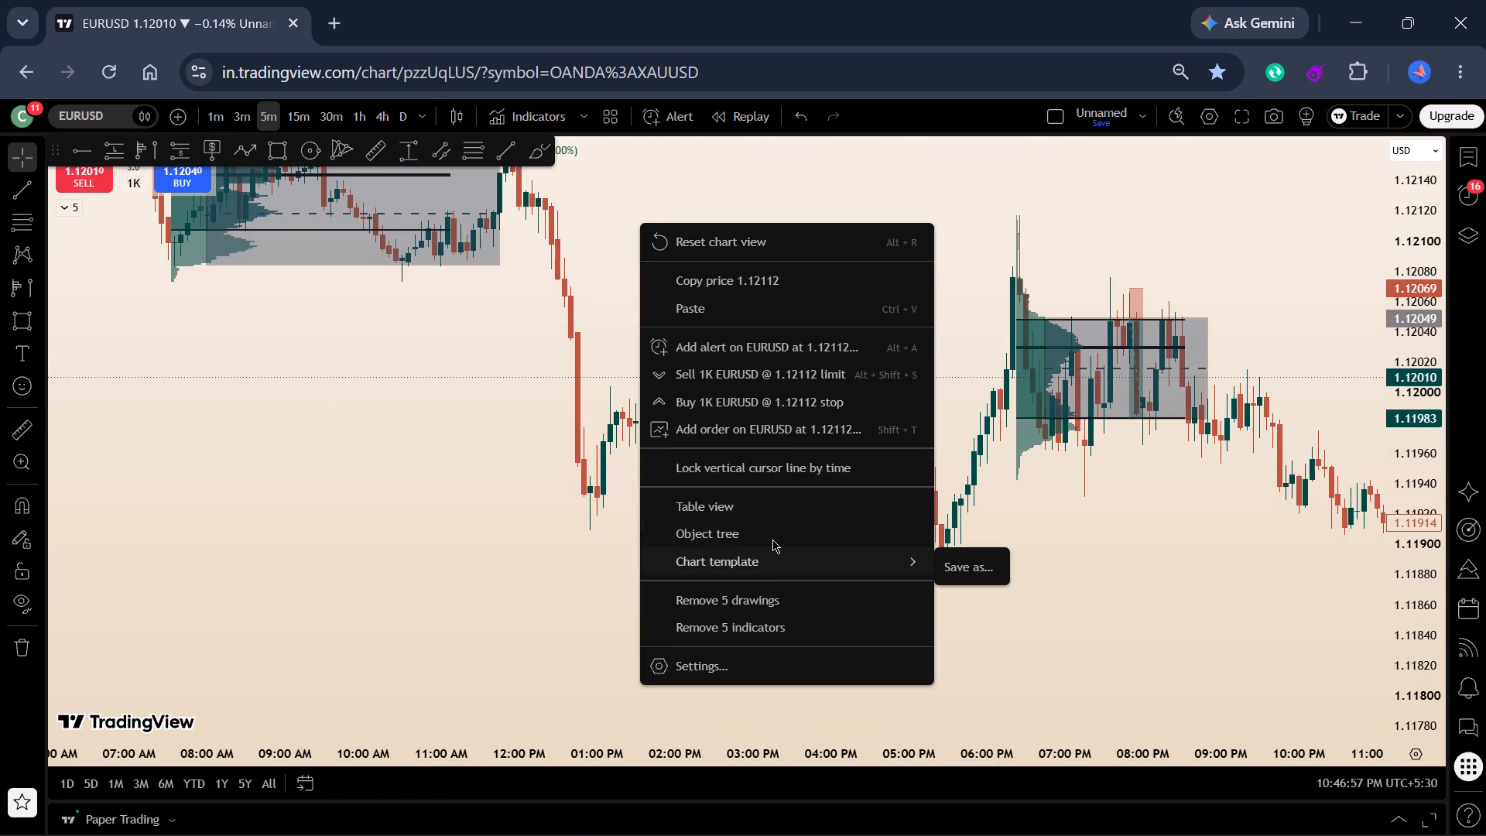
{"action": "left_click", "coordinate": [737, 603]}
Mark the 23 October range from about 1:05 PM to 6:05 PM with a rectangle spanning roughly 1.1188 to 1.1203.
{"action": "left_click_drag", "start_coordinate": [673, 427], "coordinate": [816, 512]}
{"action": "scroll", "coordinate": [814, 516], "scroll_direction": "up", "scroll_amount": 7}
{"action": "left_click_drag", "start_coordinate": [809, 527], "coordinate": [779, 446]}
{"action": "left_click", "coordinate": [278, 152]}
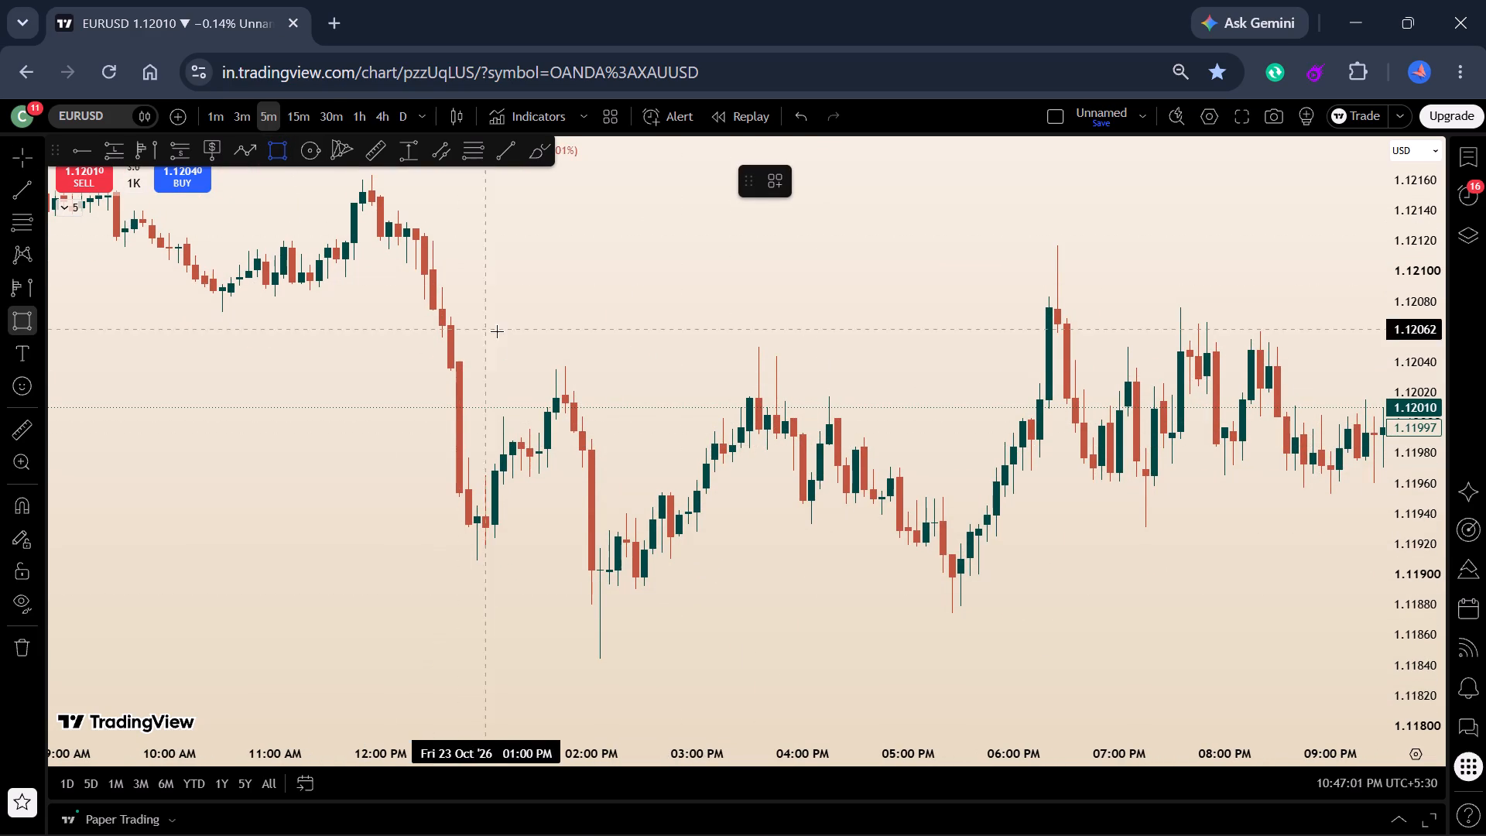
{"action": "left_click_drag", "start_coordinate": [494, 374], "coordinate": [526, 374]}
{"action": "left_click", "coordinate": [1024, 601]}
{"action": "left_click_drag", "start_coordinate": [1189, 607], "coordinate": [1172, 593]}
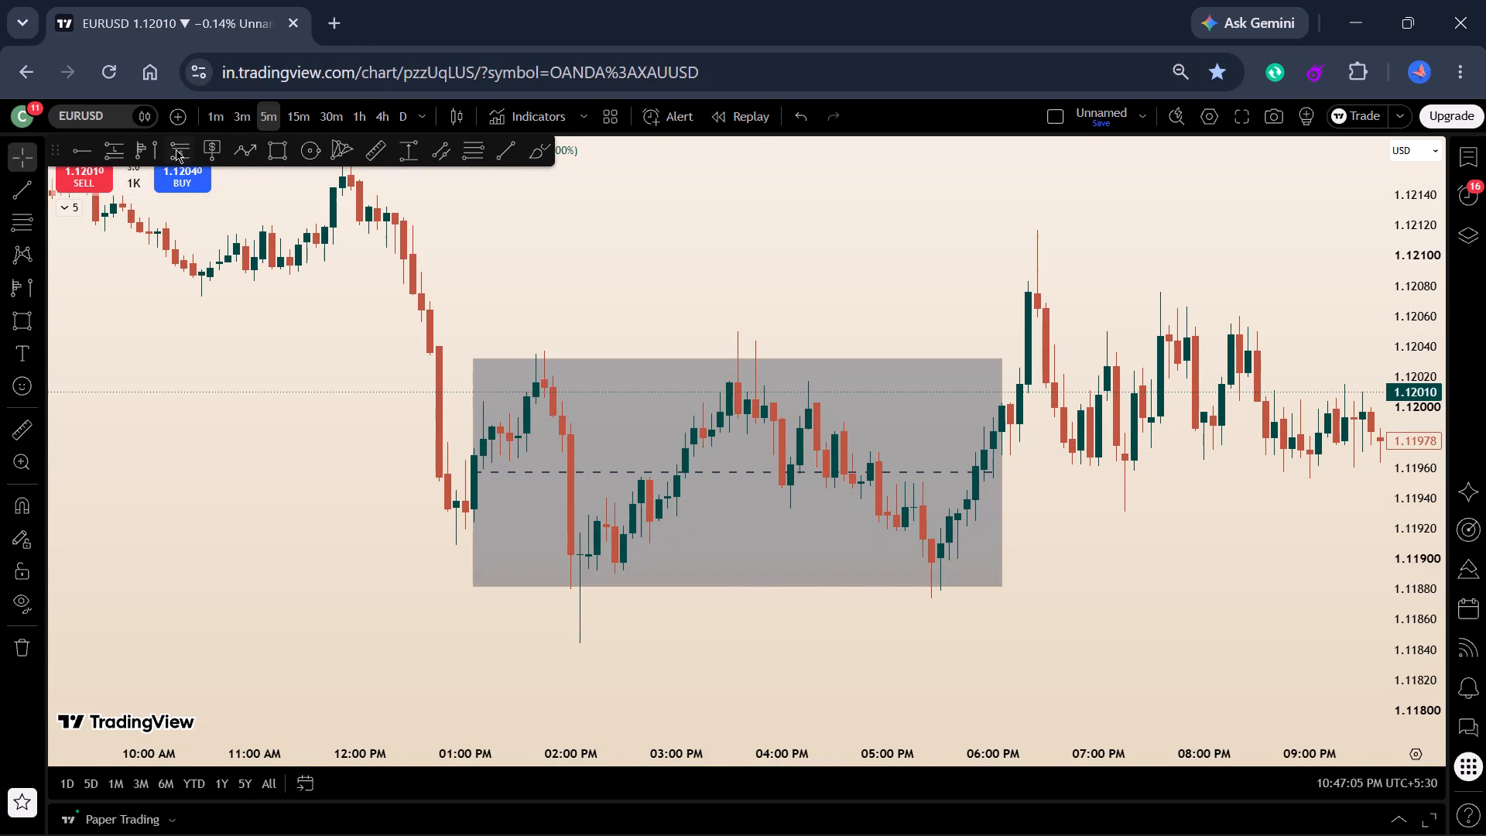
Add a fixed range volume profile over the rectangle's range, from 12:55 PM to 6:05 PM on 23 October.
{"action": "left_click", "coordinate": [138, 152]}
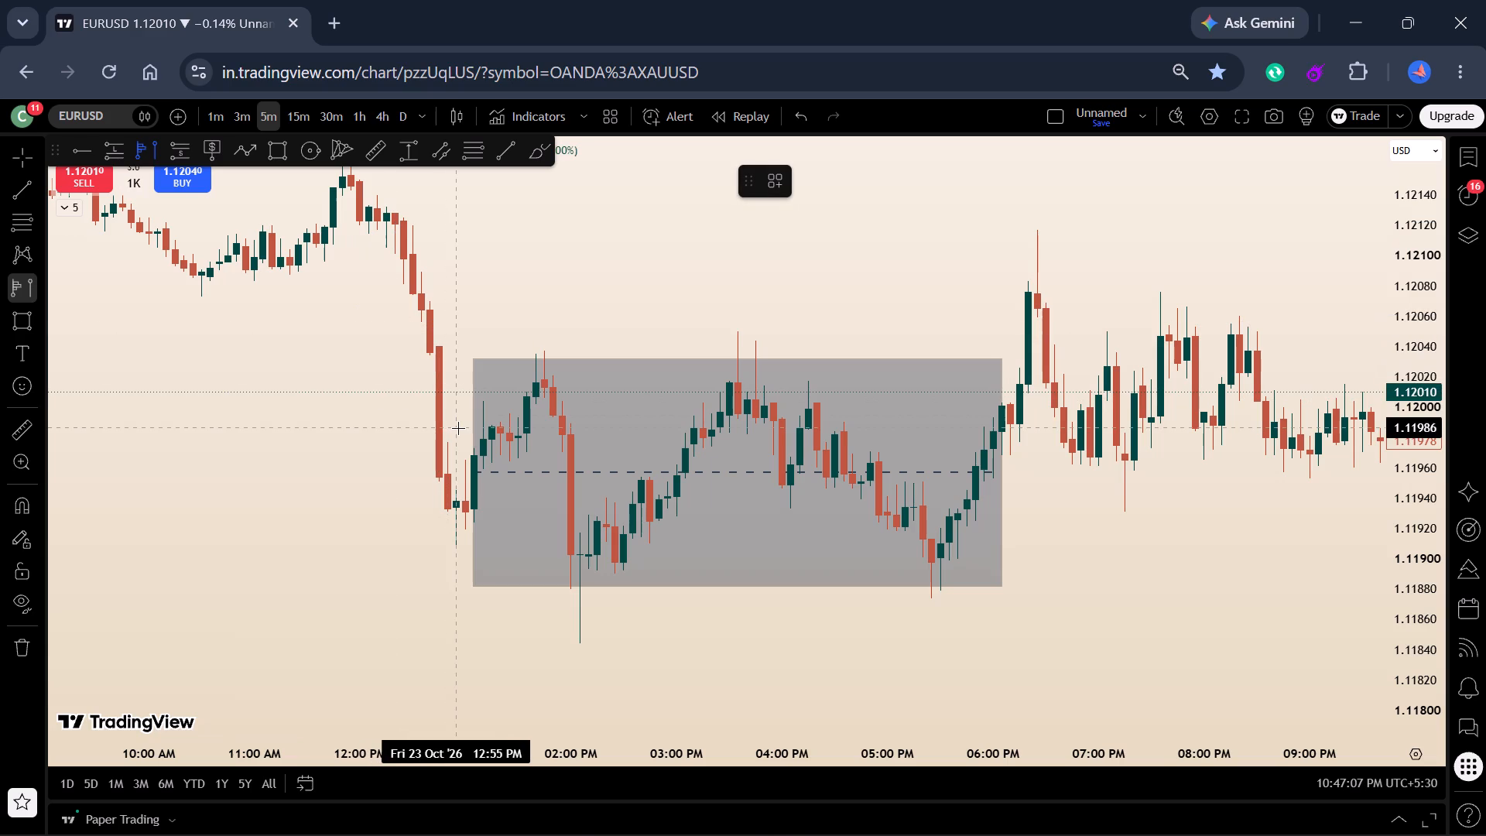
{"action": "left_click", "coordinate": [454, 430]}
{"action": "left_click", "coordinate": [937, 422]}
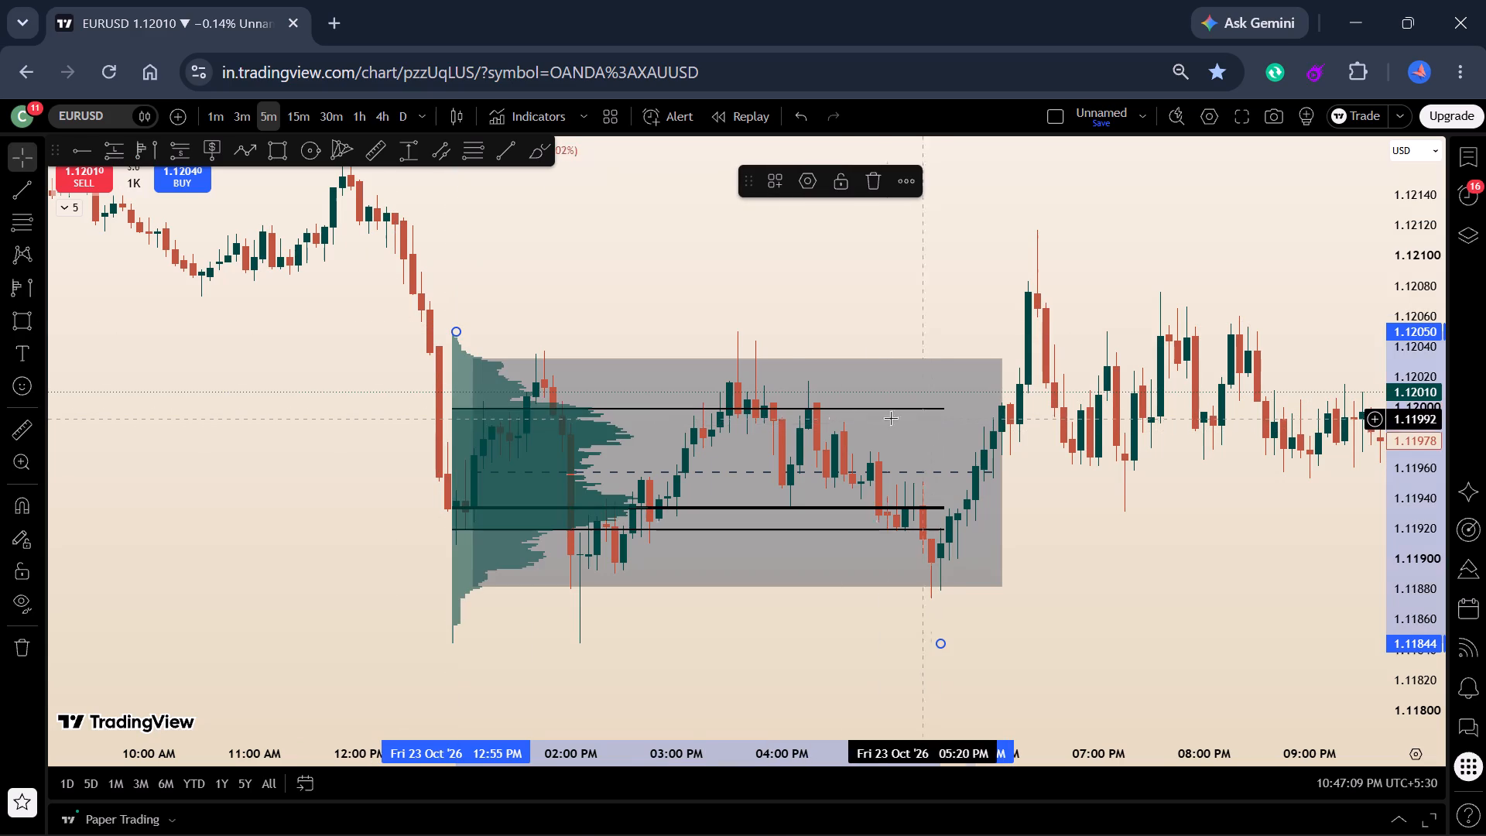
{"action": "left_click_drag", "start_coordinate": [940, 645], "coordinate": [946, 645]}
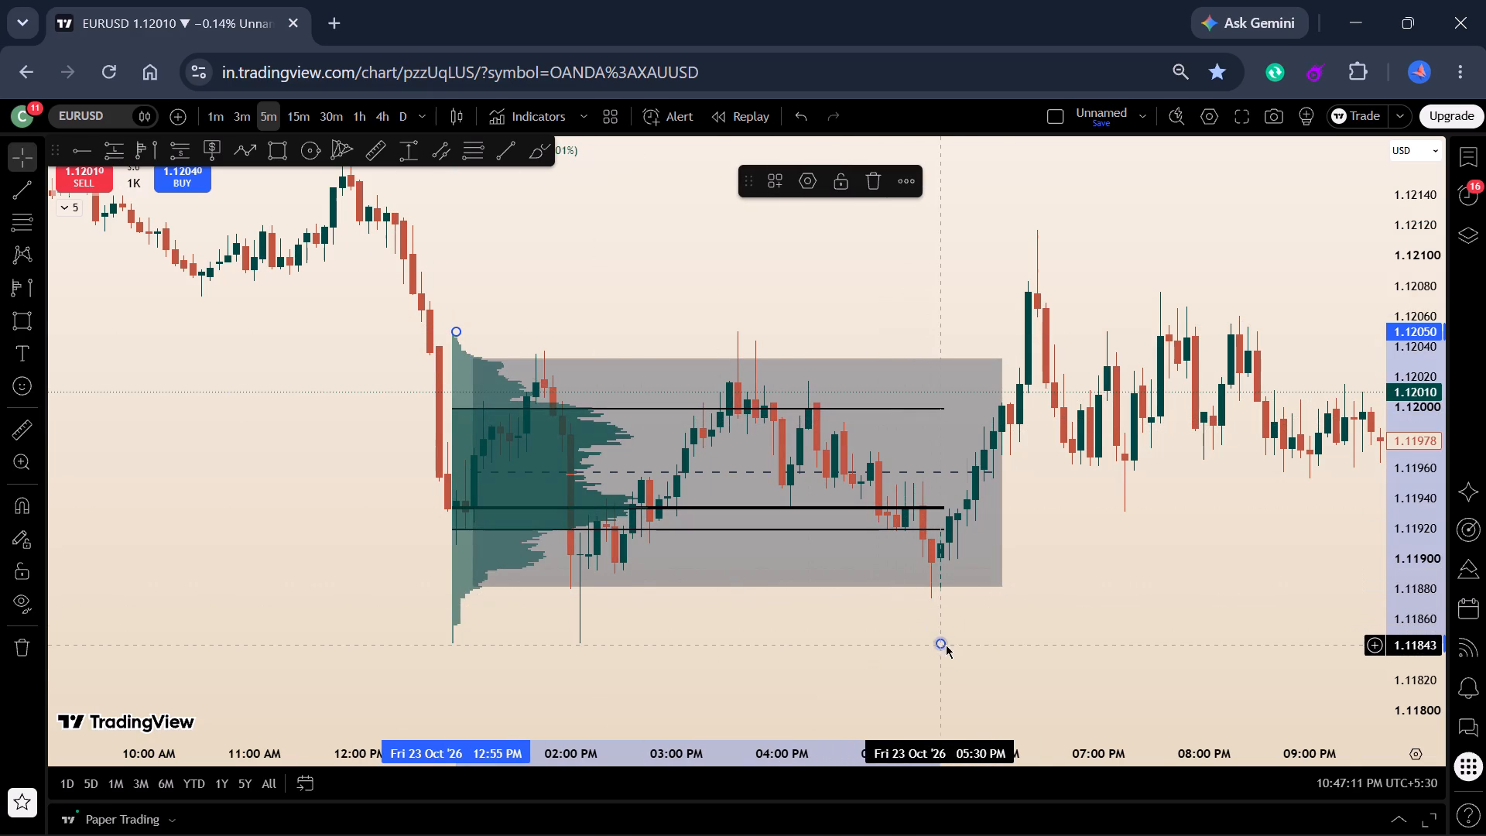
{"action": "left_click_drag", "start_coordinate": [946, 645], "coordinate": [1006, 639]}
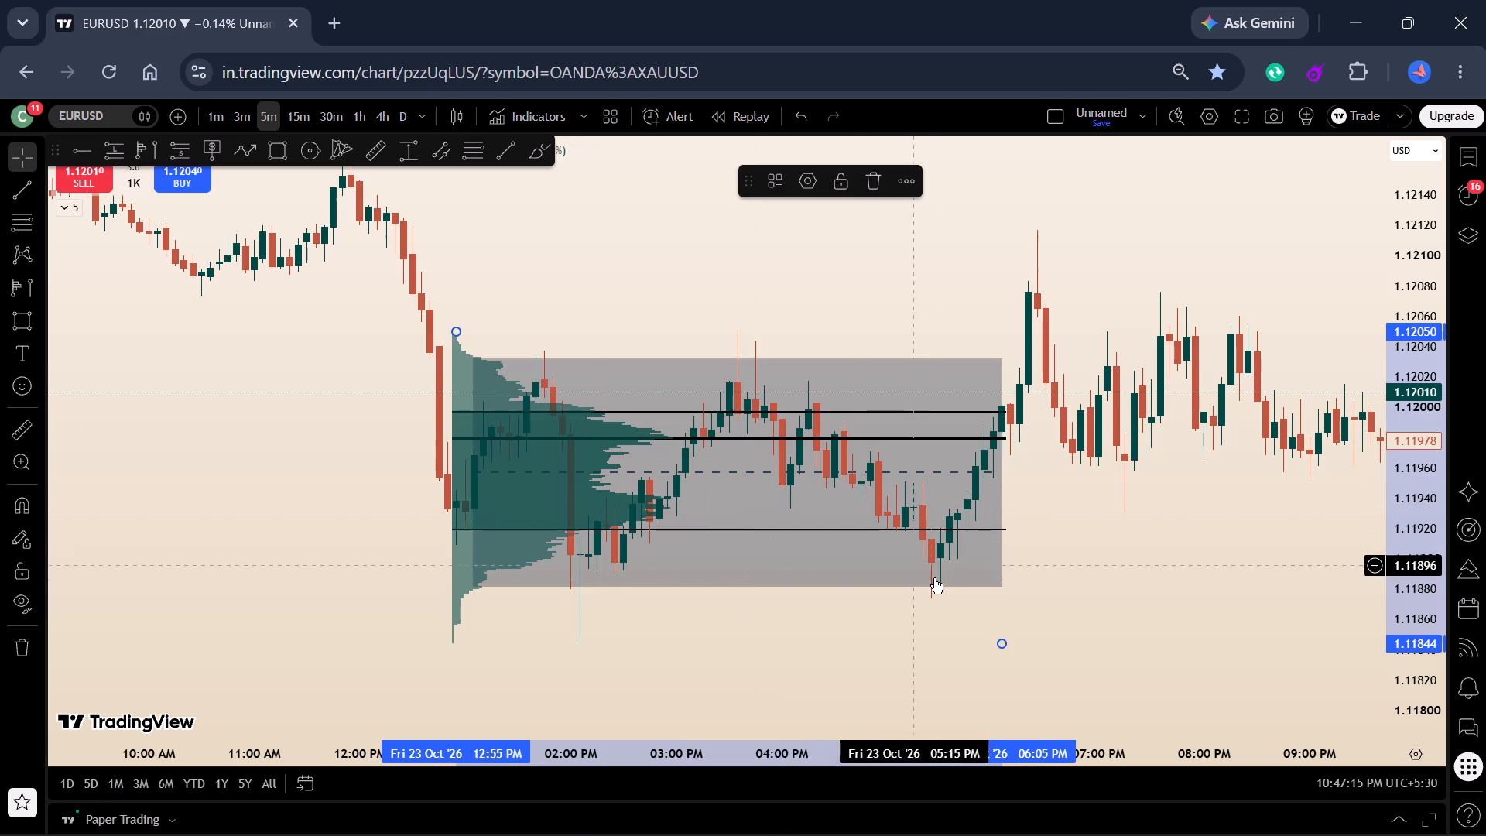
Measure the price decline inside the profiled range from 4:00 PM to 5:20 PM.
{"action": "left_click_drag", "start_coordinate": [937, 190], "coordinate": [911, 248]}
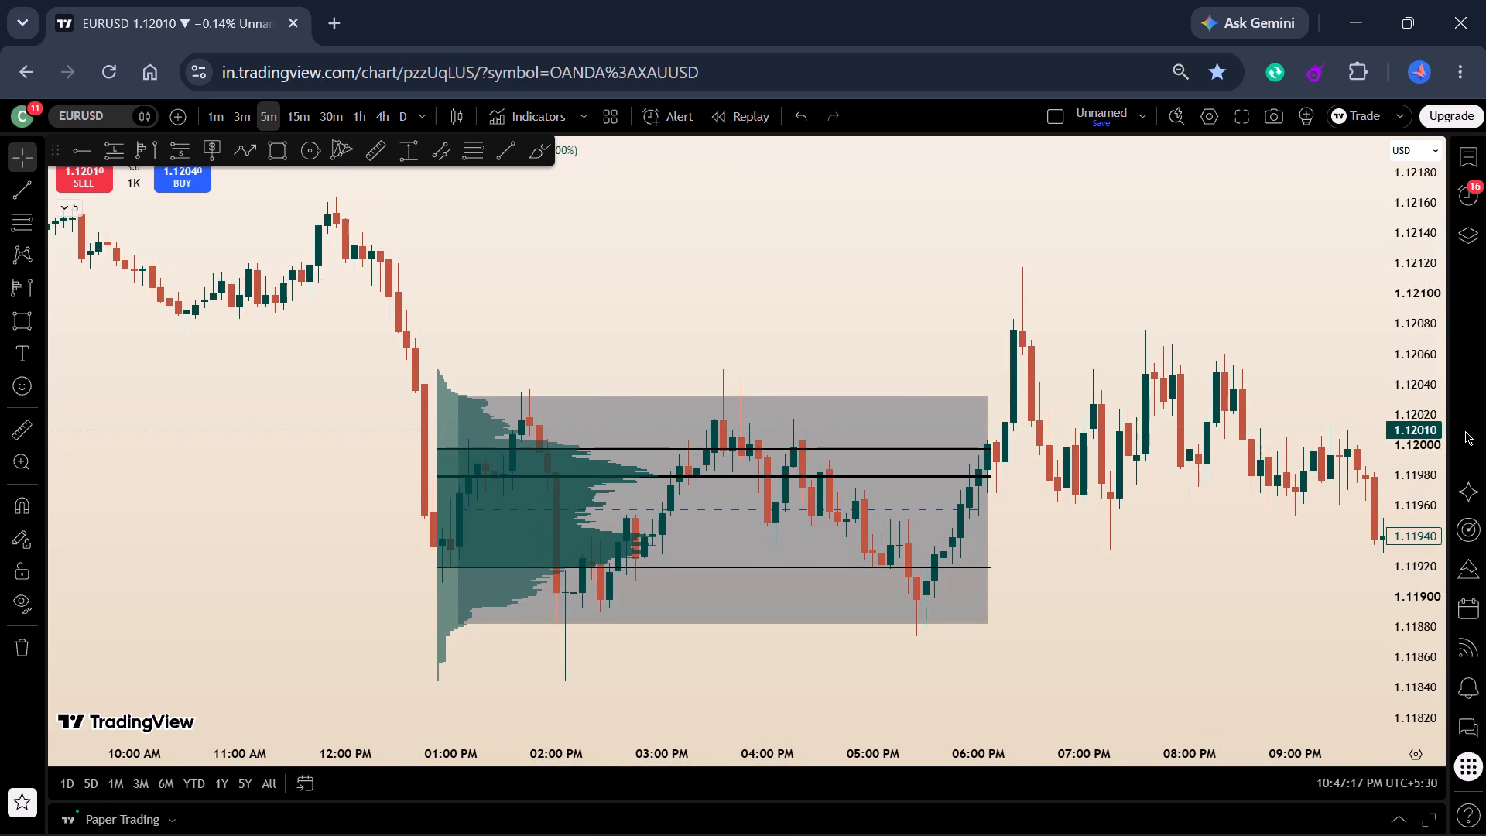
{"action": "left_click_drag", "start_coordinate": [1417, 494], "coordinate": [1398, 187]}
{"action": "left_click_drag", "start_coordinate": [1211, 500], "coordinate": [1250, 317]}
{"action": "scroll", "coordinate": [1247, 350], "scroll_direction": "up", "scroll_amount": 7}
{"action": "left_click_drag", "start_coordinate": [1180, 389], "coordinate": [1238, 393]}
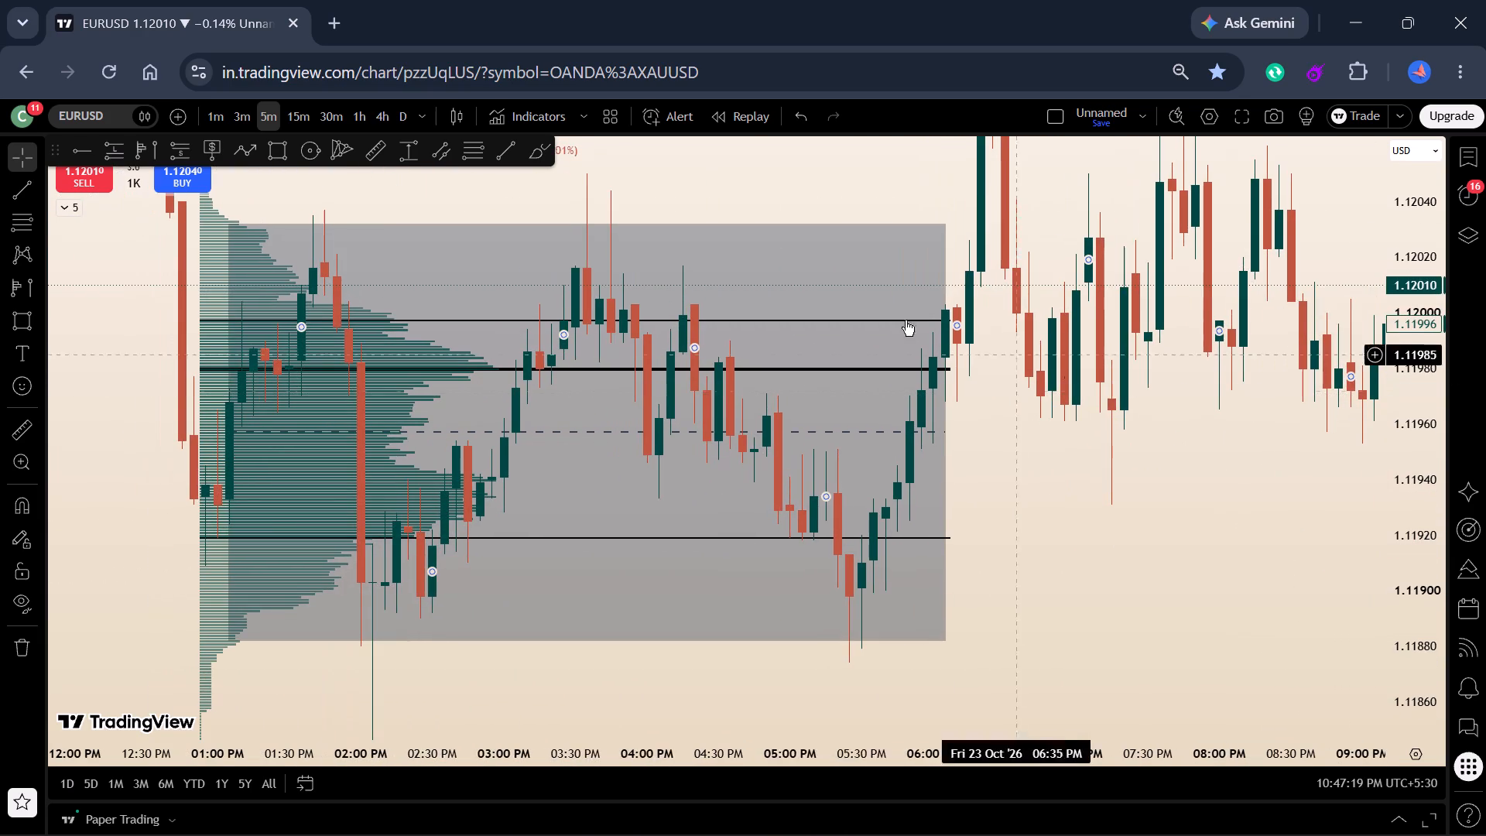
{"action": "left_click", "coordinate": [374, 150]}
{"action": "left_click", "coordinate": [645, 311]}
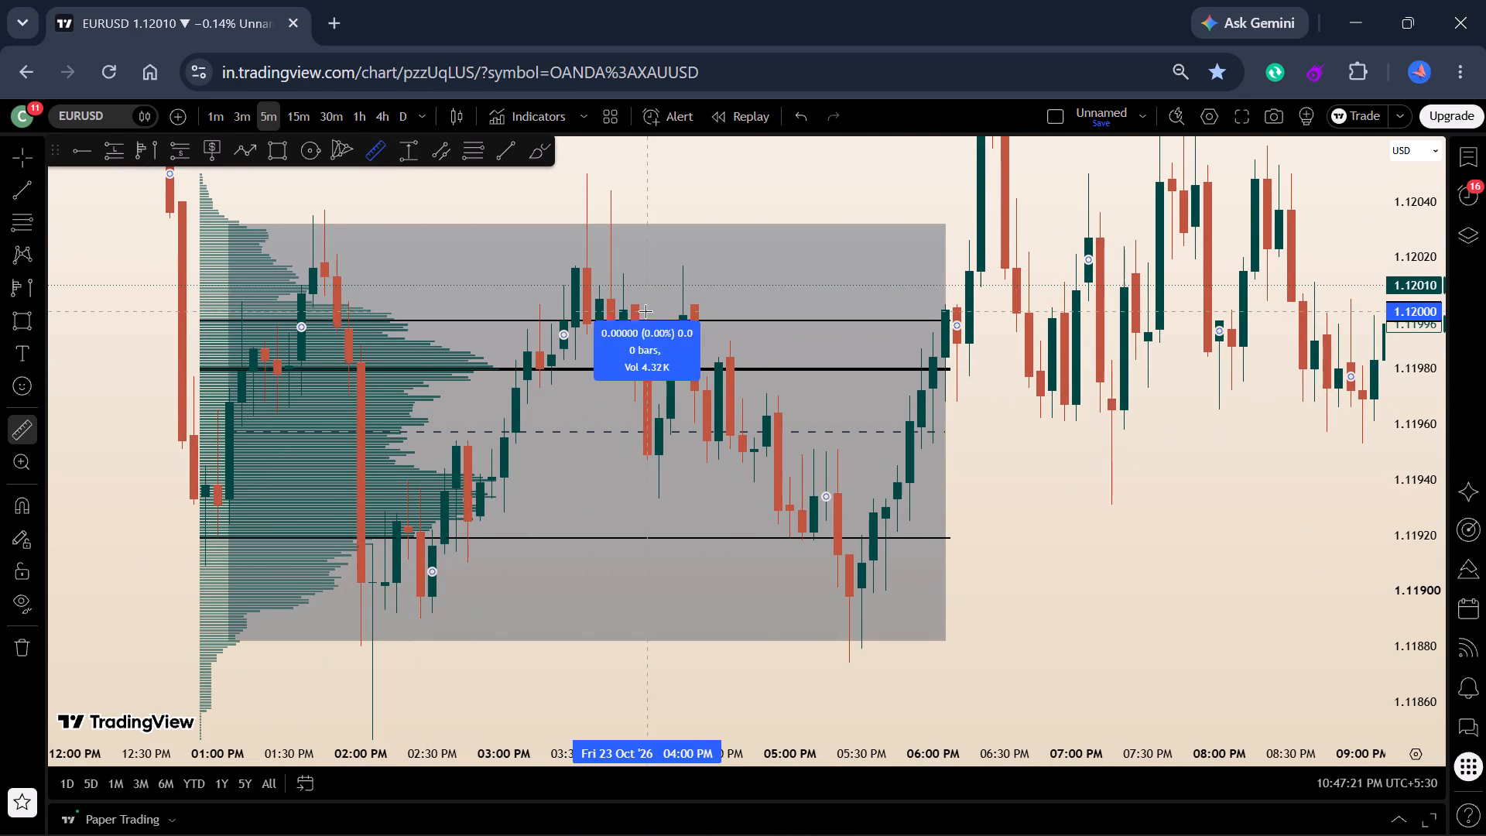
{"action": "left_click", "coordinate": [837, 547]}
{"action": "left_click_drag", "start_coordinate": [1141, 479], "coordinate": [1149, 472]}
Plot a short position at the upper value area line around 1:50 PM with entry 1.11998, stop 1.12017 and target 1.11919.
{"action": "left_click_drag", "start_coordinate": [1135, 468], "coordinate": [1173, 484]}
{"action": "scroll", "coordinate": [1169, 466], "scroll_direction": "down", "scroll_amount": 1}
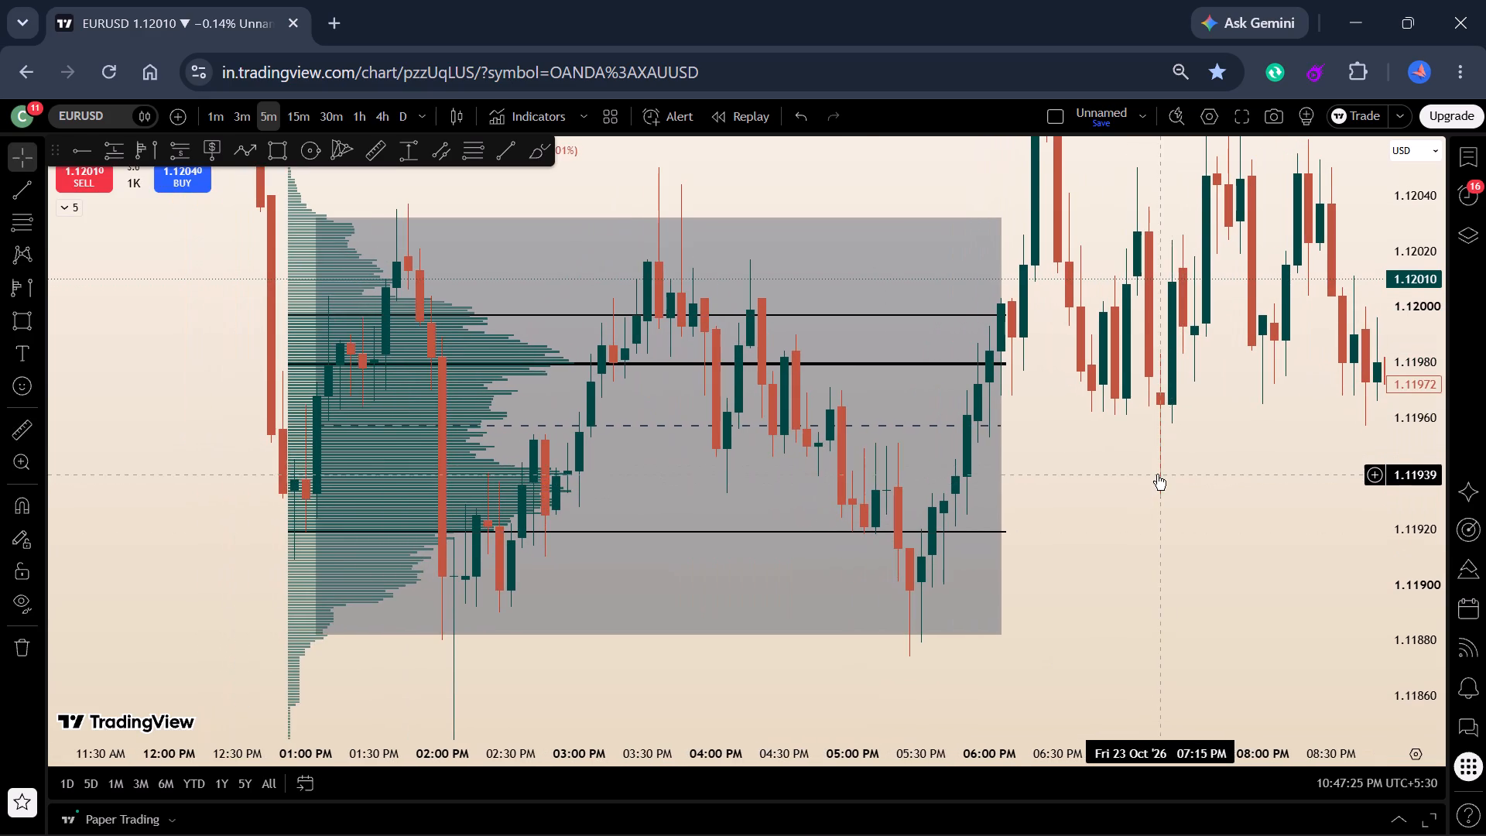
{"action": "left_click_drag", "start_coordinate": [1145, 481], "coordinate": [1164, 484]}
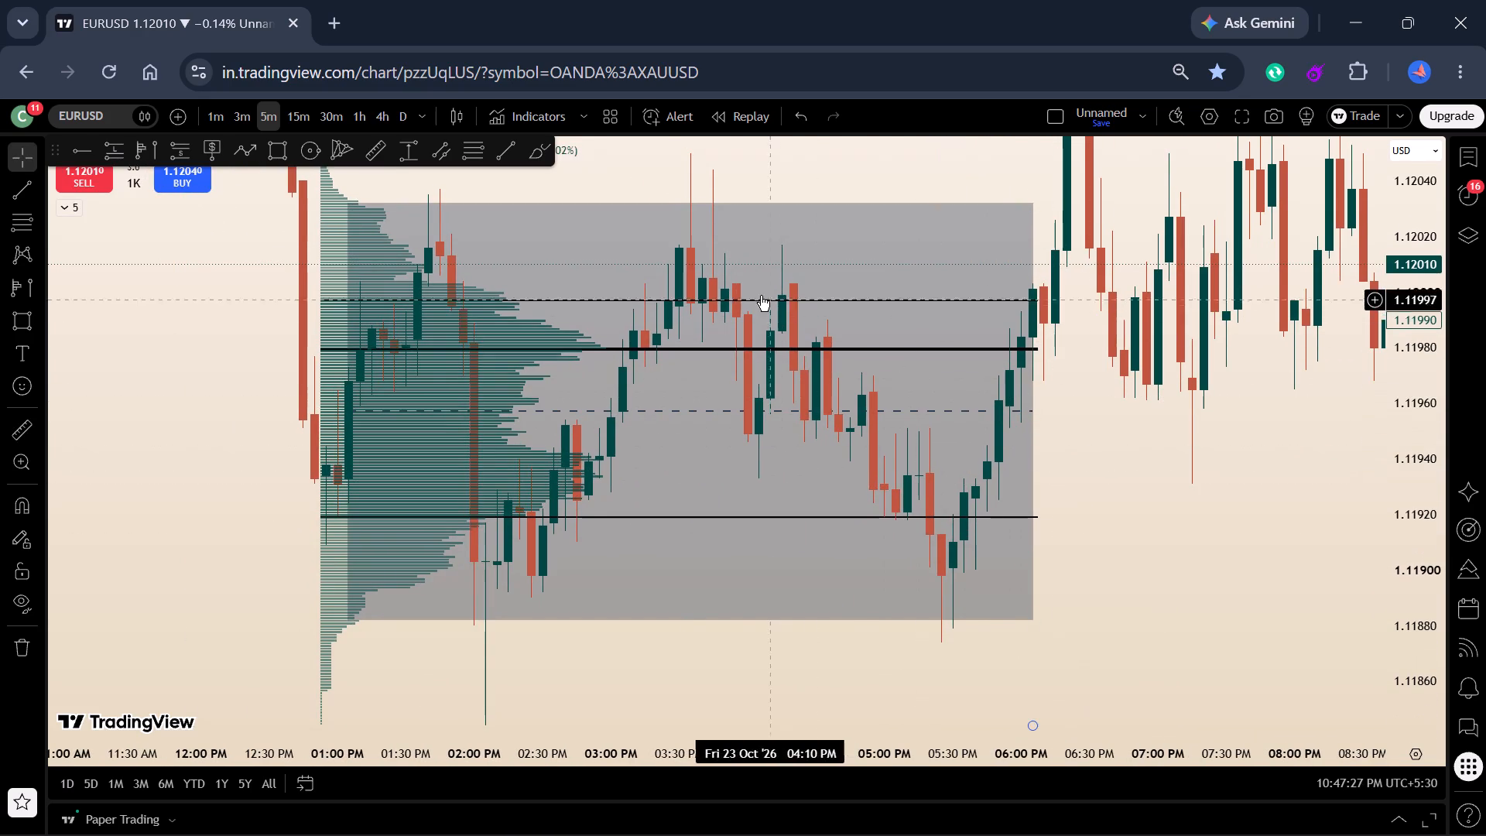
{"action": "left_click", "coordinate": [162, 145]}
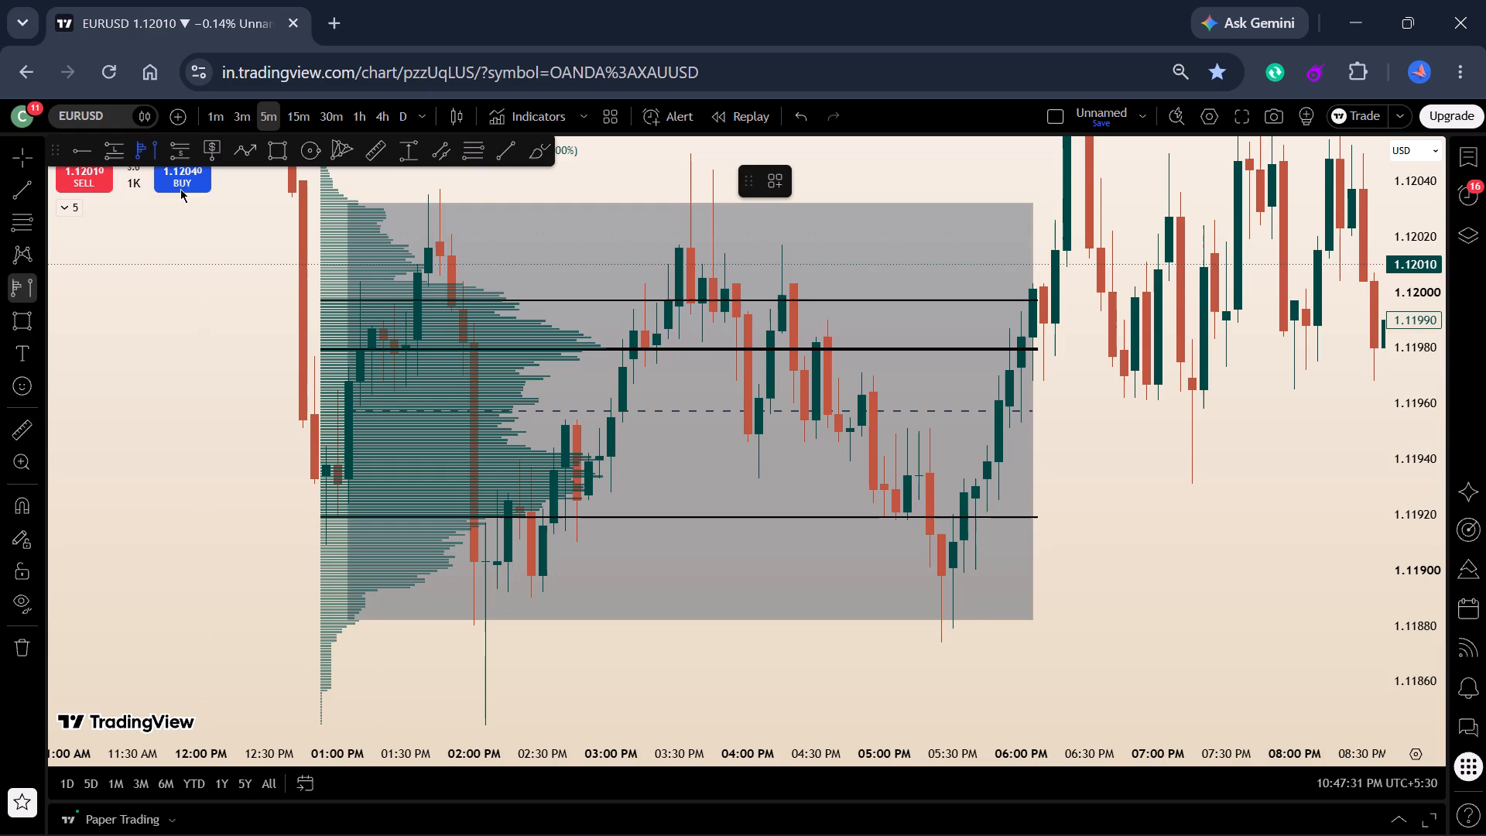
{"action": "left_click", "coordinate": [182, 151]}
{"action": "left_click", "coordinate": [454, 298]}
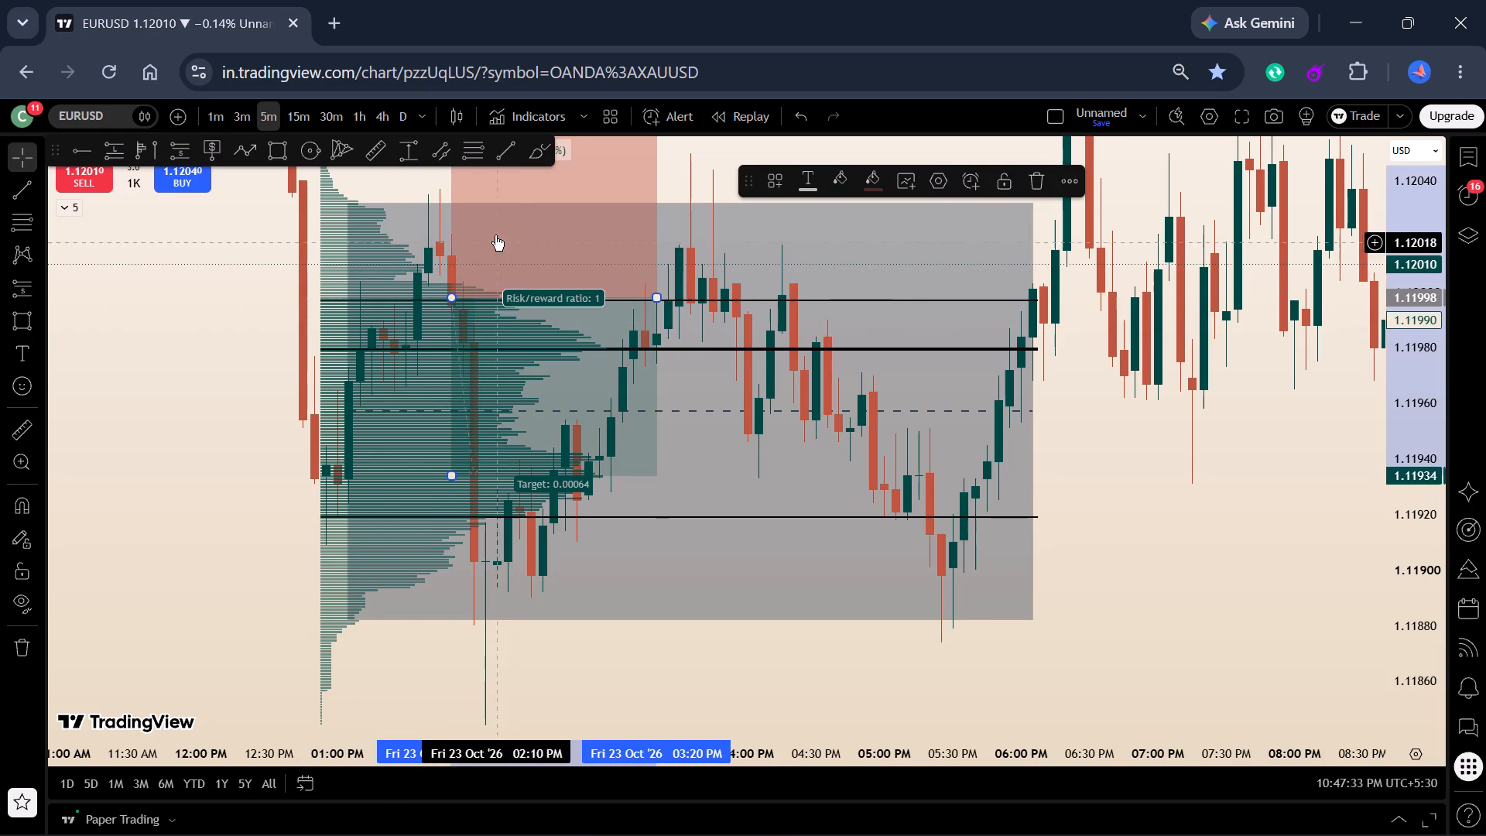
{"action": "left_click_drag", "start_coordinate": [707, 182], "coordinate": [743, 275]}
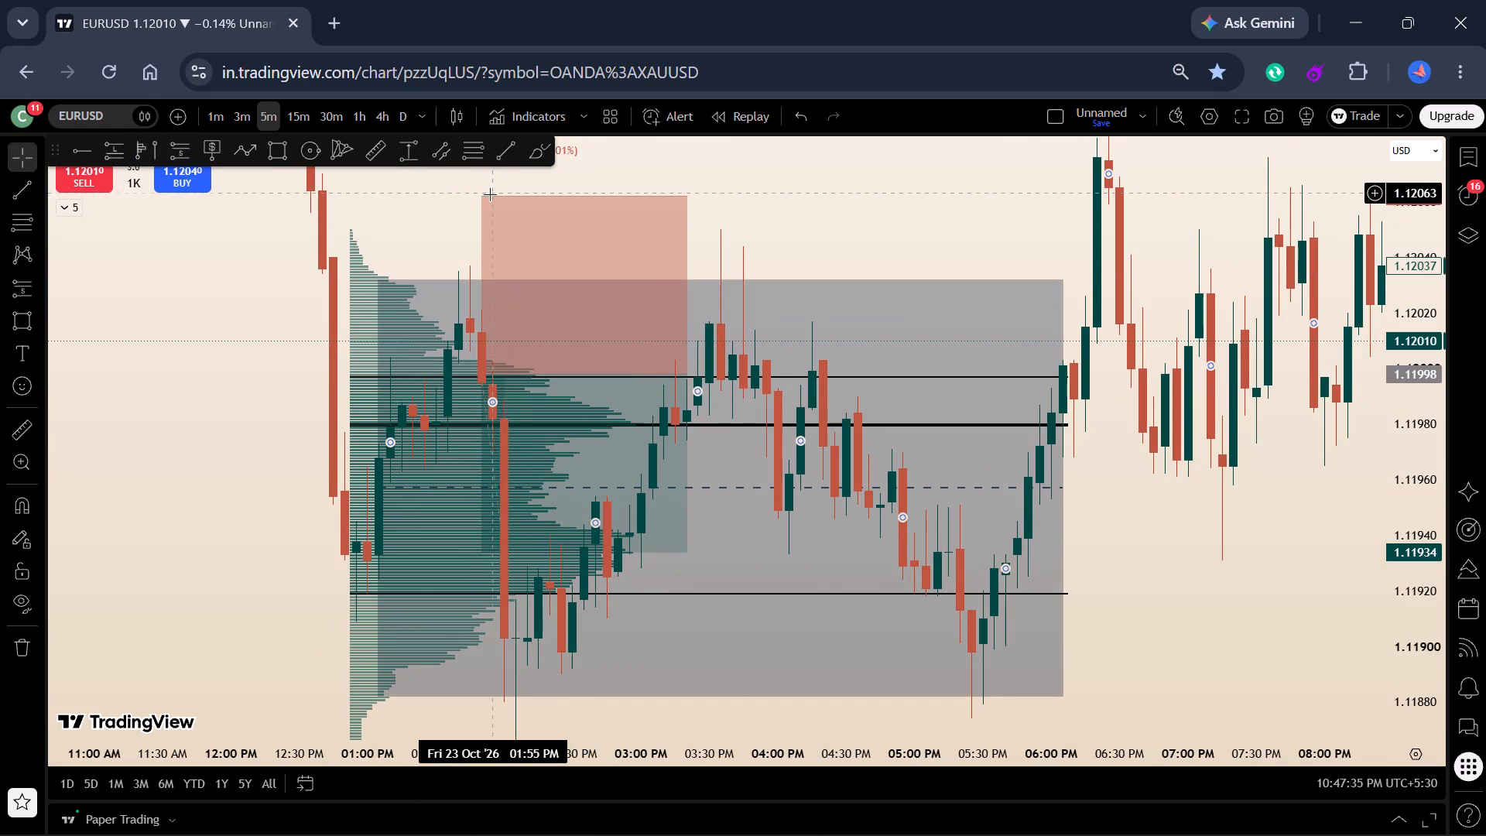
{"action": "left_click_drag", "start_coordinate": [484, 194], "coordinate": [502, 322]}
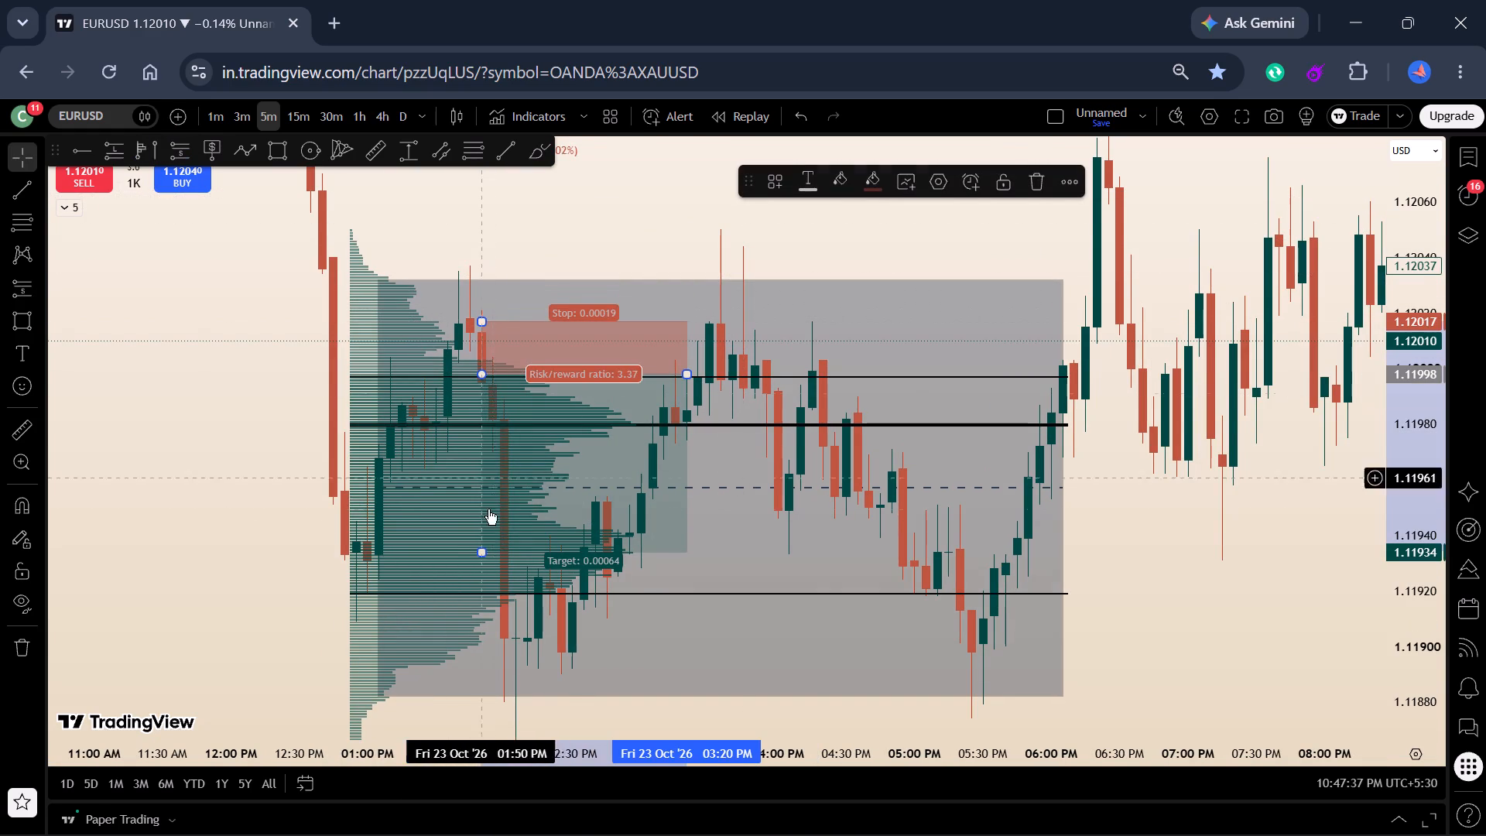
{"action": "left_click_drag", "start_coordinate": [487, 555], "coordinate": [496, 592]}
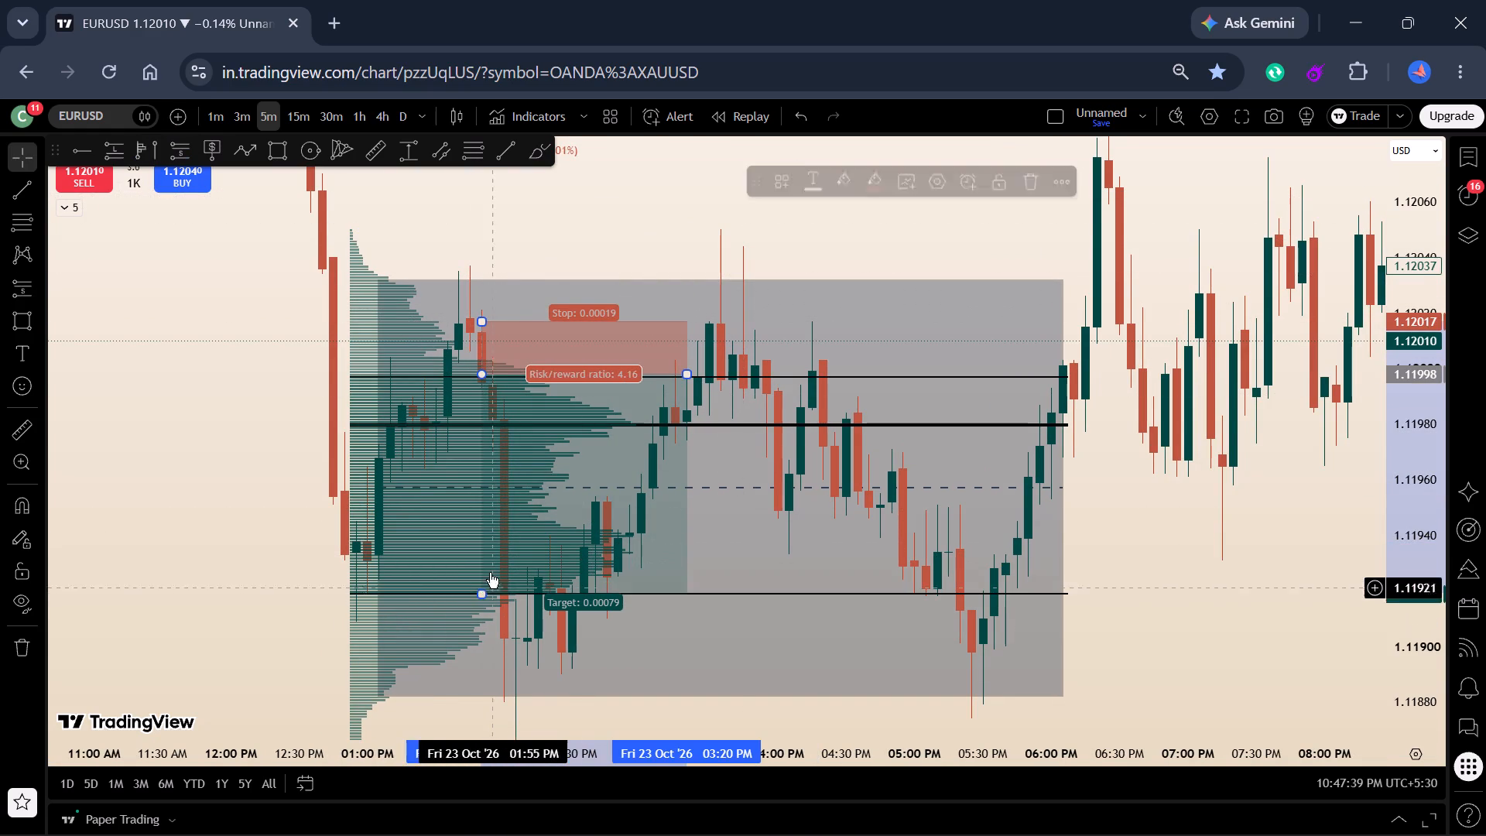
Delete the fixed range volume profile and the range rectangle, keeping the short position.
{"action": "left_click", "coordinate": [354, 245]}
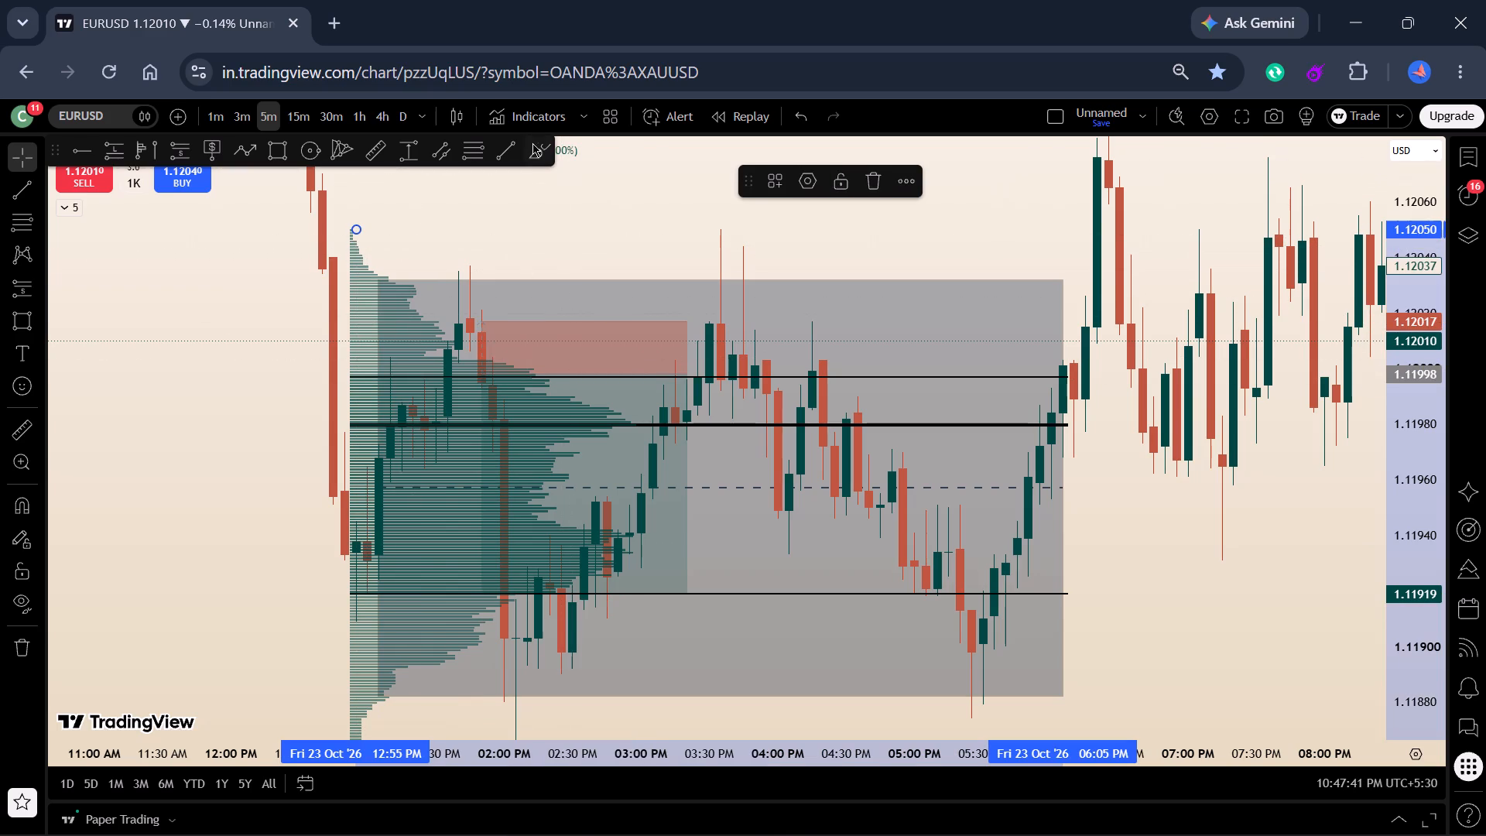
{"action": "left_click", "coordinate": [877, 180]}
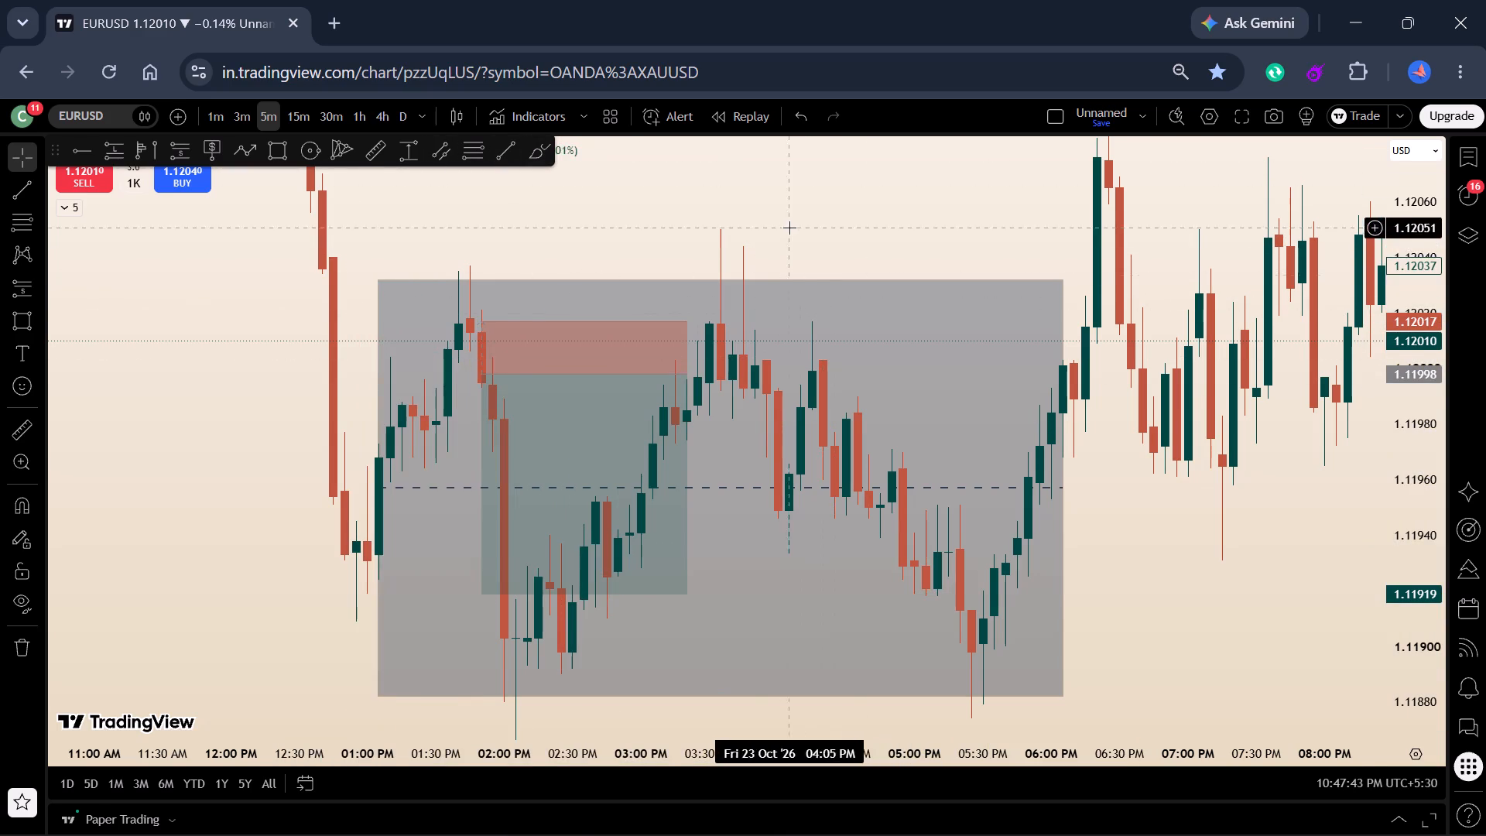
{"action": "left_click_drag", "start_coordinate": [790, 228], "coordinate": [899, 271]}
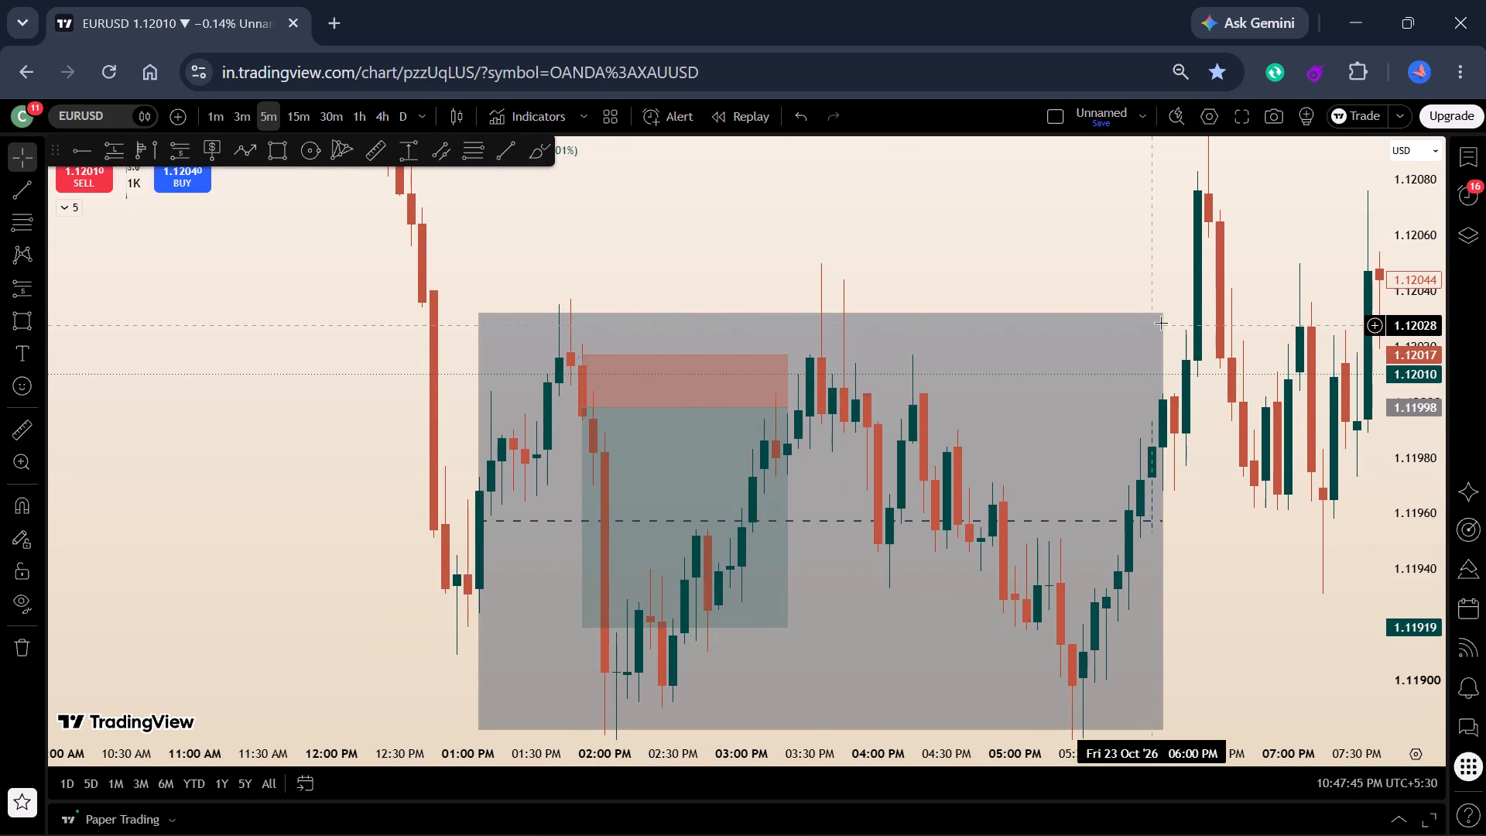
{"action": "left_click", "coordinate": [1161, 323]}
{"action": "left_click", "coordinate": [1087, 178]}
Shorten the short position so that it ends at 2:25 PM.
{"action": "left_click_drag", "start_coordinate": [1005, 276], "coordinate": [1156, 170]}
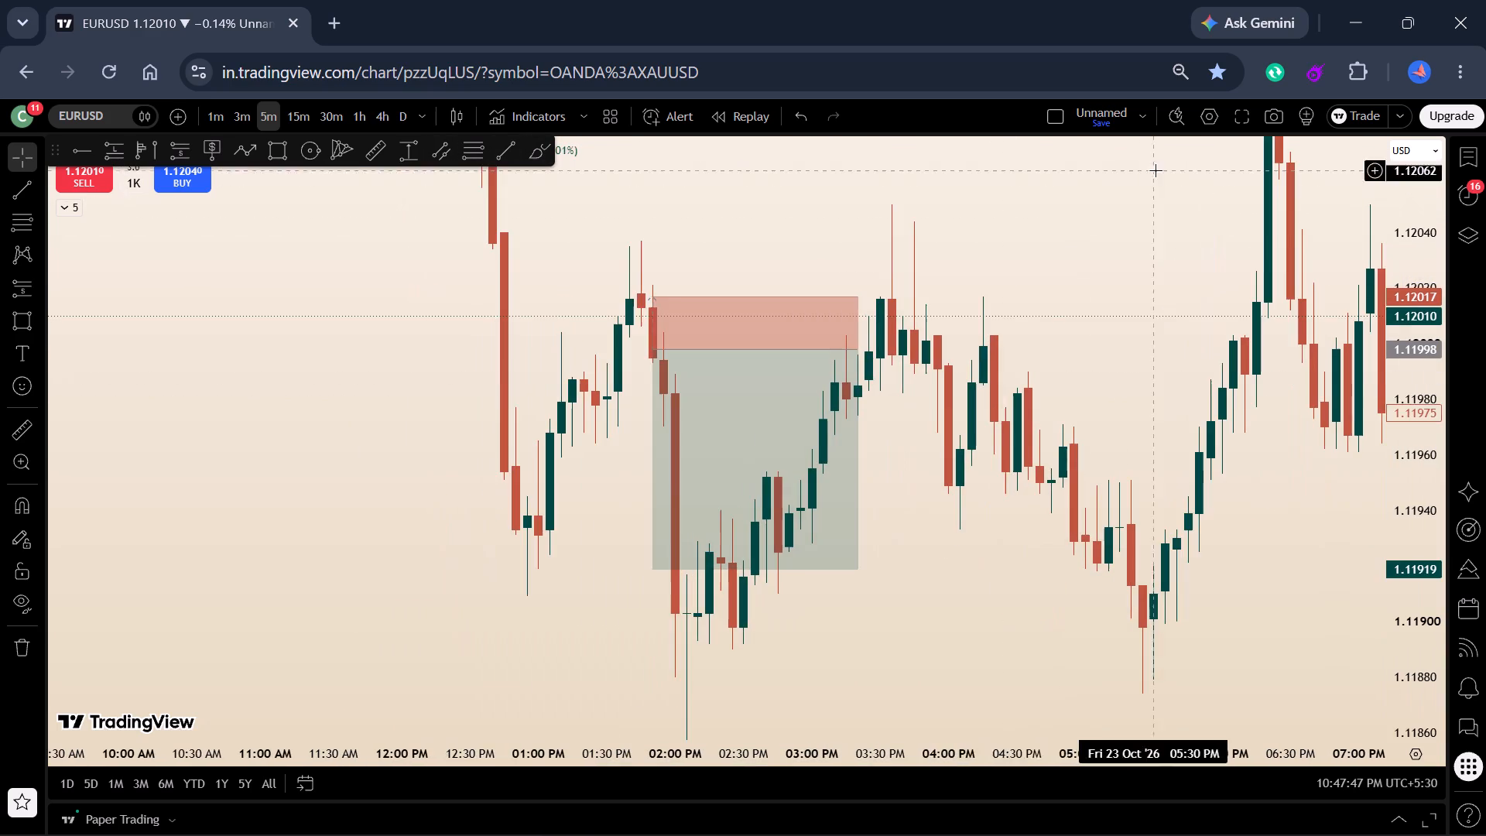
{"action": "scroll", "coordinate": [1012, 407], "scroll_direction": "down", "scroll_amount": 3}
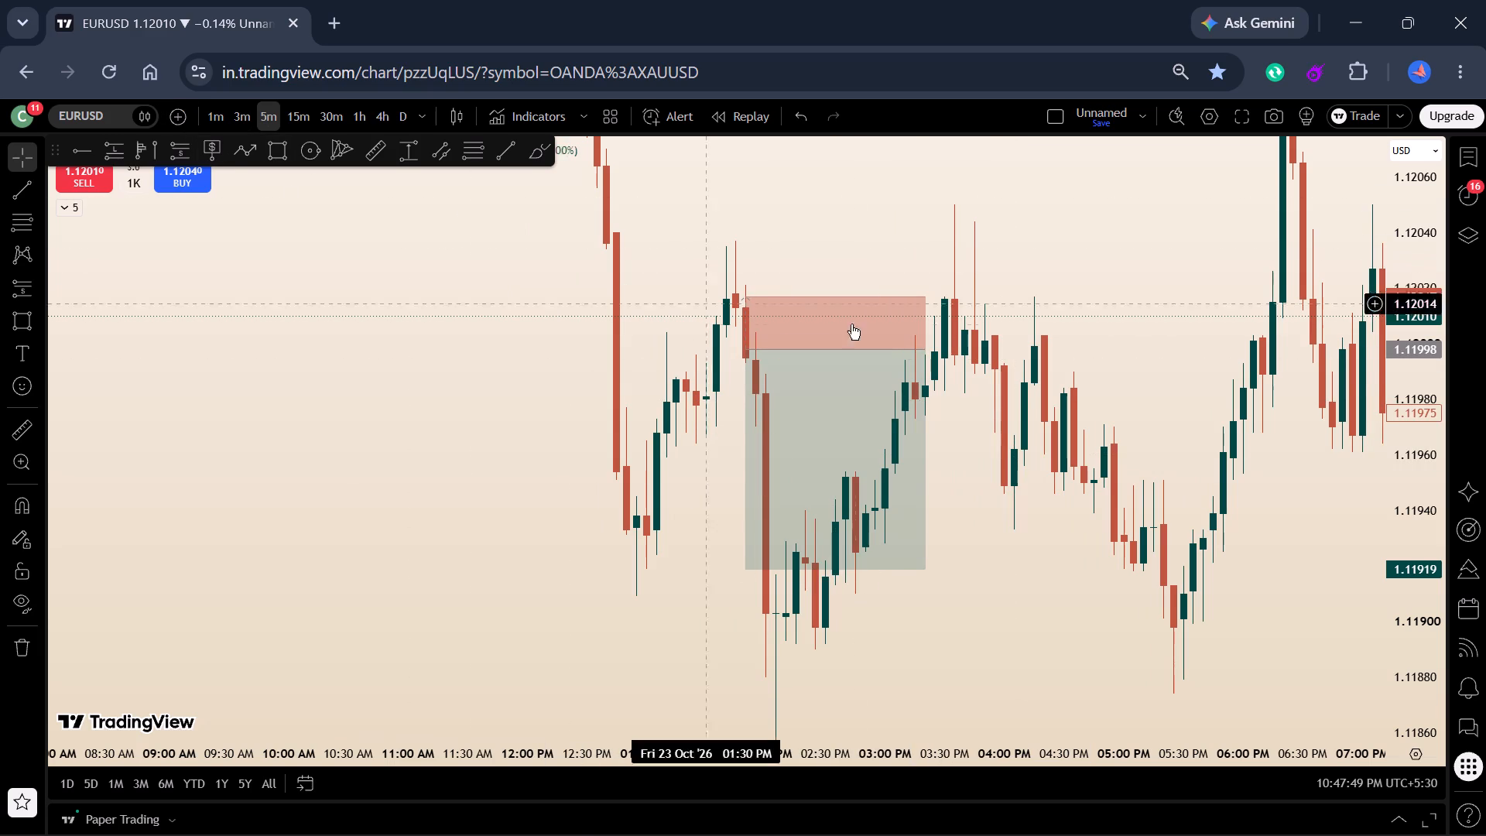
{"action": "left_click_drag", "start_coordinate": [922, 349], "coordinate": [816, 365]}
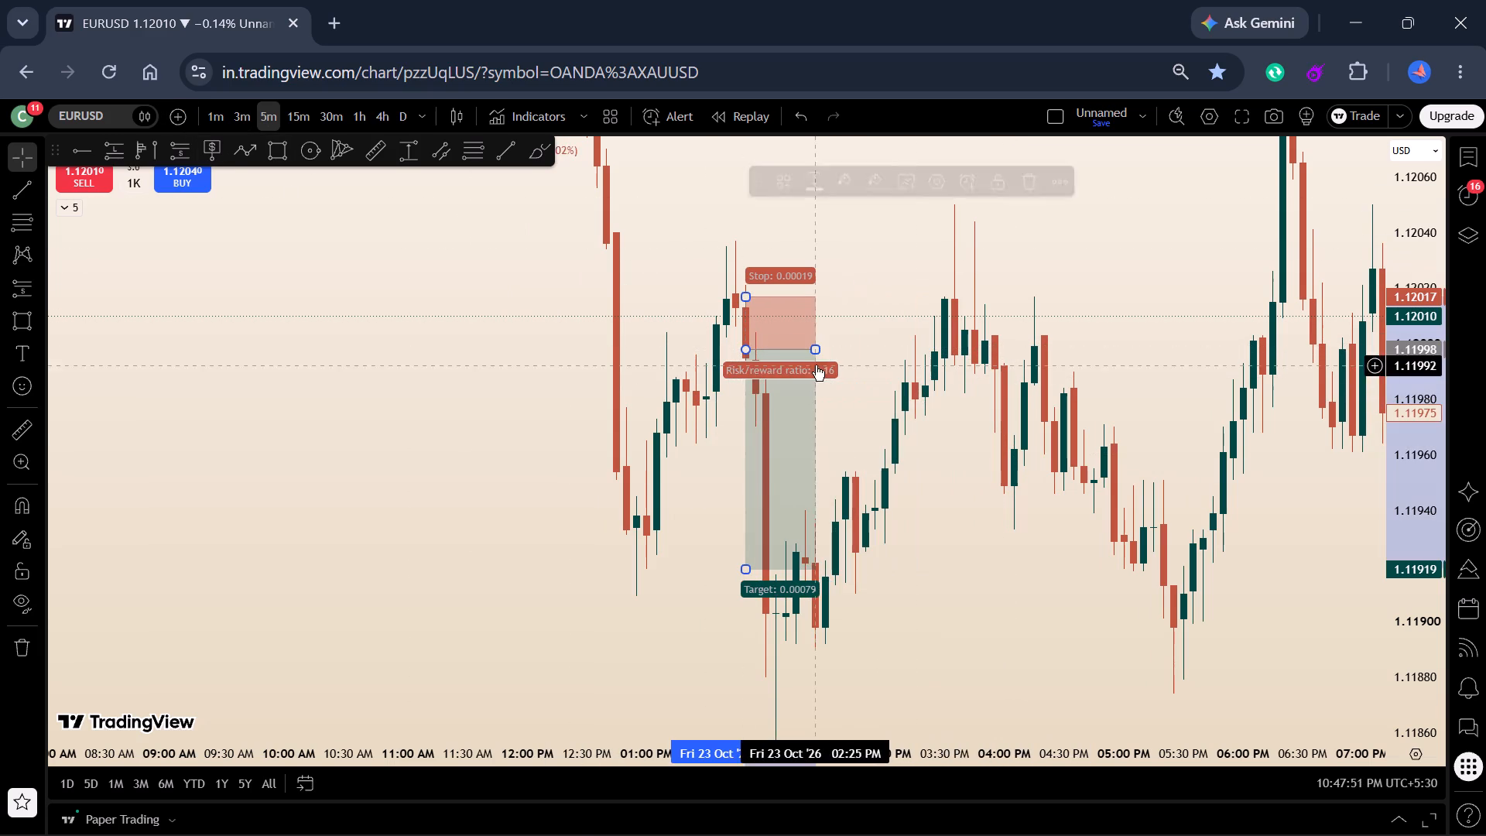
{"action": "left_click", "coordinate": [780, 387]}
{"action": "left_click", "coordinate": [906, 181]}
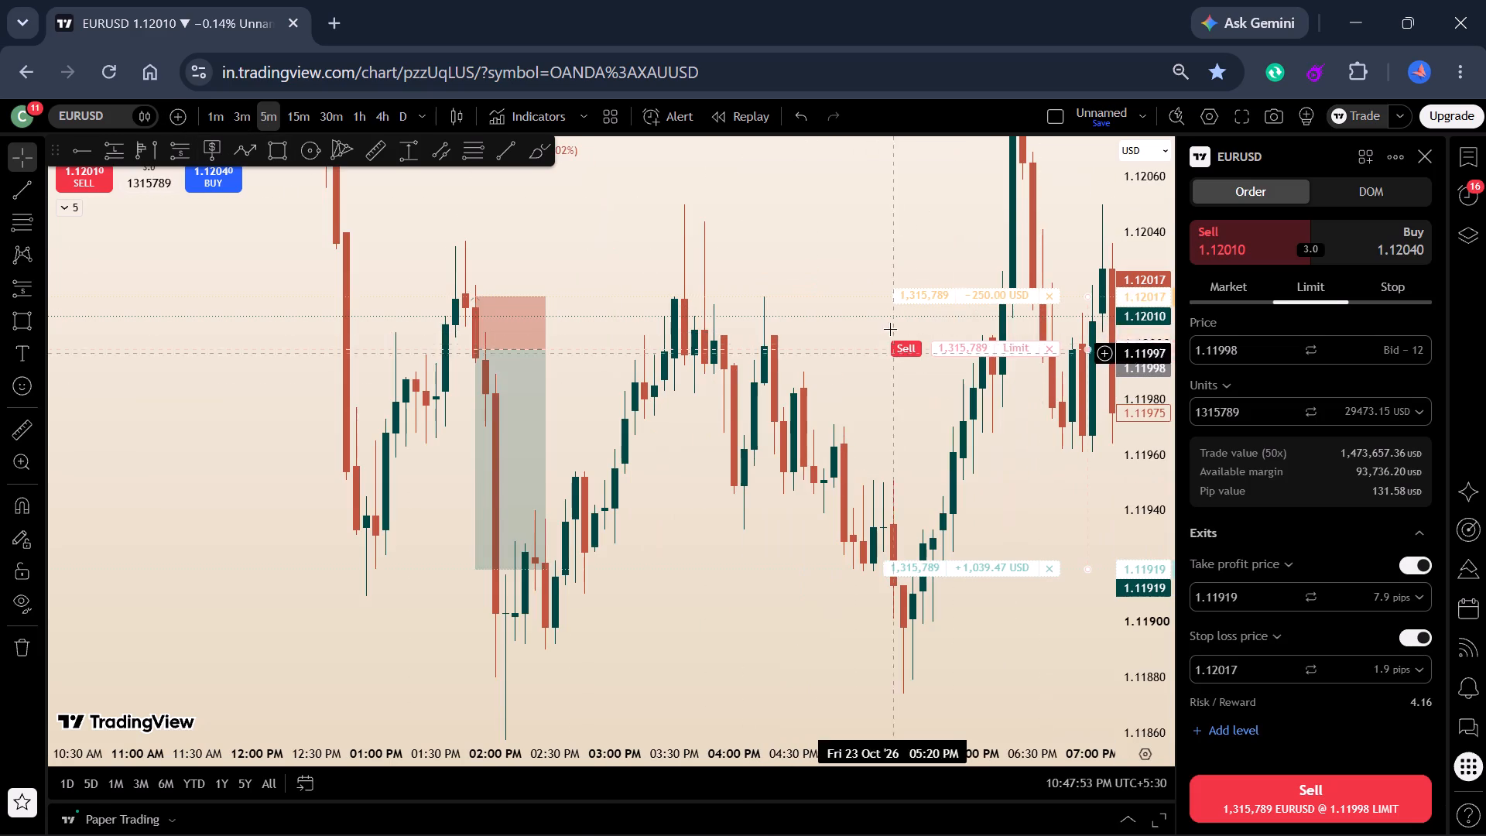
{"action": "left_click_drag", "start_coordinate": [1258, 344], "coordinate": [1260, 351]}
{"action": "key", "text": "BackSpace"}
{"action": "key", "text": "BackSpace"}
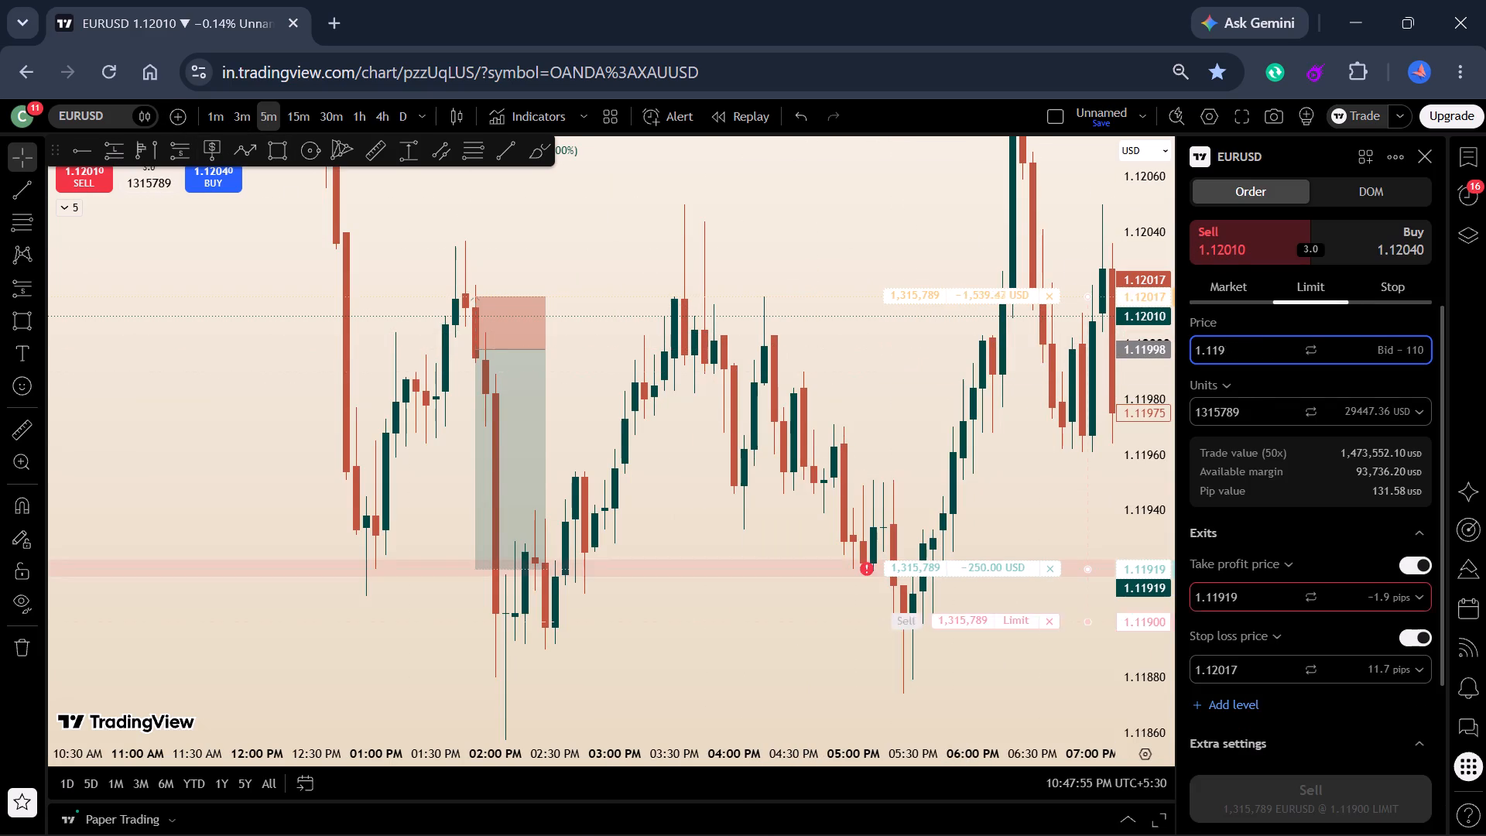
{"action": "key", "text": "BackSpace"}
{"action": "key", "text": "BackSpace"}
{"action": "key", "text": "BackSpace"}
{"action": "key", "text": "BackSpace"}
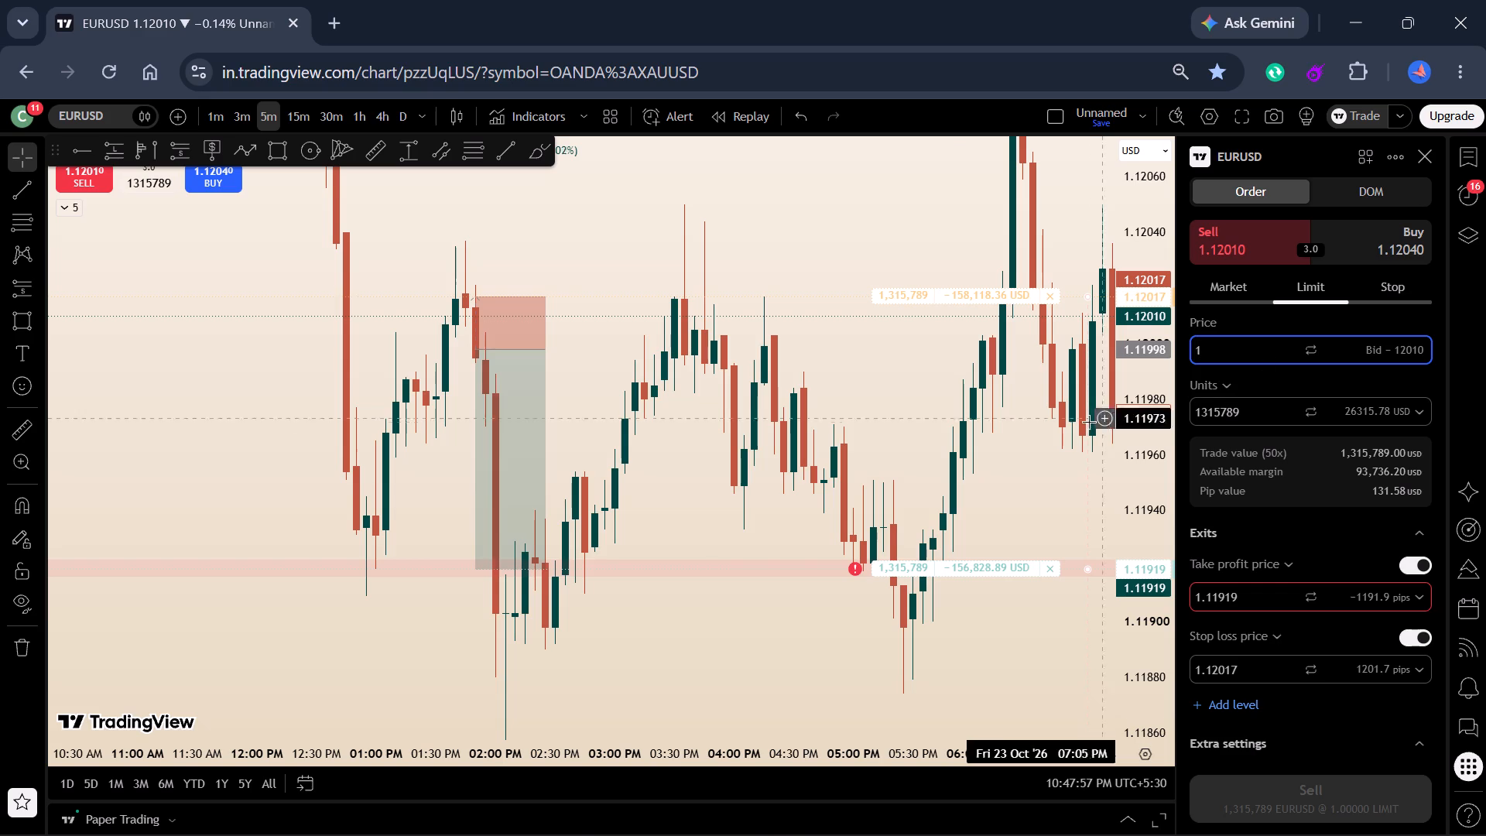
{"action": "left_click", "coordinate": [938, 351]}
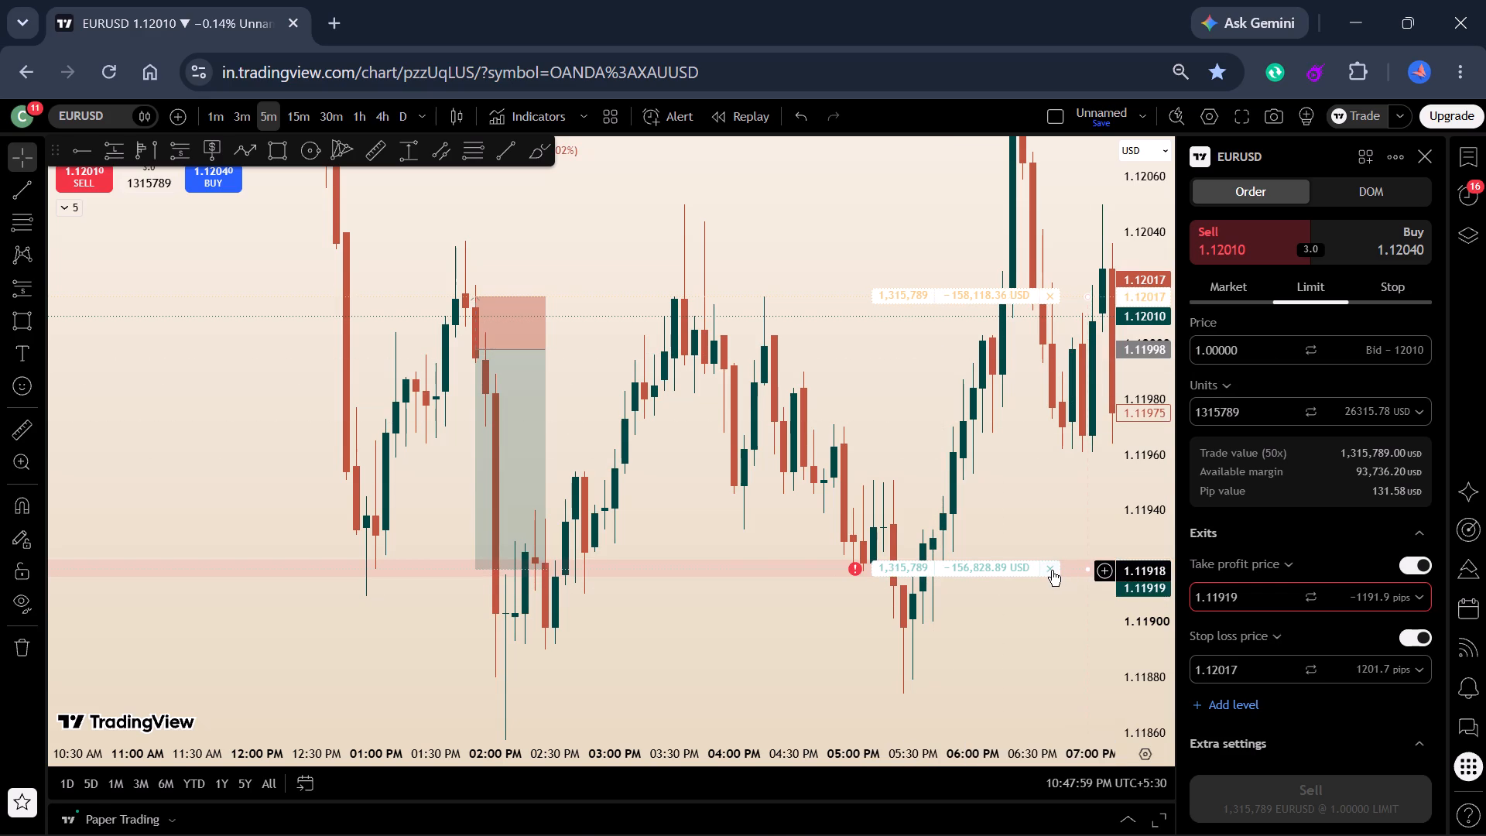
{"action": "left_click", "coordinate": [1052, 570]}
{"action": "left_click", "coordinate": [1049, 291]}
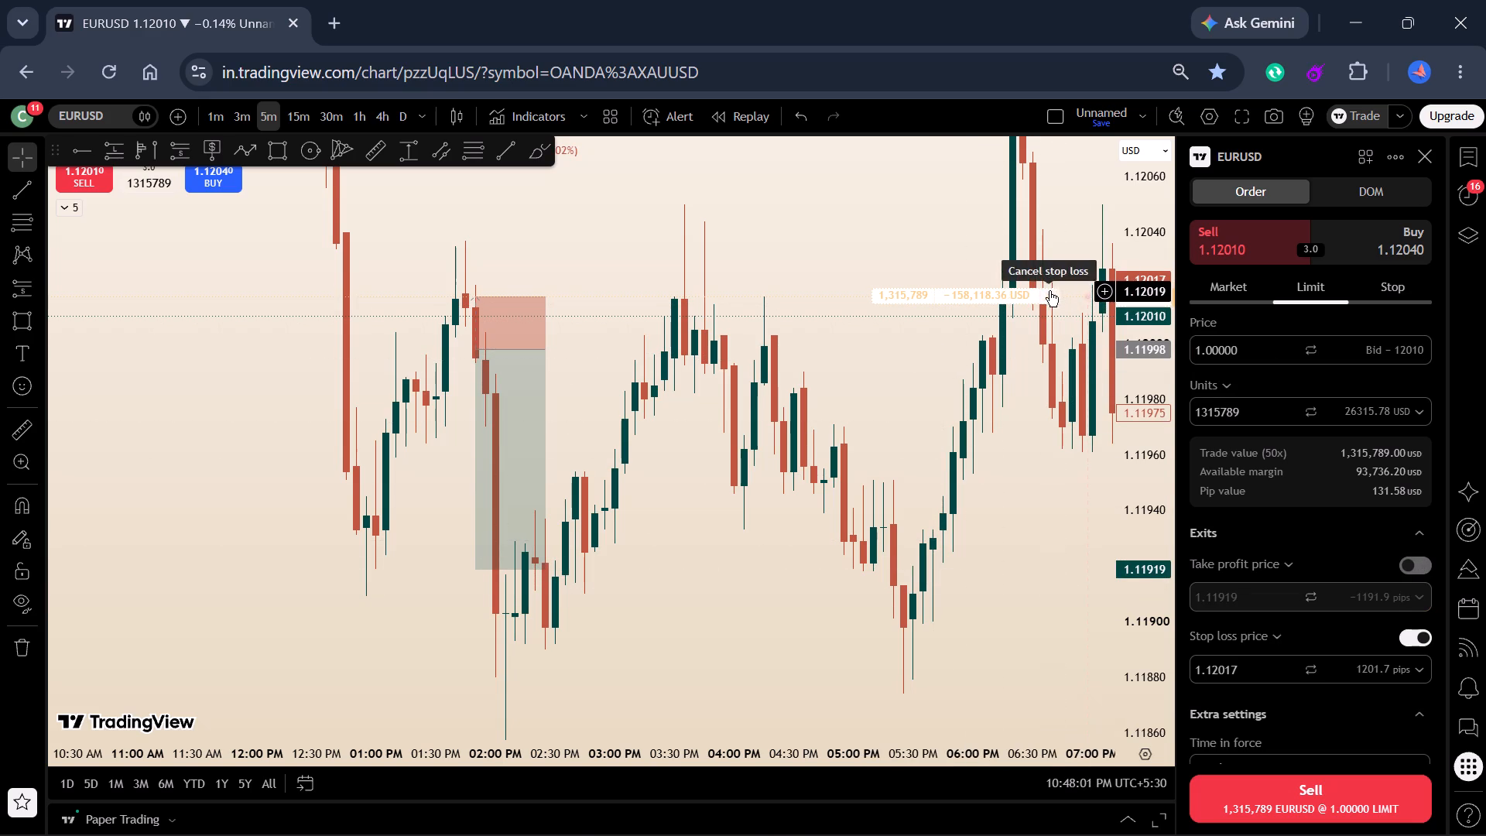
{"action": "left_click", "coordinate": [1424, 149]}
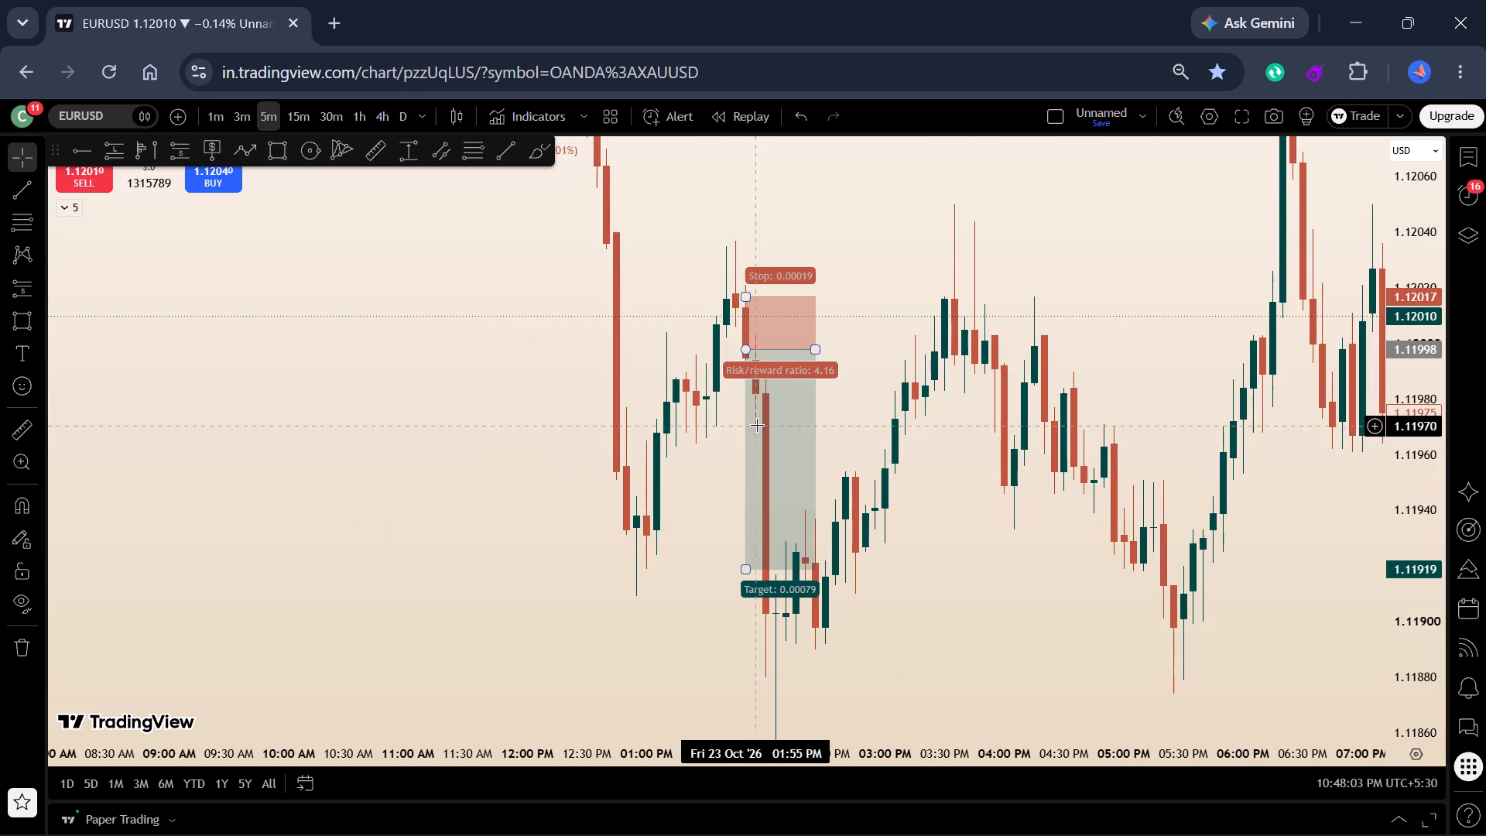
Create a limit sell order from the short position at 1.11998 and set its size to 10000 units.
{"action": "left_click", "coordinate": [757, 425]}
{"action": "left_click", "coordinate": [901, 181]}
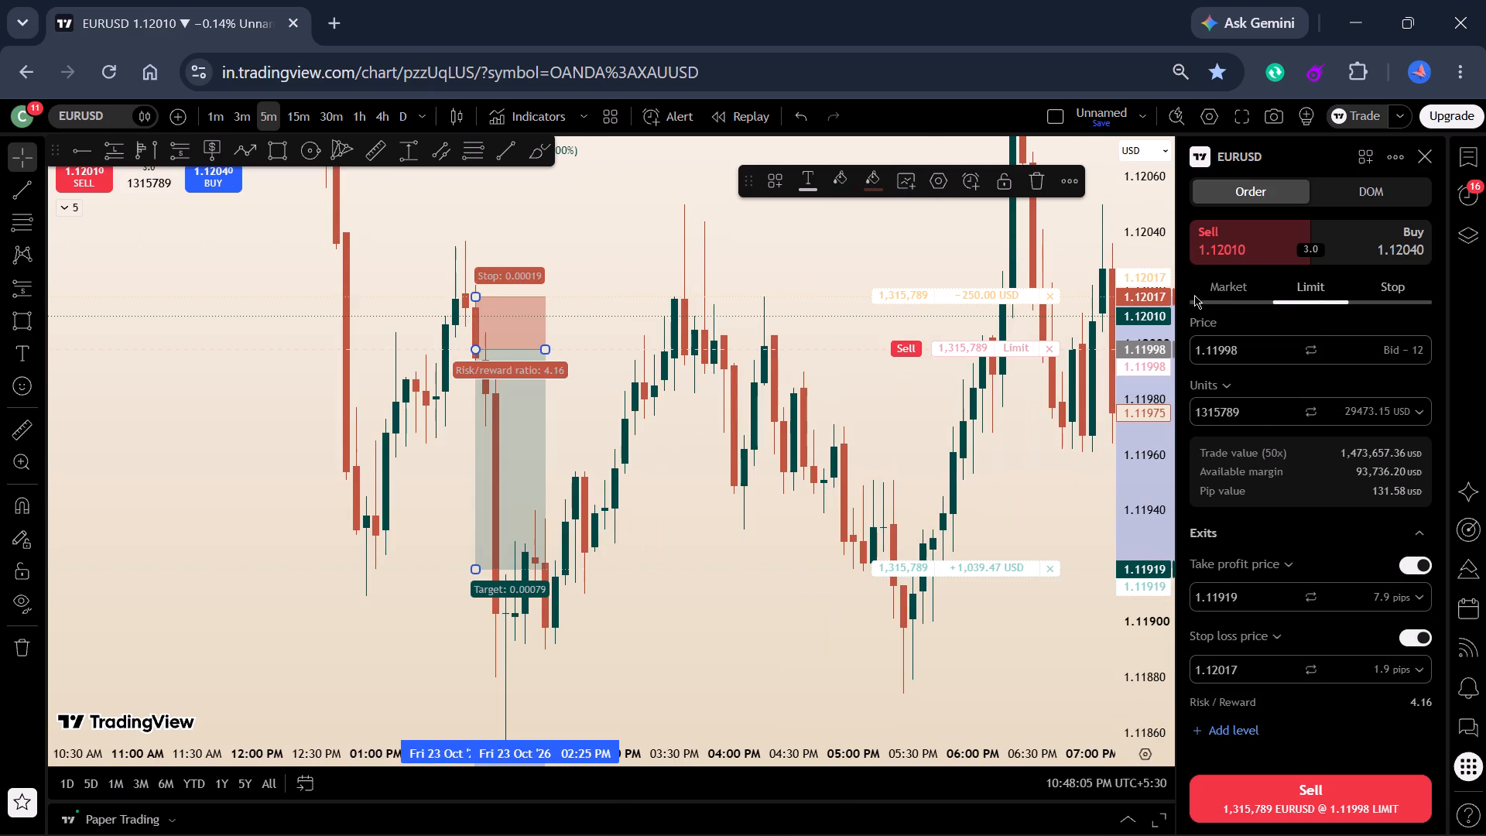
{"action": "left_click", "coordinate": [1258, 422]}
{"action": "key", "text": "BackSpace"}
{"action": "key", "text": "BackSpace"}
{"action": "key", "text": "BackSpace"}
{"action": "key", "text": "BackSpace"}
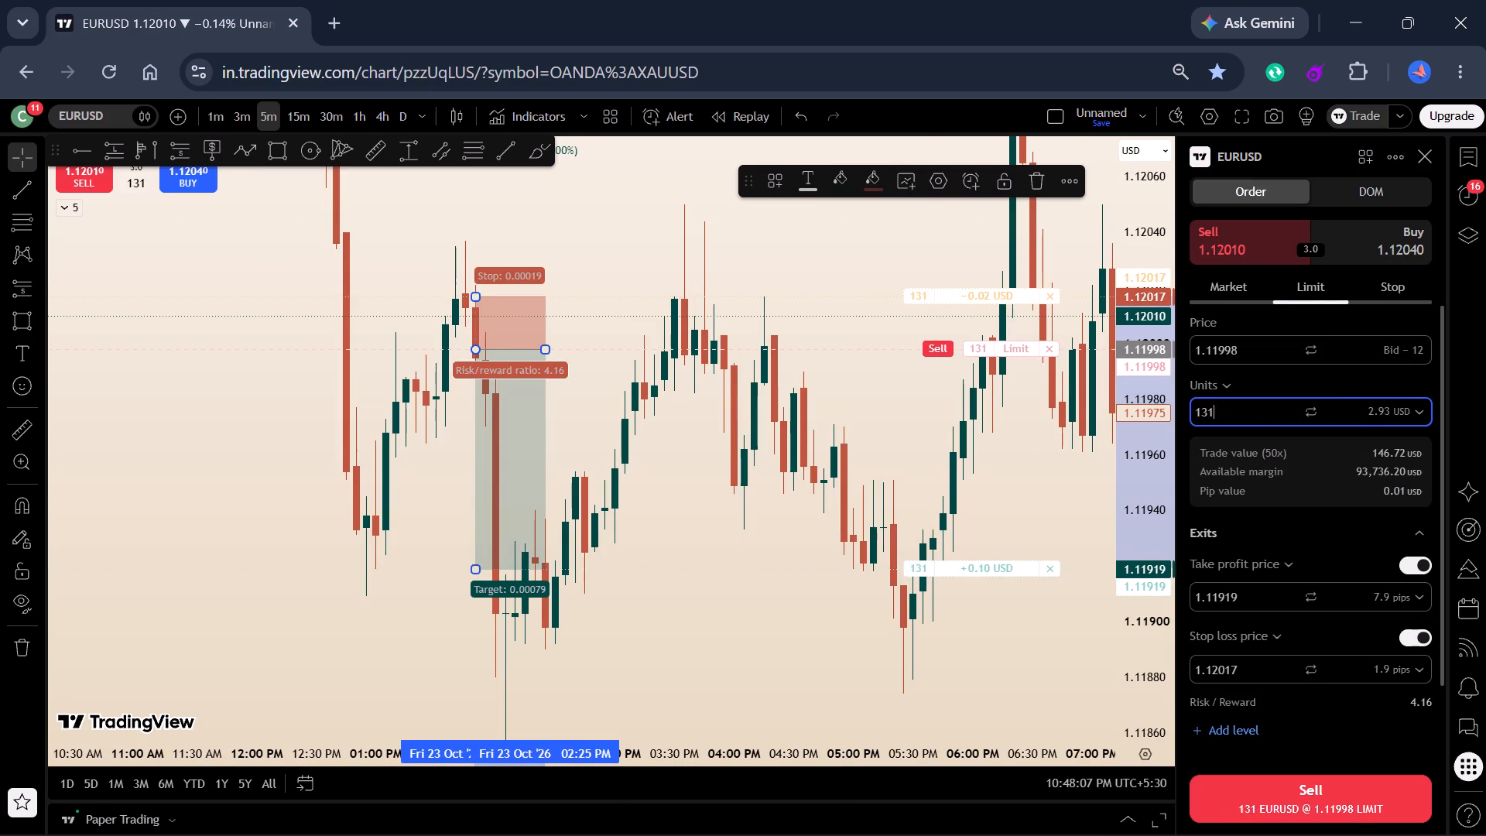
{"action": "key", "text": "BackSpace"}
{"action": "key", "text": "BackSpace"}
{"action": "key", "text": "BackSpace"}
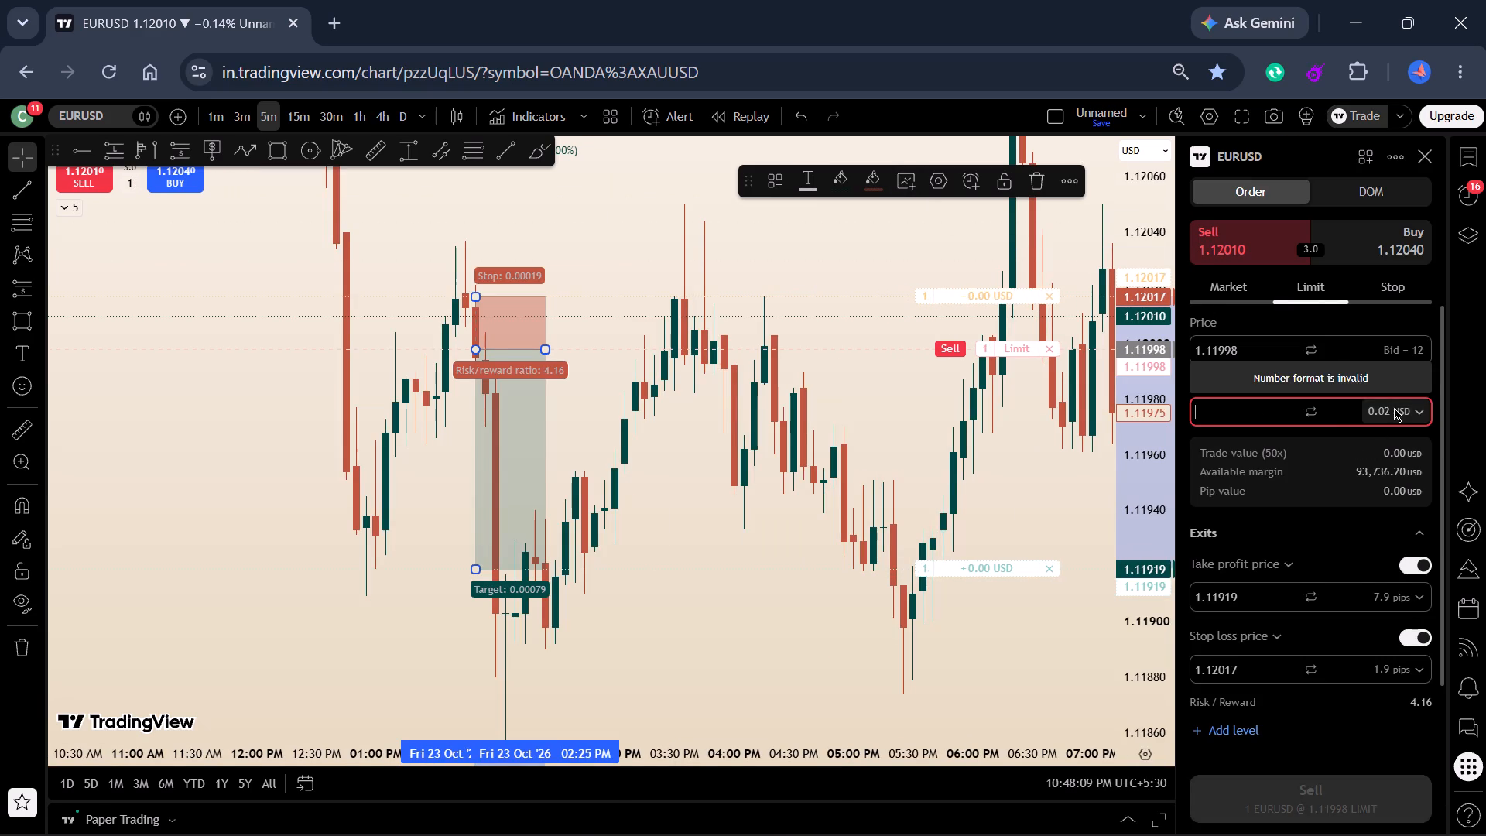
{"action": "type", "text": "10"}
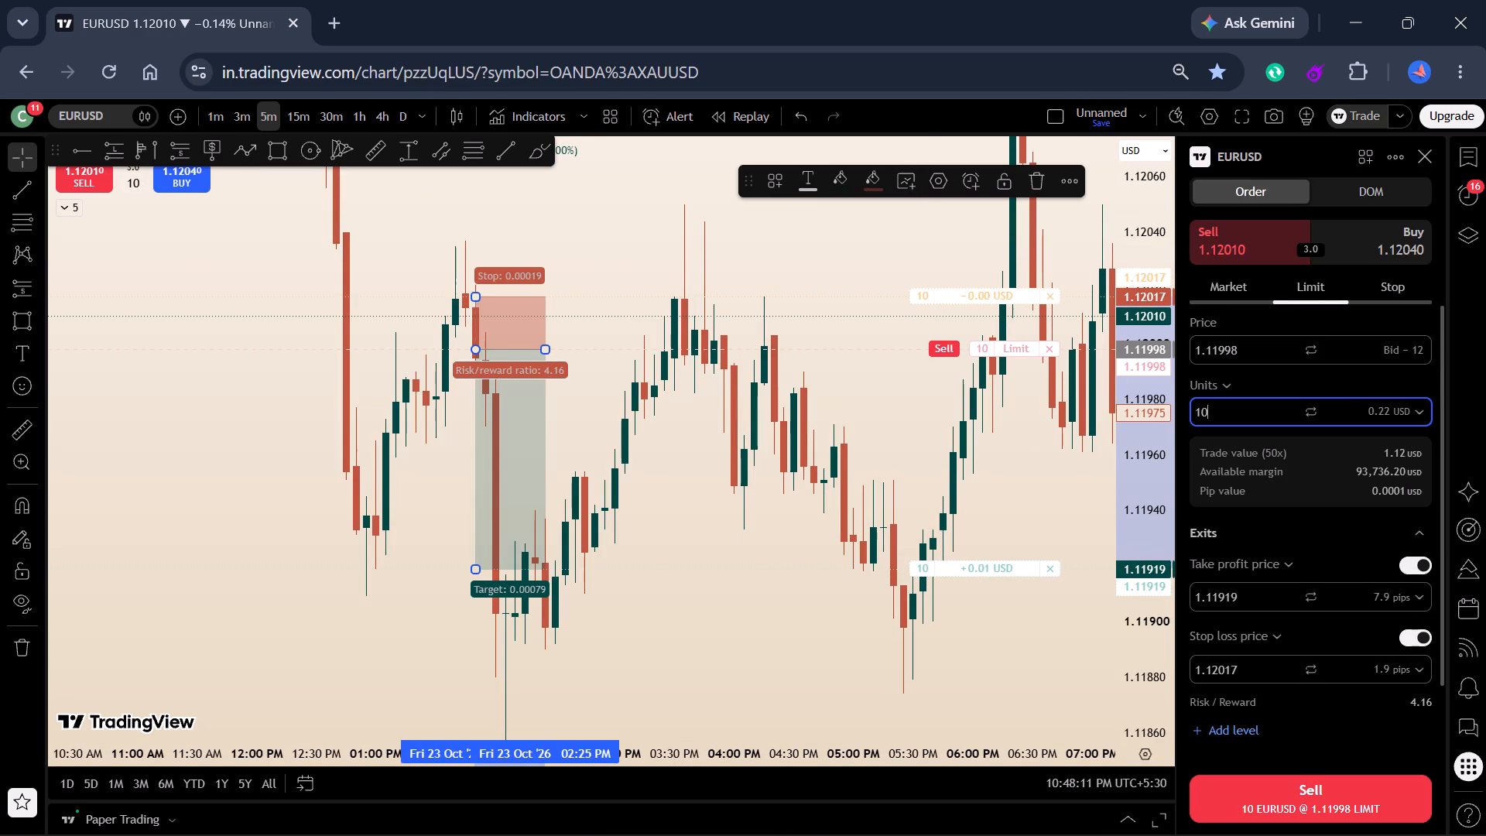
{"action": "type", "text": "00"}
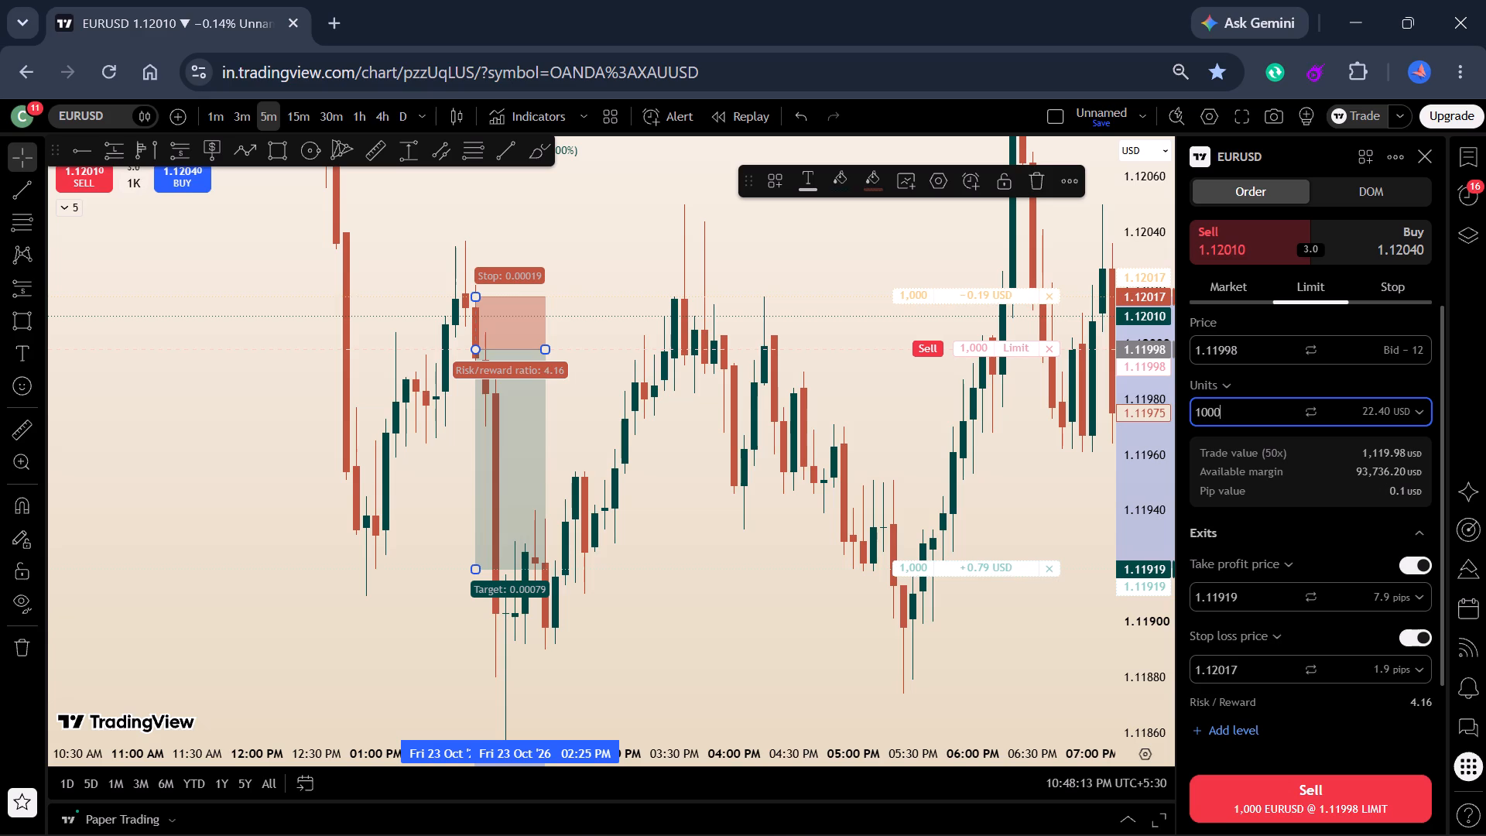
{"action": "key", "text": "0"}
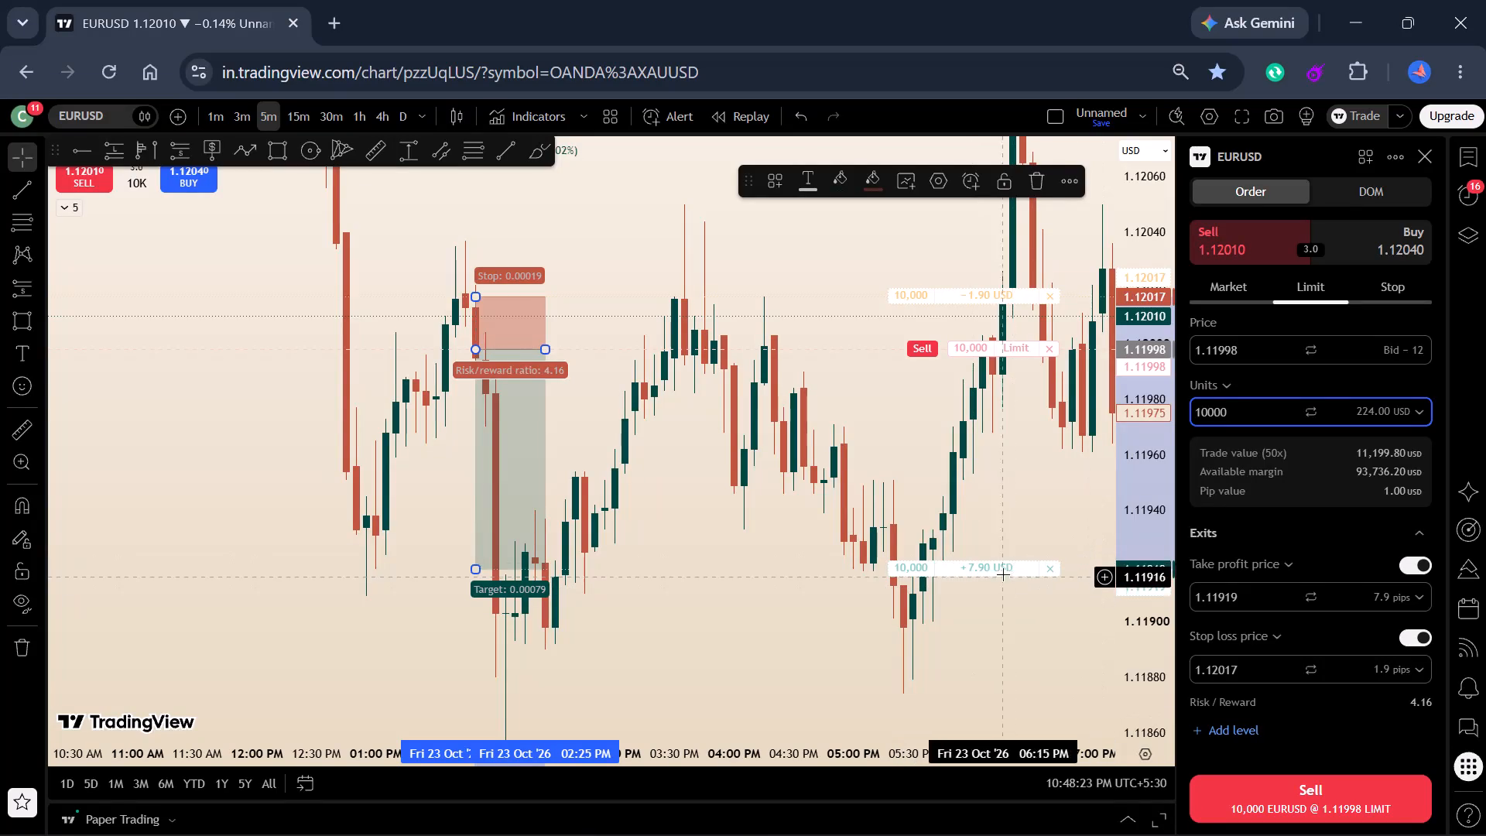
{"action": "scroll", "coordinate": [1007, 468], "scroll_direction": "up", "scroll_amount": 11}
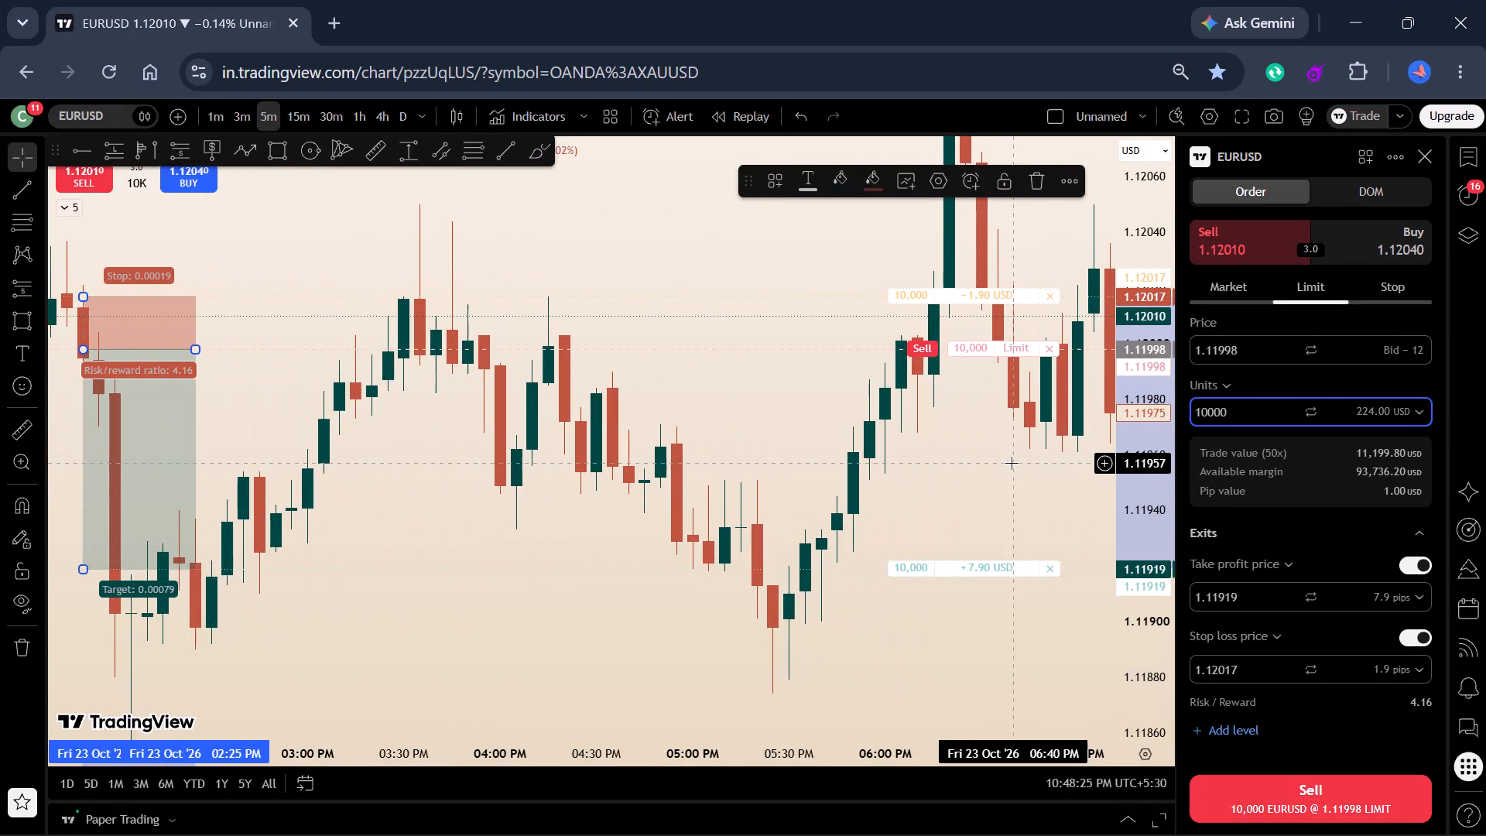
Examine the EURUSD limit sell order's sizing alternatives, margin figures, take profit and stop loss exits, and time in force.
{"action": "scroll", "coordinate": [1021, 462], "scroll_direction": "down", "scroll_amount": 2}
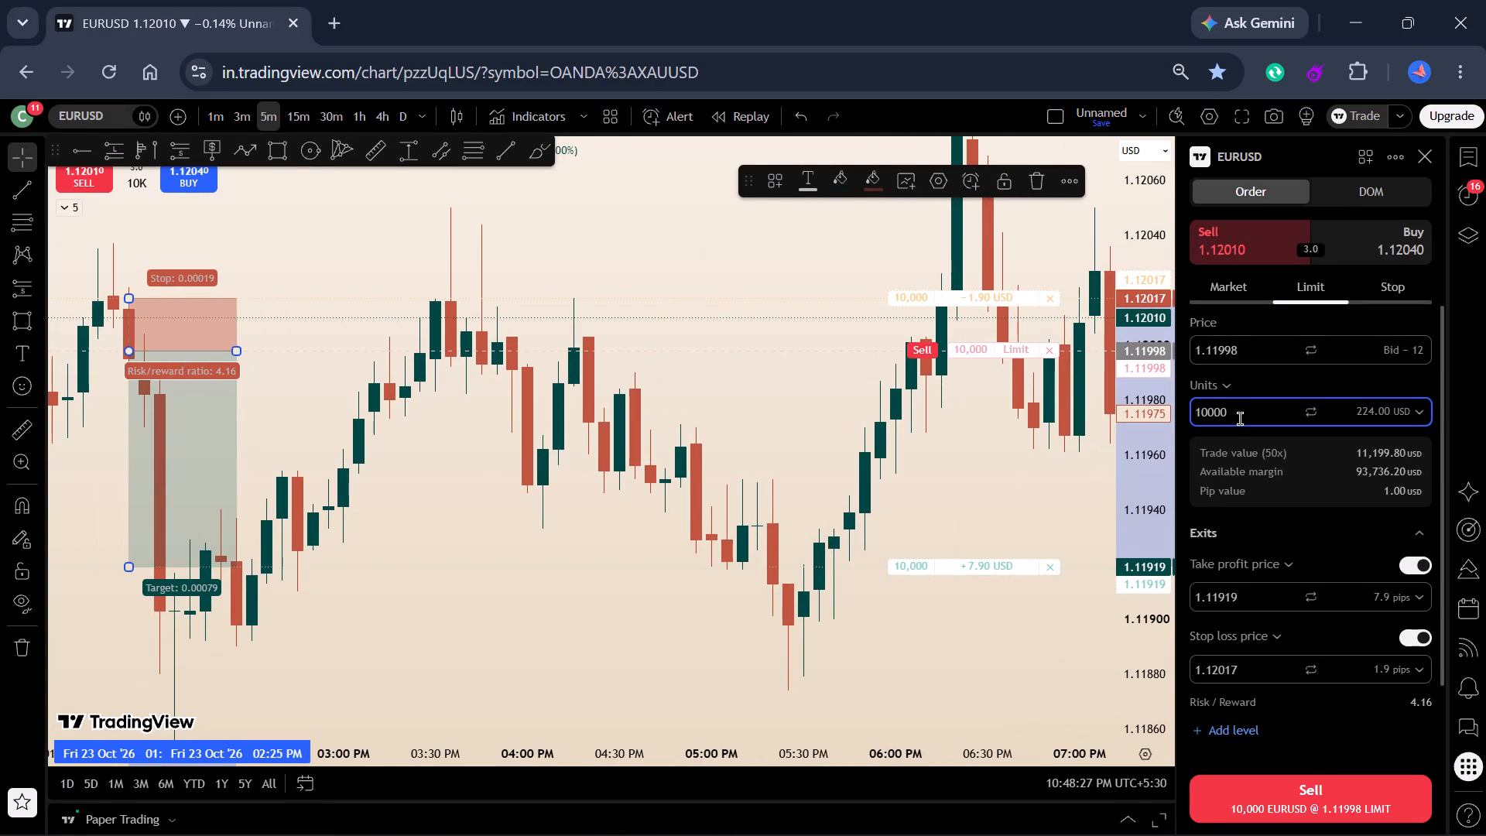
{"action": "left_click", "coordinate": [1423, 405]}
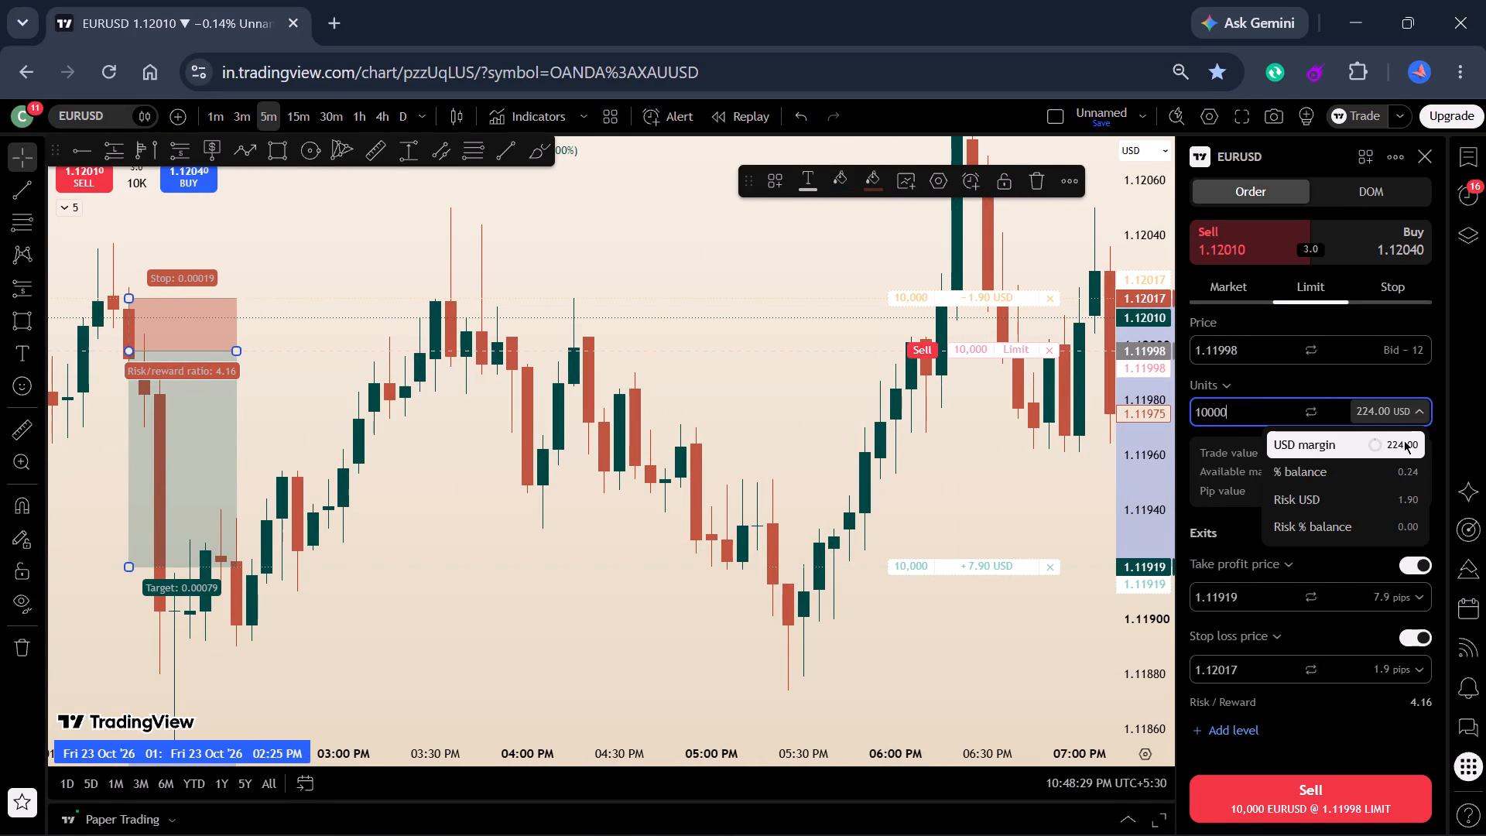
{"action": "left_click", "coordinate": [1324, 386]}
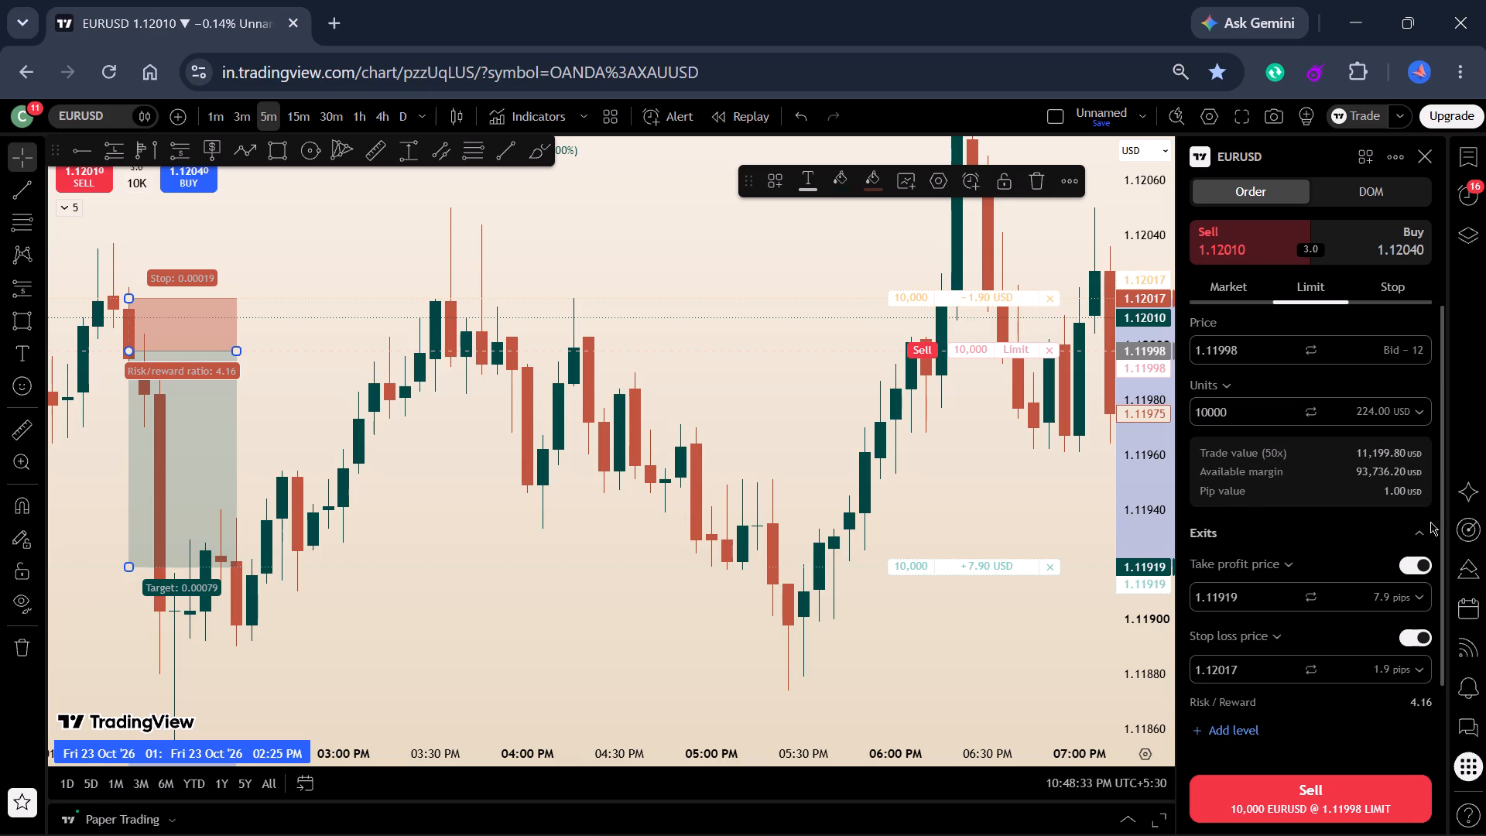
{"action": "left_click", "coordinate": [1395, 149]}
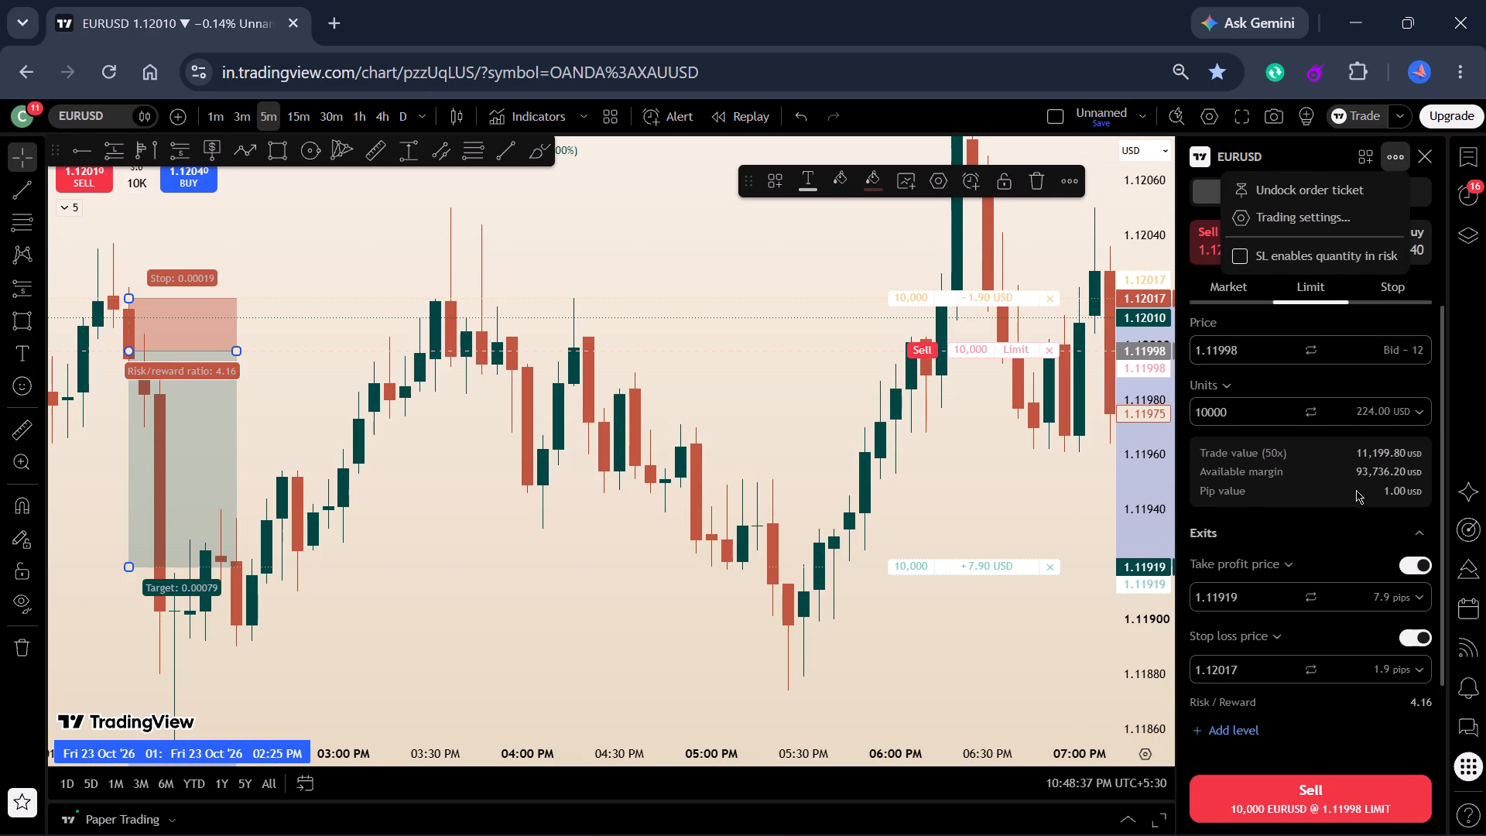
{"action": "scroll", "coordinate": [1371, 517], "scroll_direction": "down", "scroll_amount": 14}
{"action": "scroll", "coordinate": [1325, 640], "scroll_direction": "down", "scroll_amount": 15}
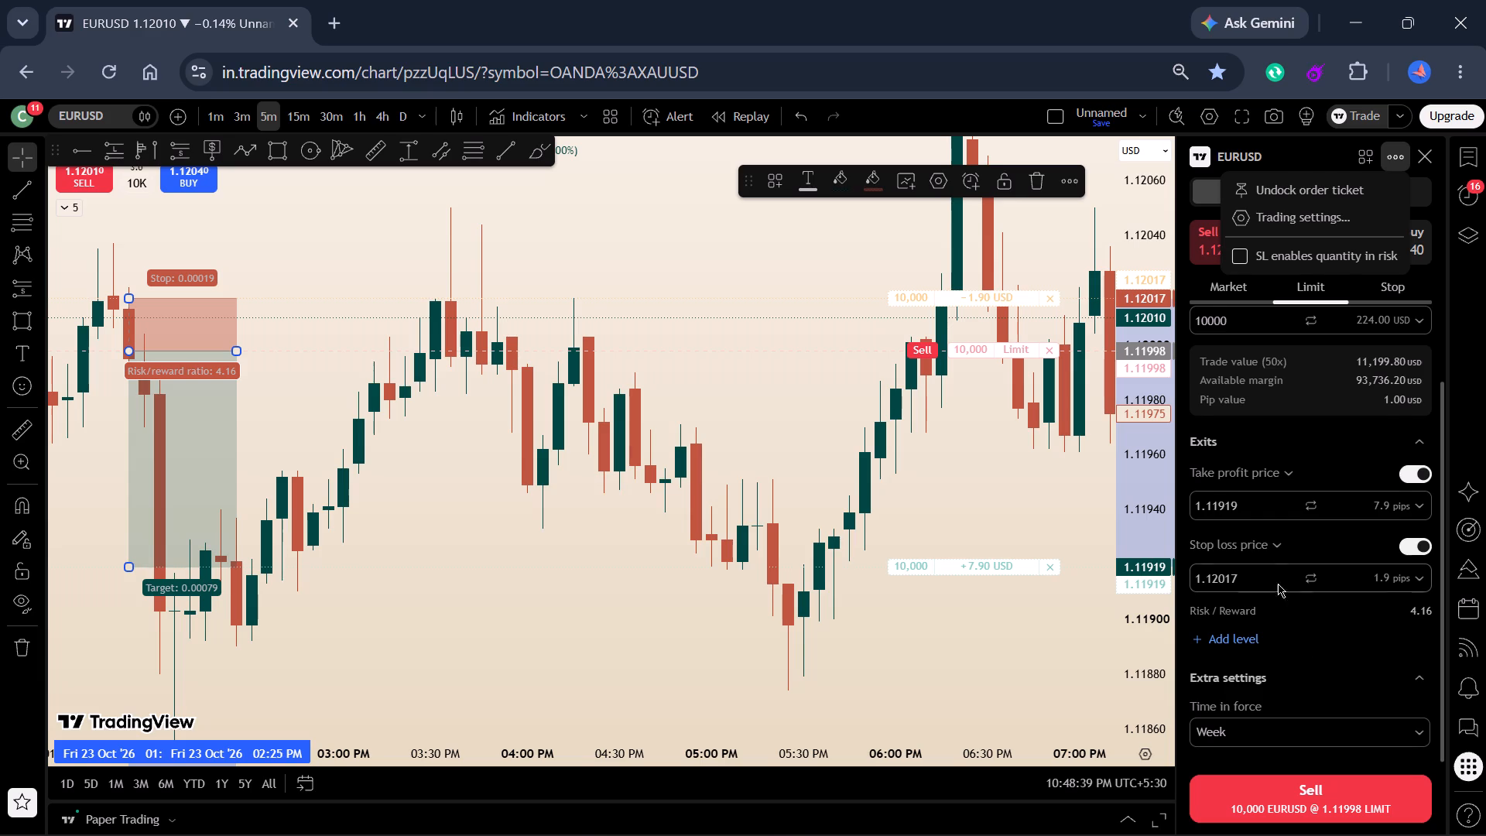
{"action": "scroll", "coordinate": [1272, 532], "scroll_direction": "up", "scroll_amount": 9}
{"action": "scroll", "coordinate": [1277, 533], "scroll_direction": "down", "scroll_amount": 11}
{"action": "scroll", "coordinate": [1281, 558], "scroll_direction": "up", "scroll_amount": 9}
{"action": "scroll", "coordinate": [1282, 557], "scroll_direction": "down", "scroll_amount": 11}
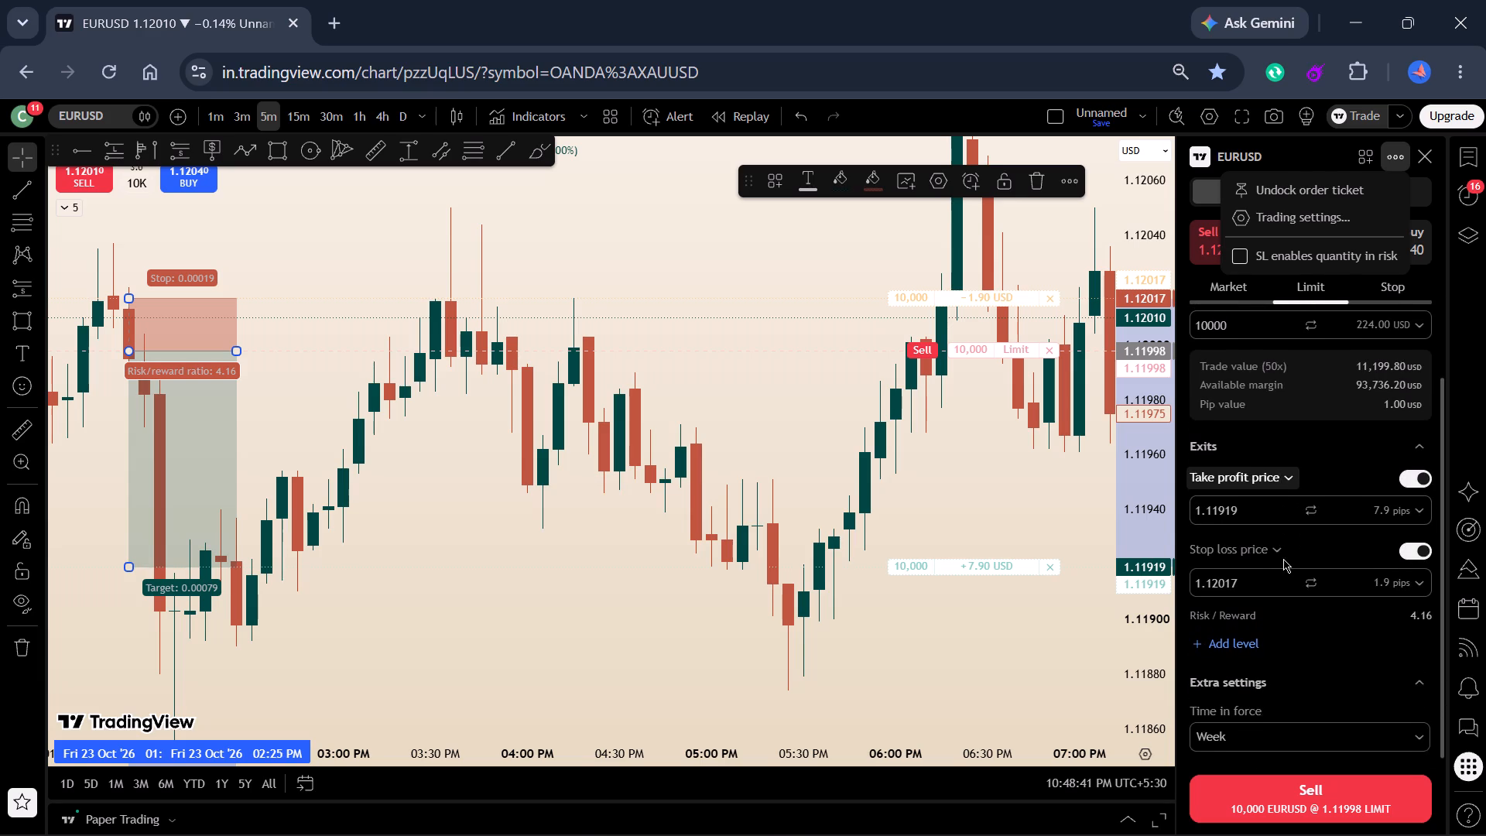
{"action": "scroll", "coordinate": [1283, 559], "scroll_direction": "down", "scroll_amount": 9}
{"action": "left_click", "coordinate": [1002, 484]}
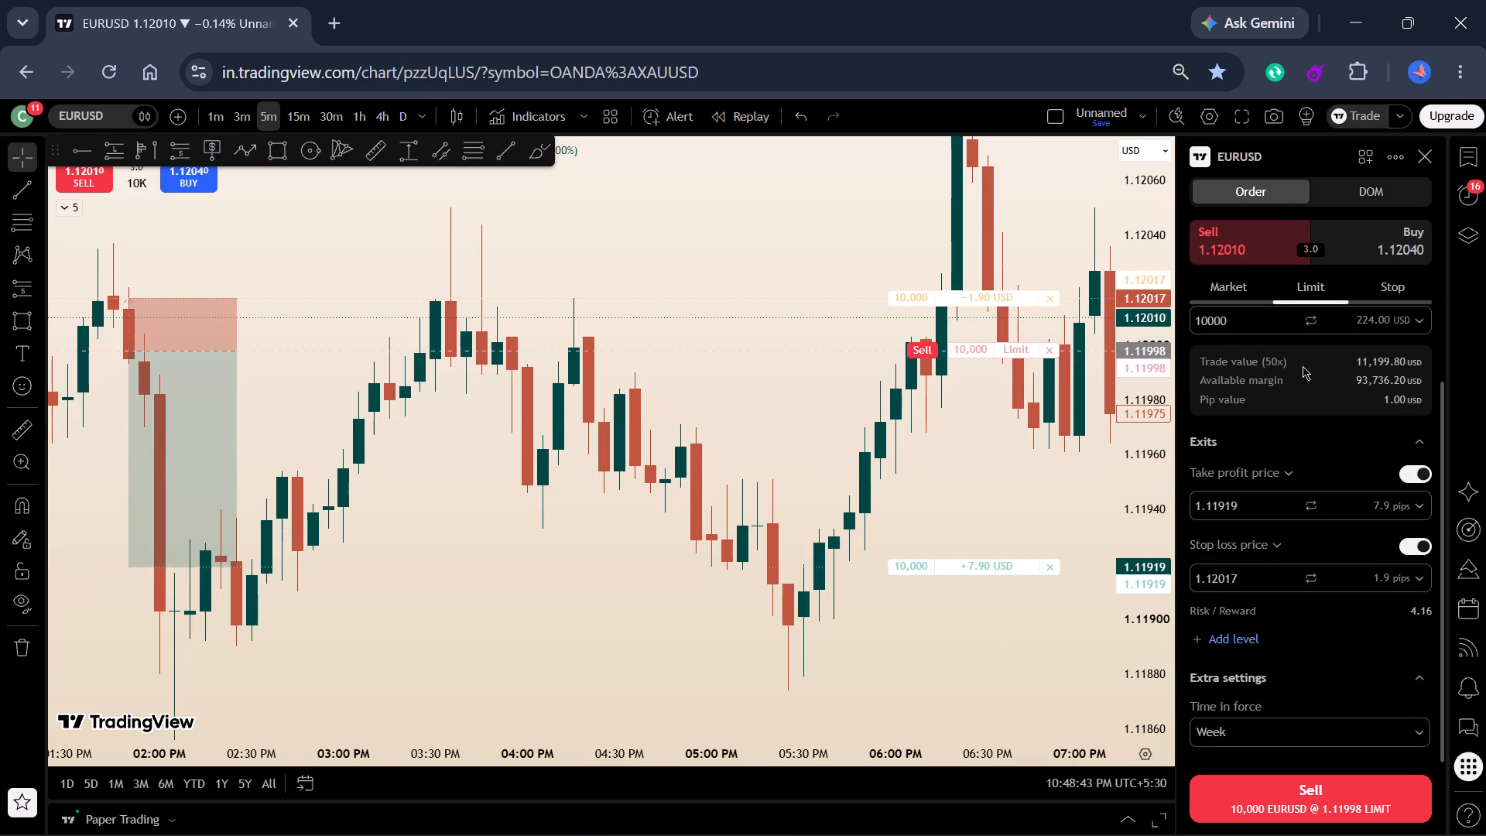
Review the general and appearance options in the trading settings without changing any of them.
{"action": "left_click", "coordinate": [1421, 152]}
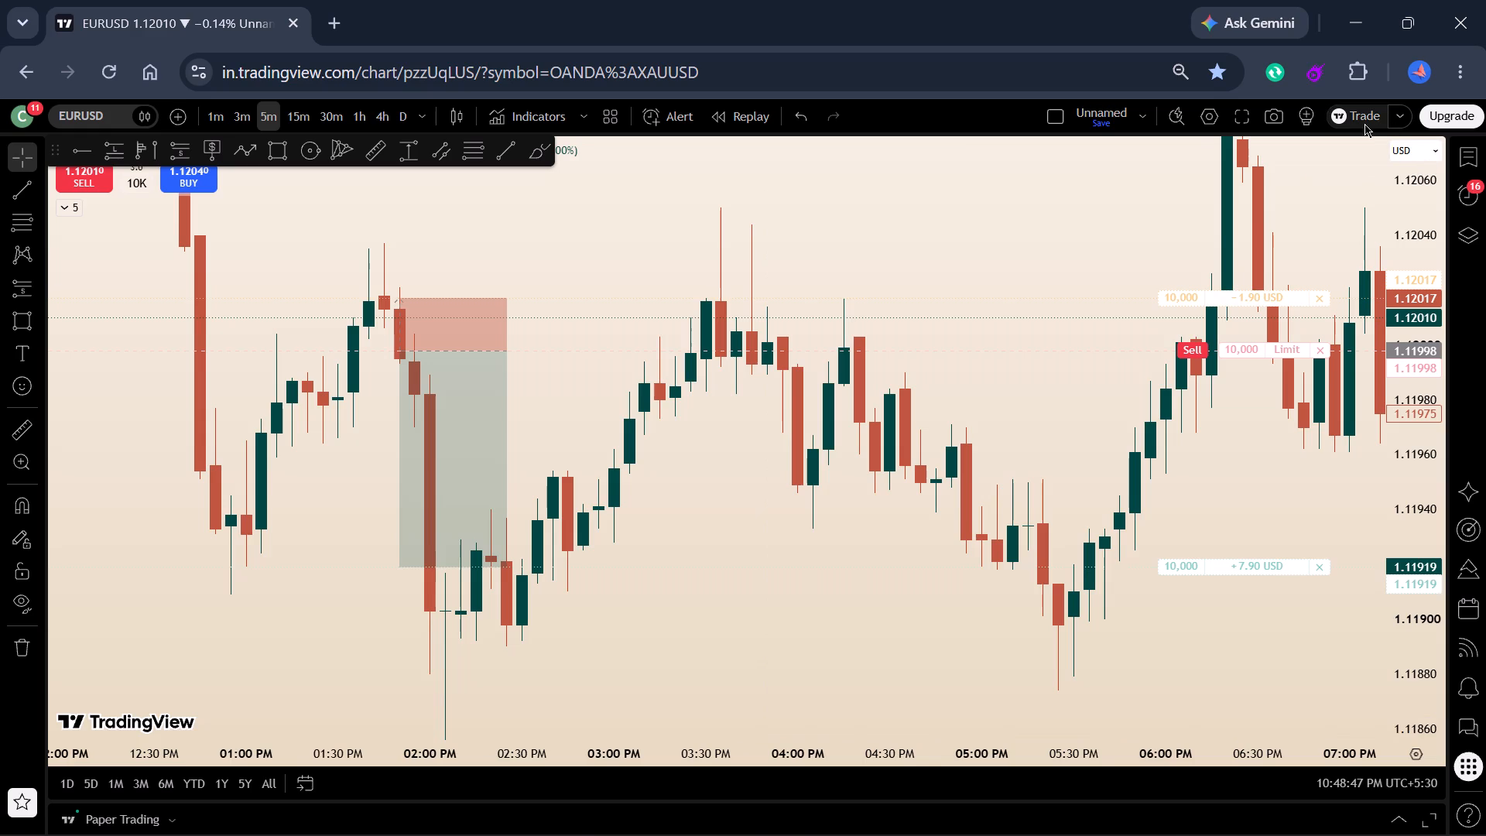
{"action": "left_click", "coordinate": [1360, 124]}
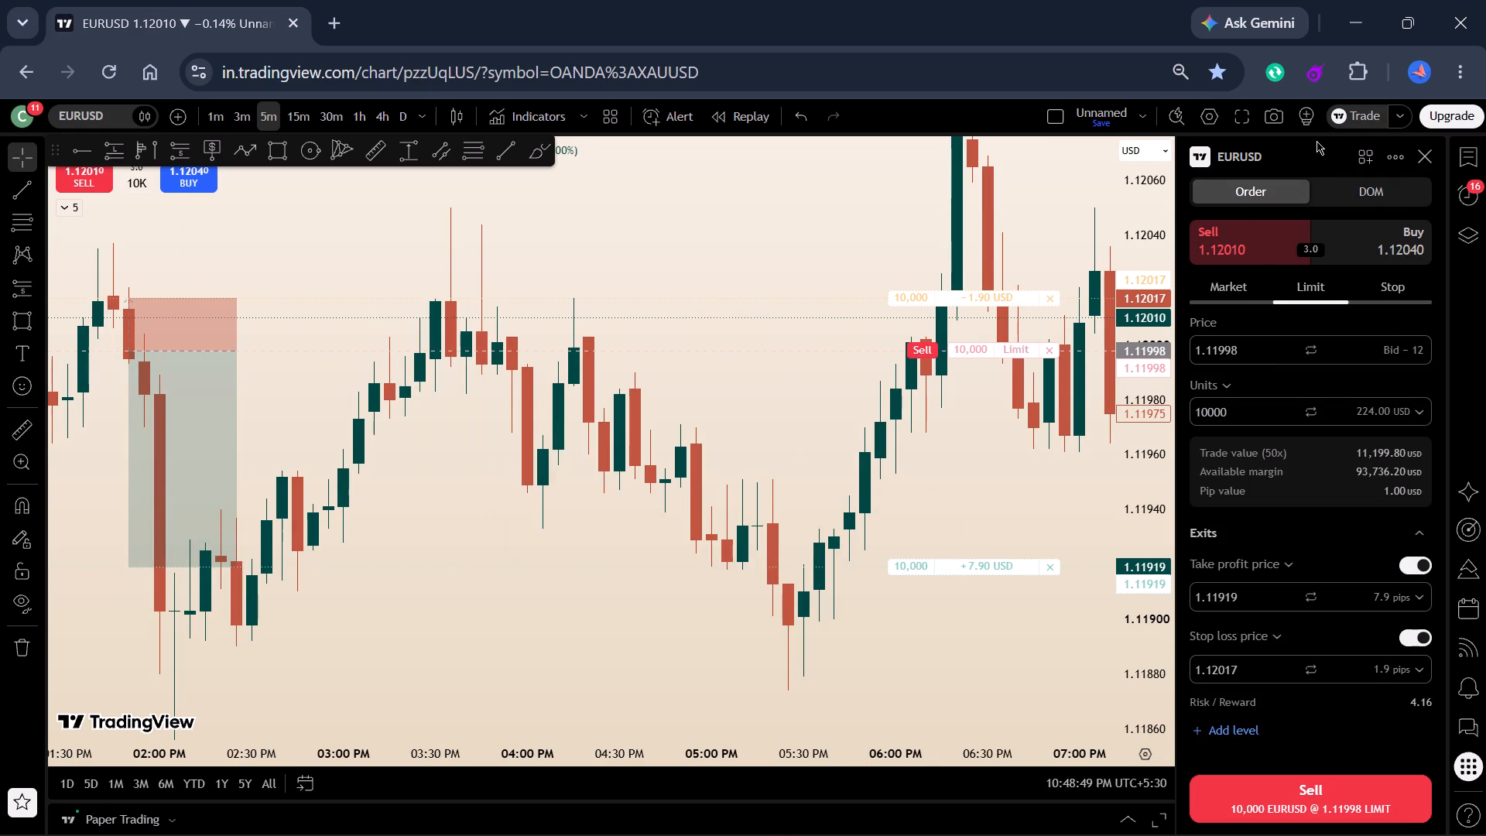
{"action": "left_click", "coordinate": [1383, 159]}
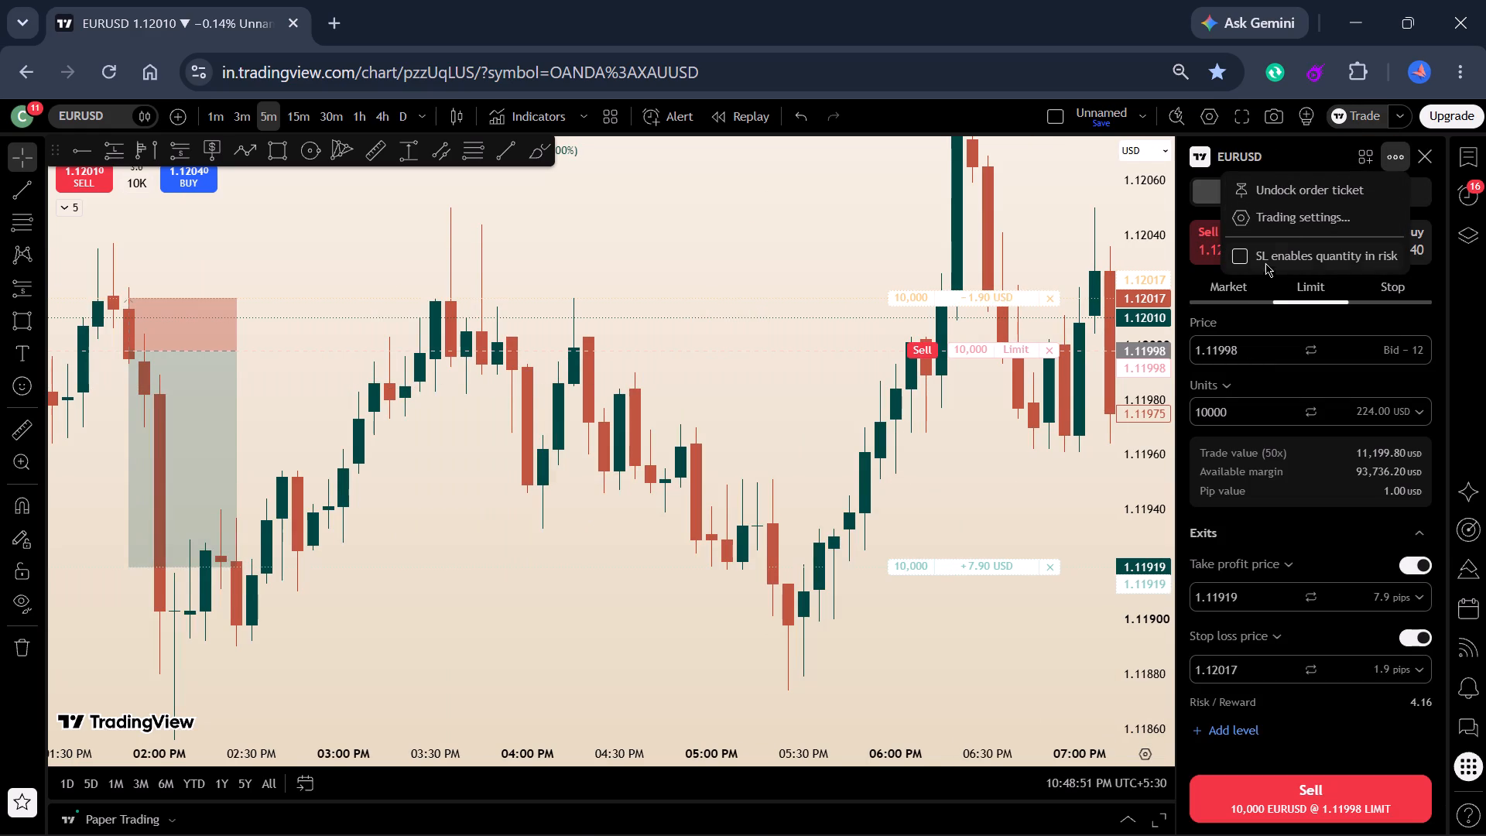
{"action": "left_click", "coordinate": [1267, 221]}
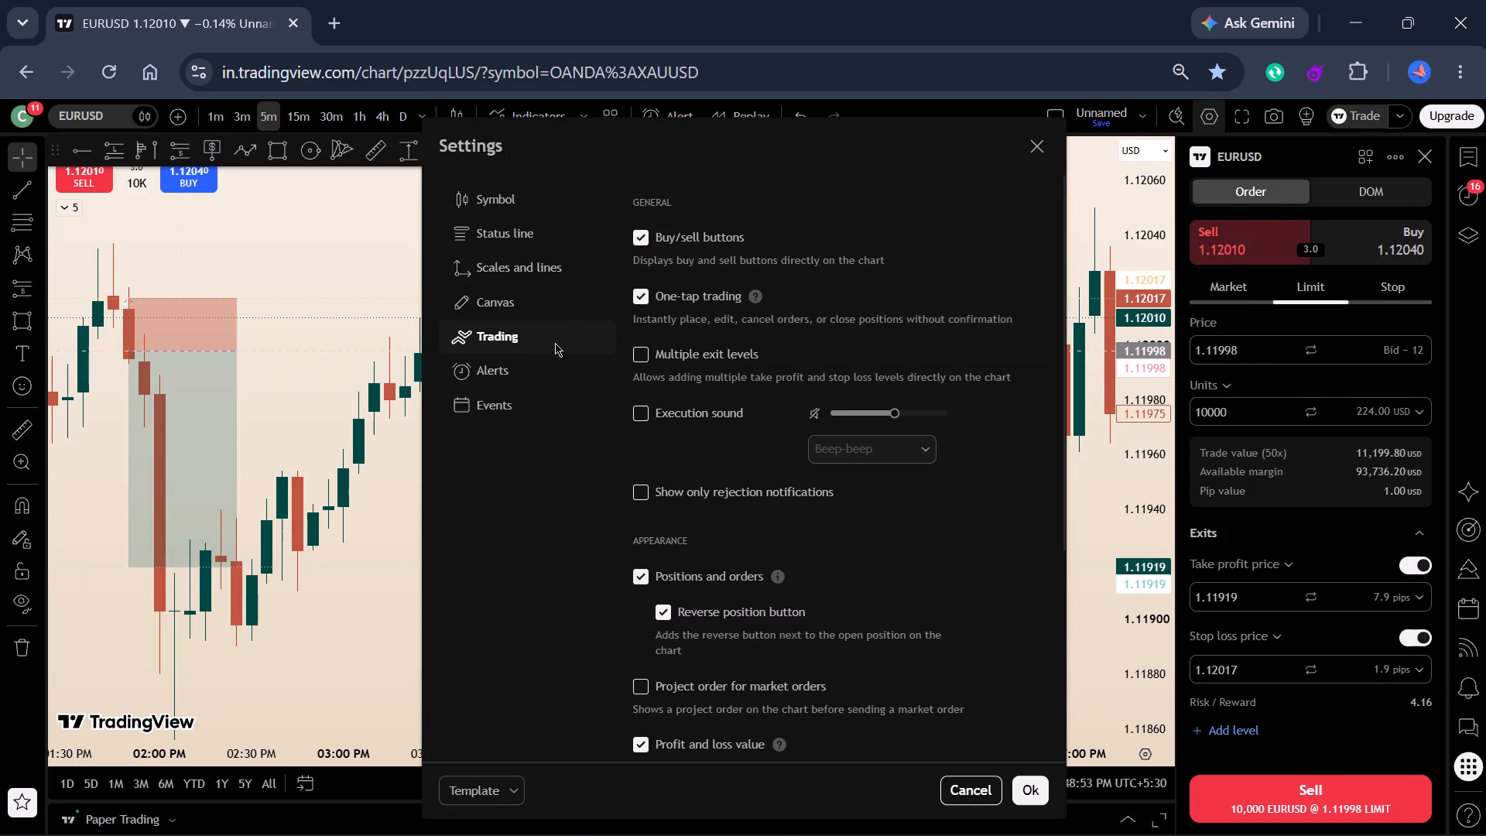
{"action": "scroll", "coordinate": [738, 512], "scroll_direction": "down", "scroll_amount": 18}
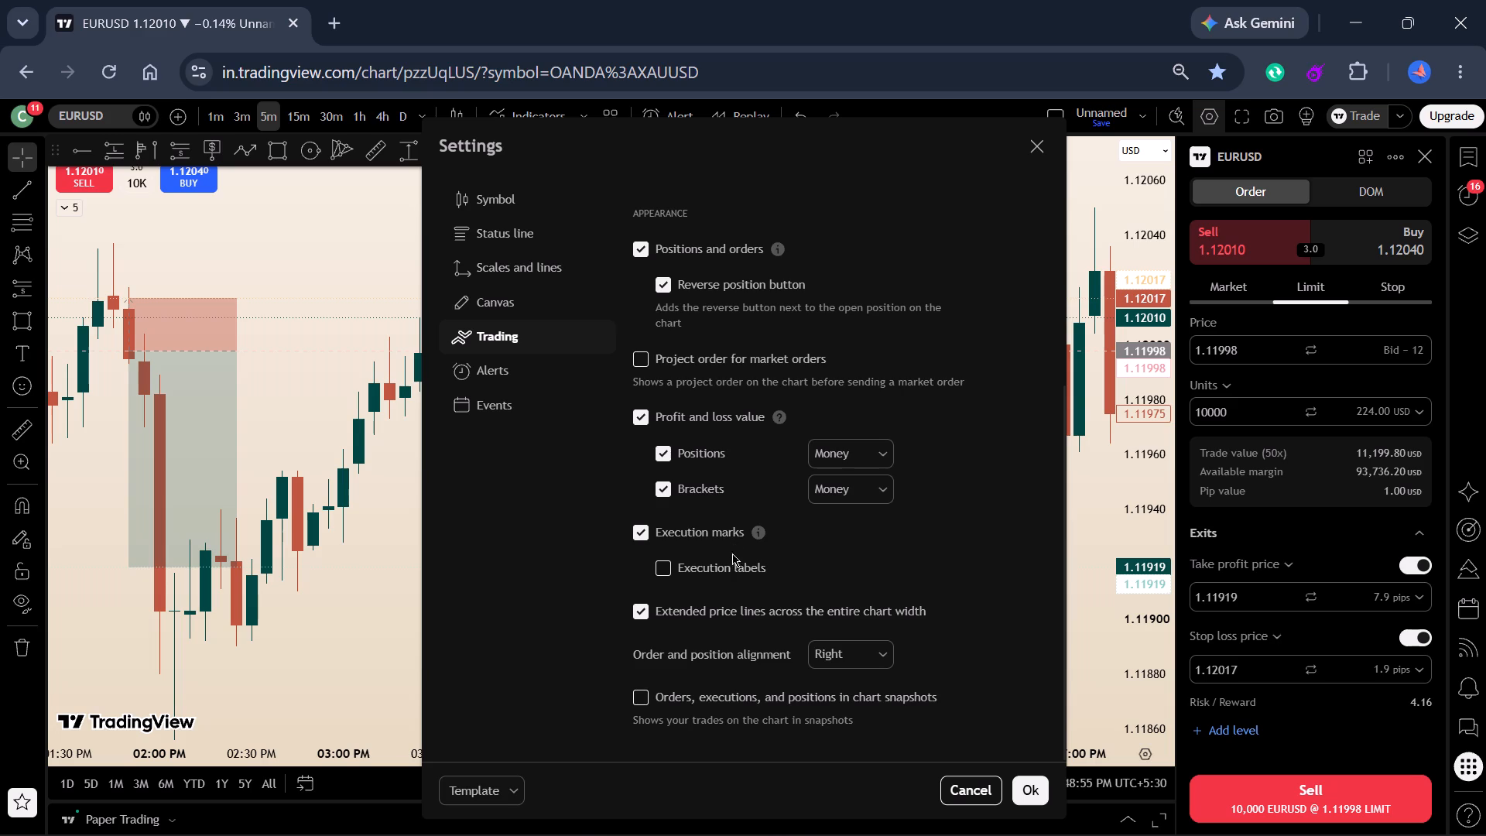
{"action": "scroll", "coordinate": [732, 554], "scroll_direction": "down", "scroll_amount": 5}
{"action": "left_click", "coordinate": [378, 570]}
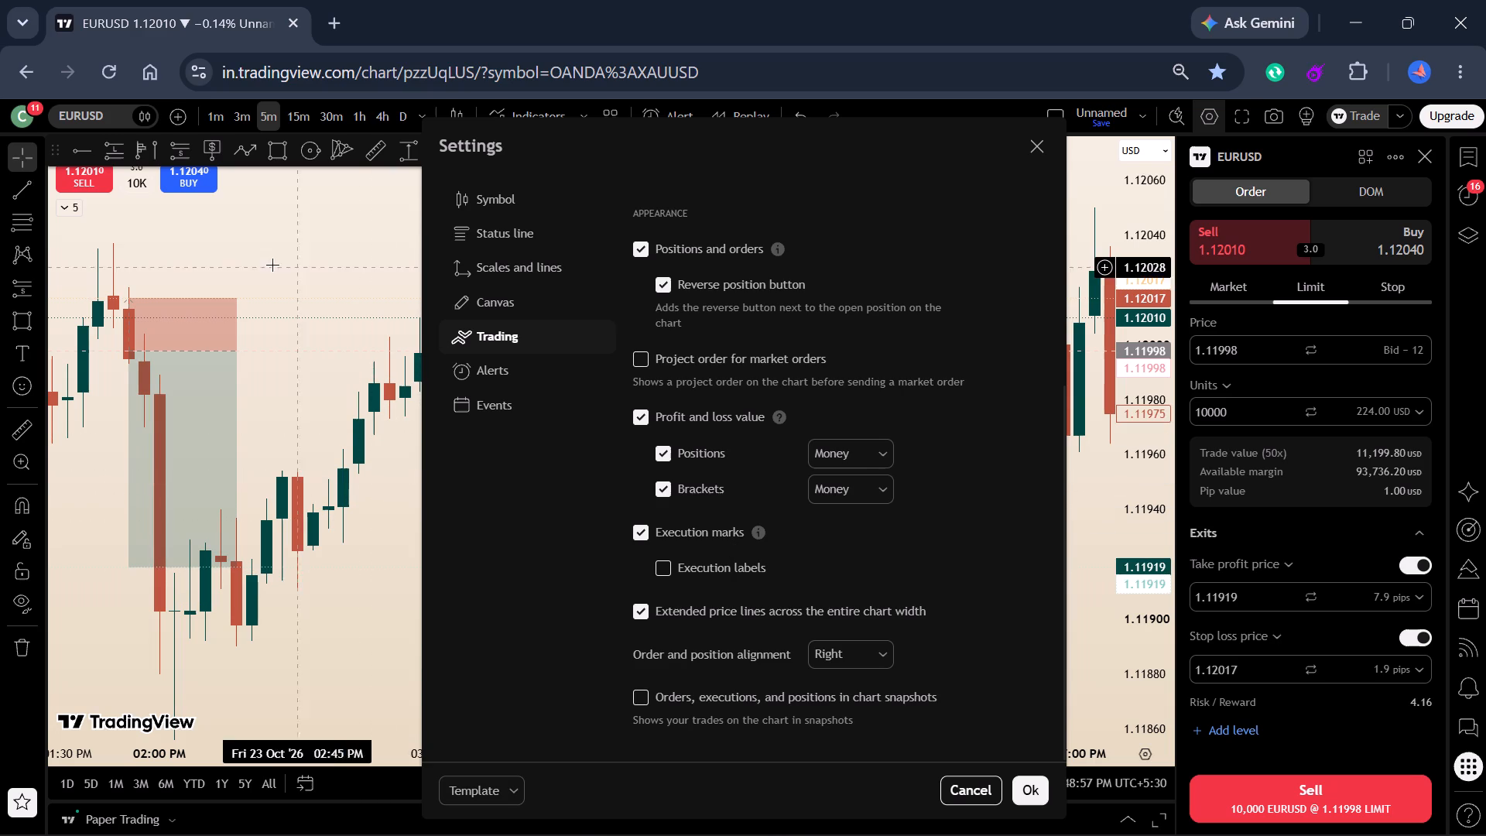
{"action": "left_click", "coordinate": [1029, 154]}
{"action": "left_click", "coordinate": [1397, 115]}
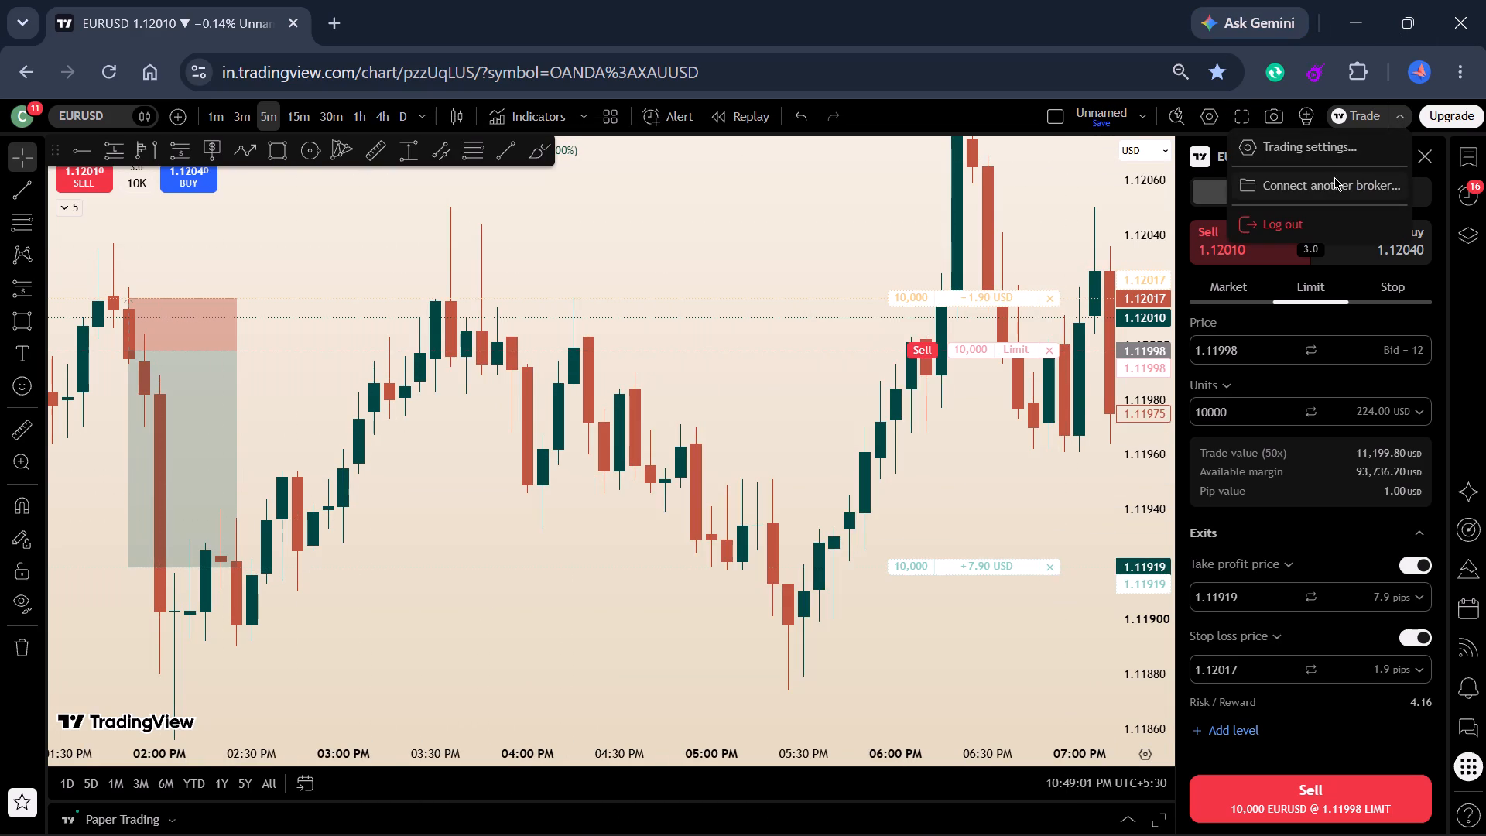
{"action": "left_click", "coordinate": [1307, 151]}
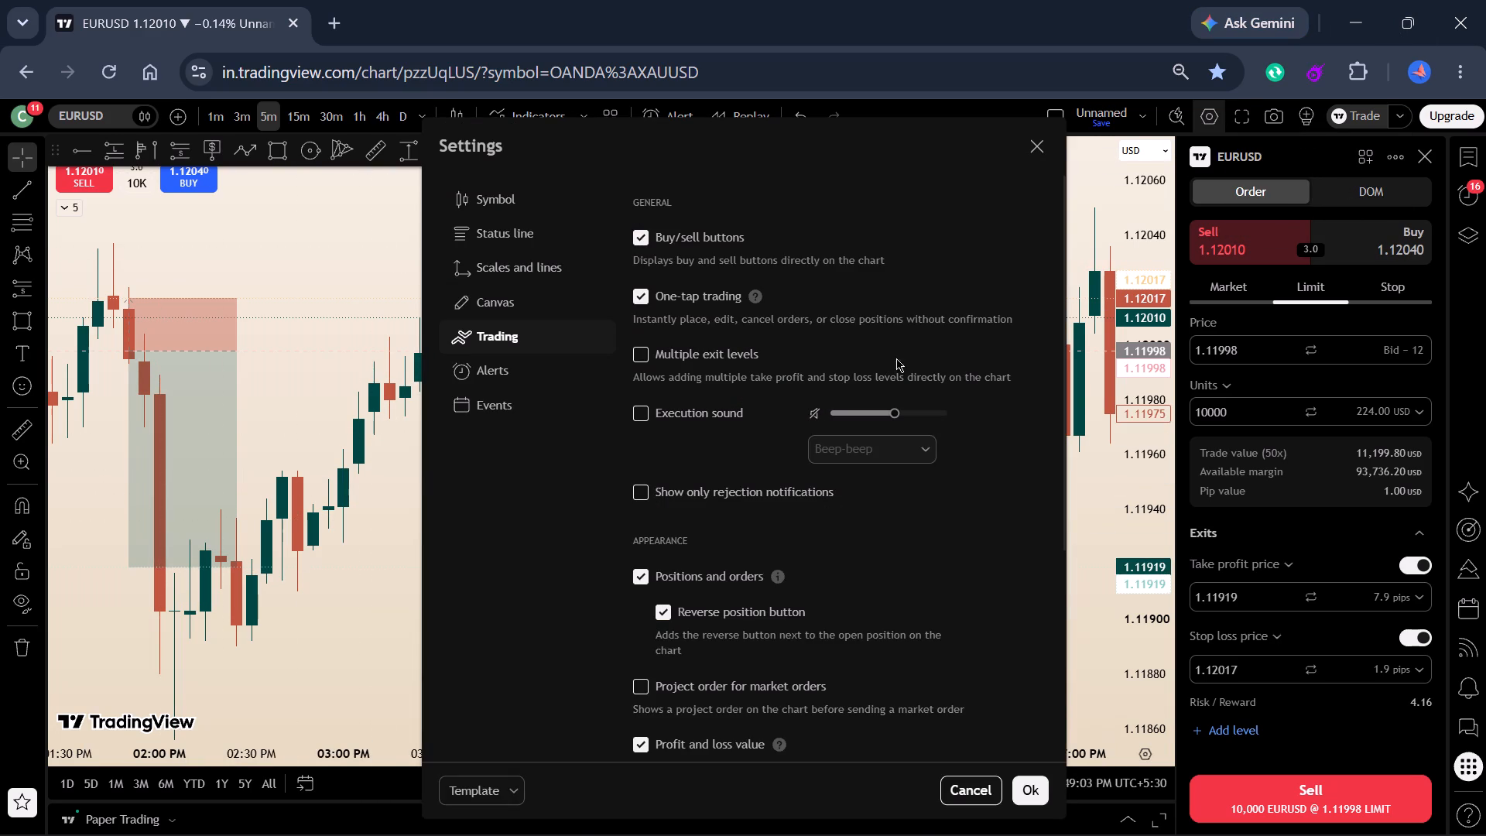
{"action": "left_click", "coordinate": [1035, 146]}
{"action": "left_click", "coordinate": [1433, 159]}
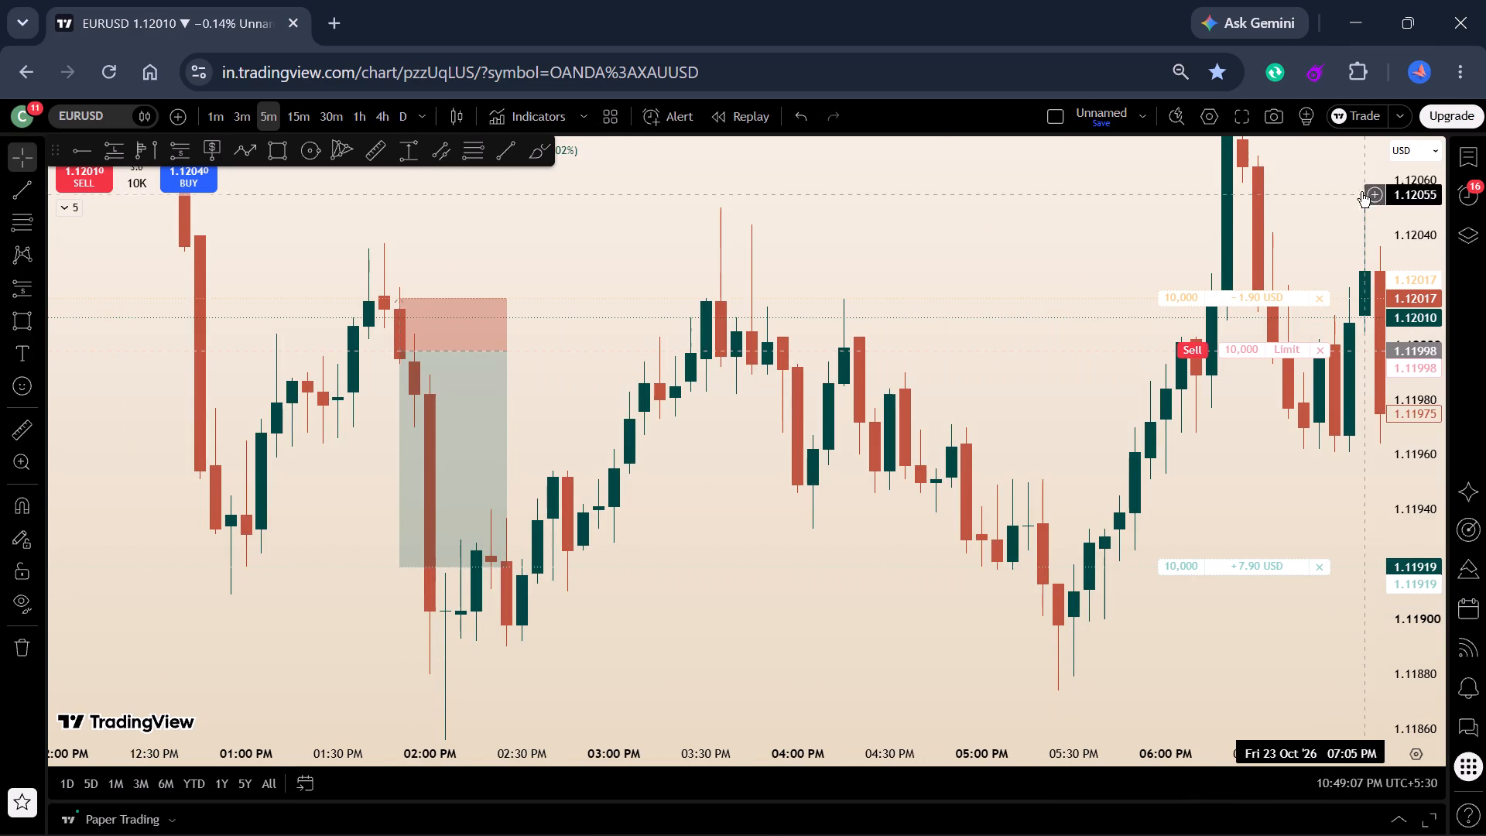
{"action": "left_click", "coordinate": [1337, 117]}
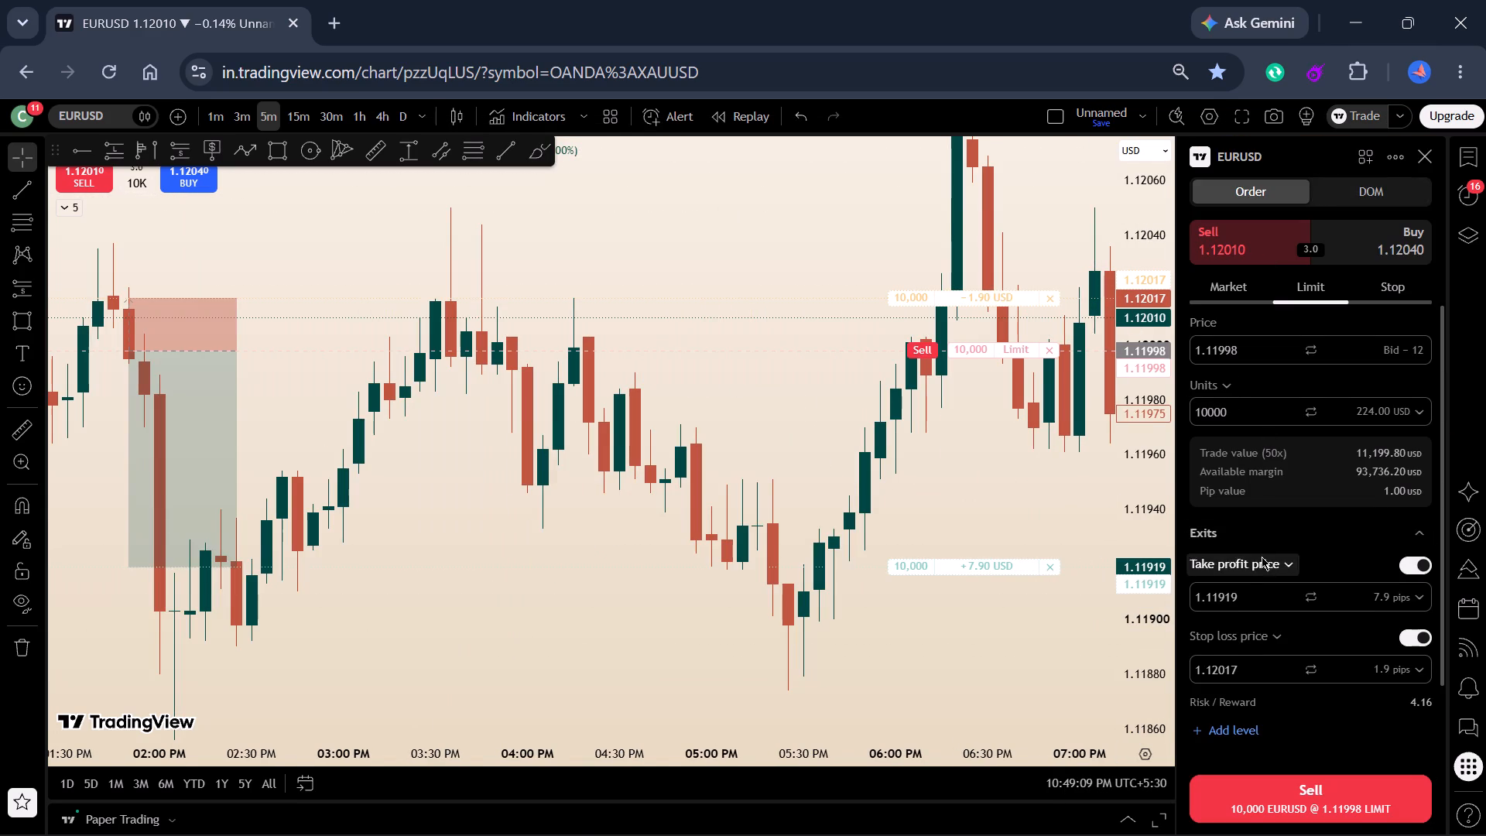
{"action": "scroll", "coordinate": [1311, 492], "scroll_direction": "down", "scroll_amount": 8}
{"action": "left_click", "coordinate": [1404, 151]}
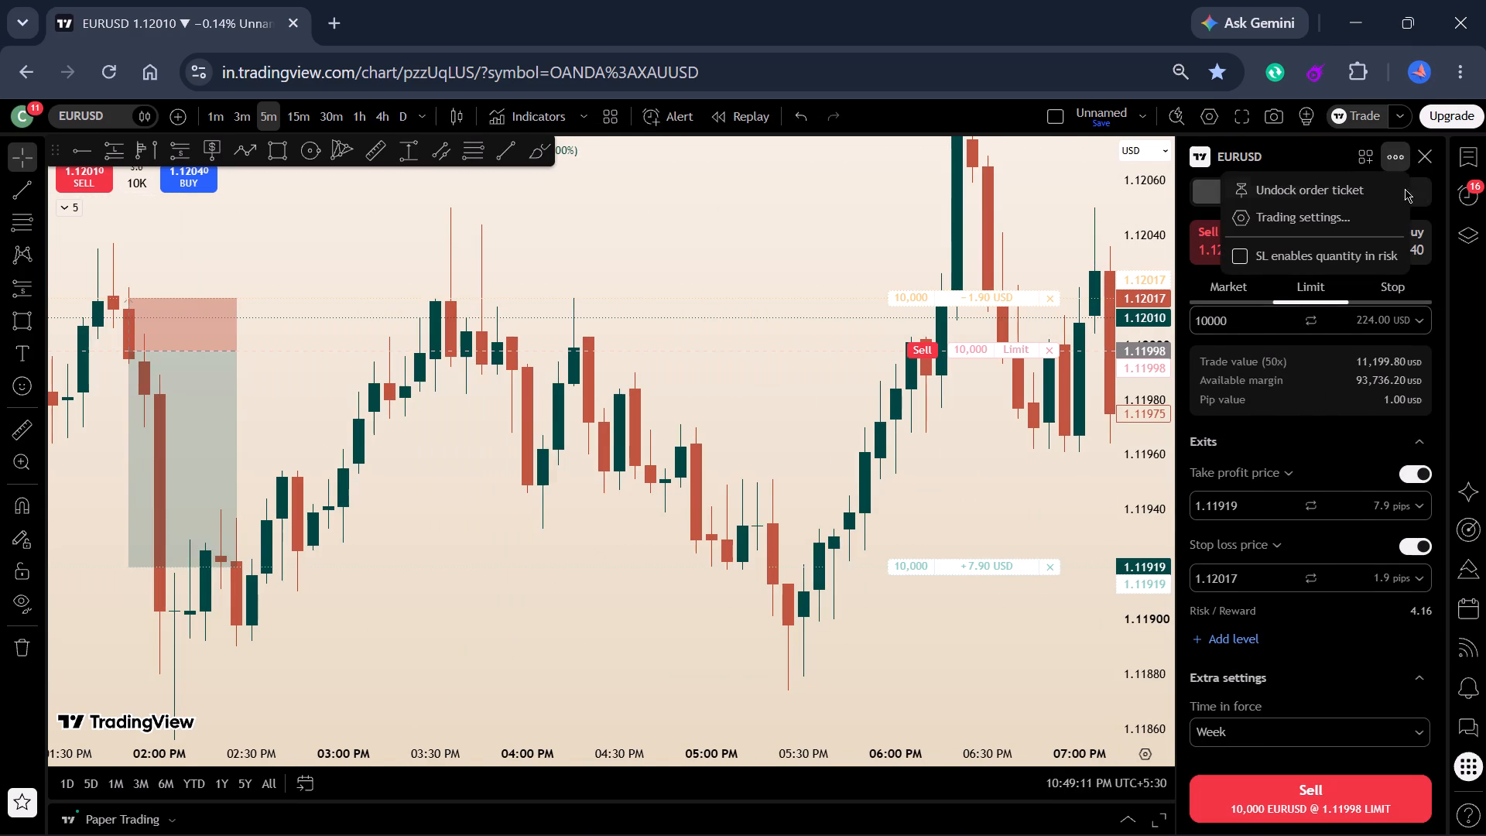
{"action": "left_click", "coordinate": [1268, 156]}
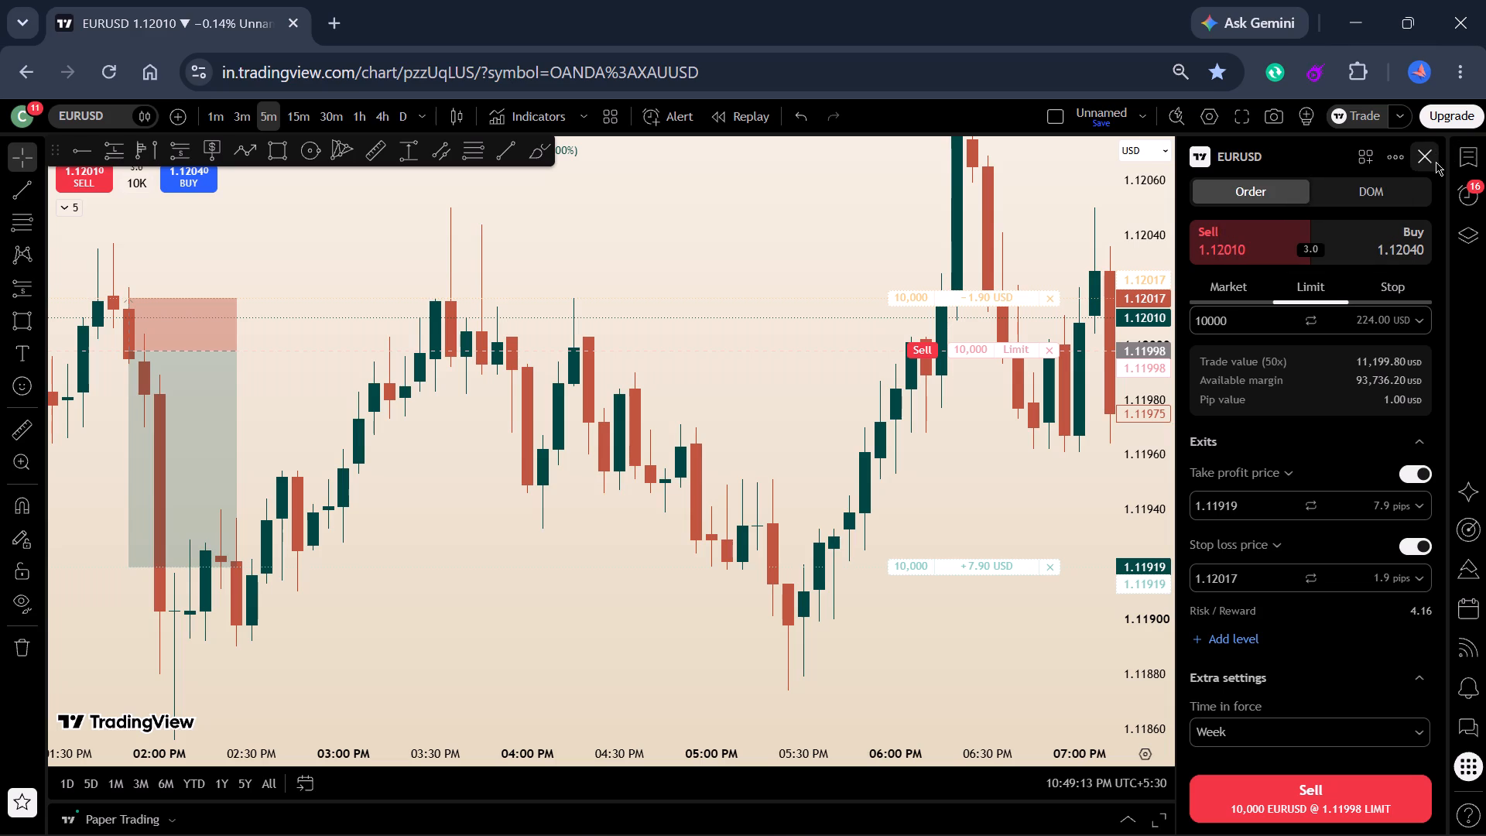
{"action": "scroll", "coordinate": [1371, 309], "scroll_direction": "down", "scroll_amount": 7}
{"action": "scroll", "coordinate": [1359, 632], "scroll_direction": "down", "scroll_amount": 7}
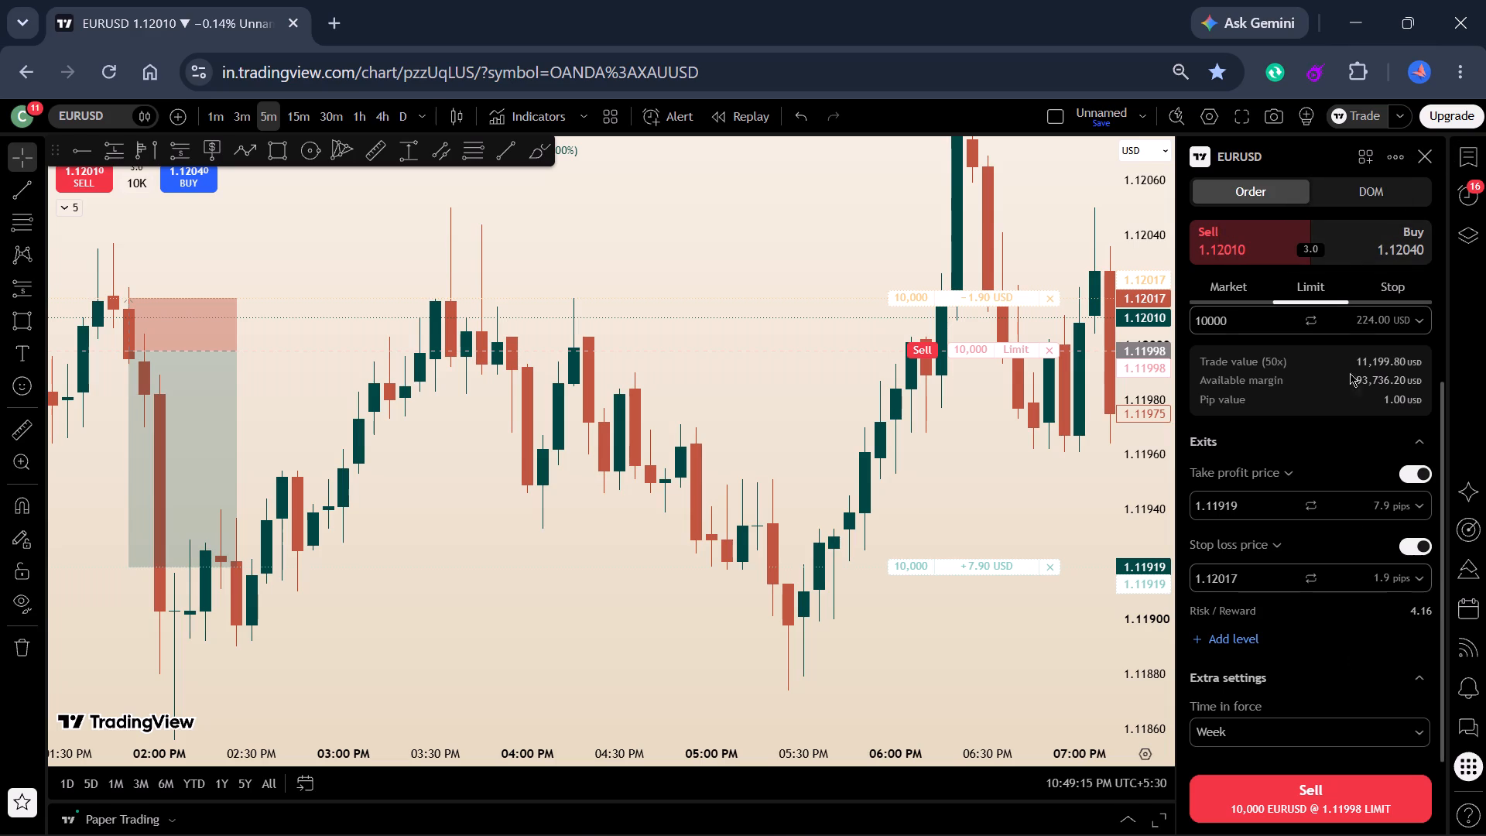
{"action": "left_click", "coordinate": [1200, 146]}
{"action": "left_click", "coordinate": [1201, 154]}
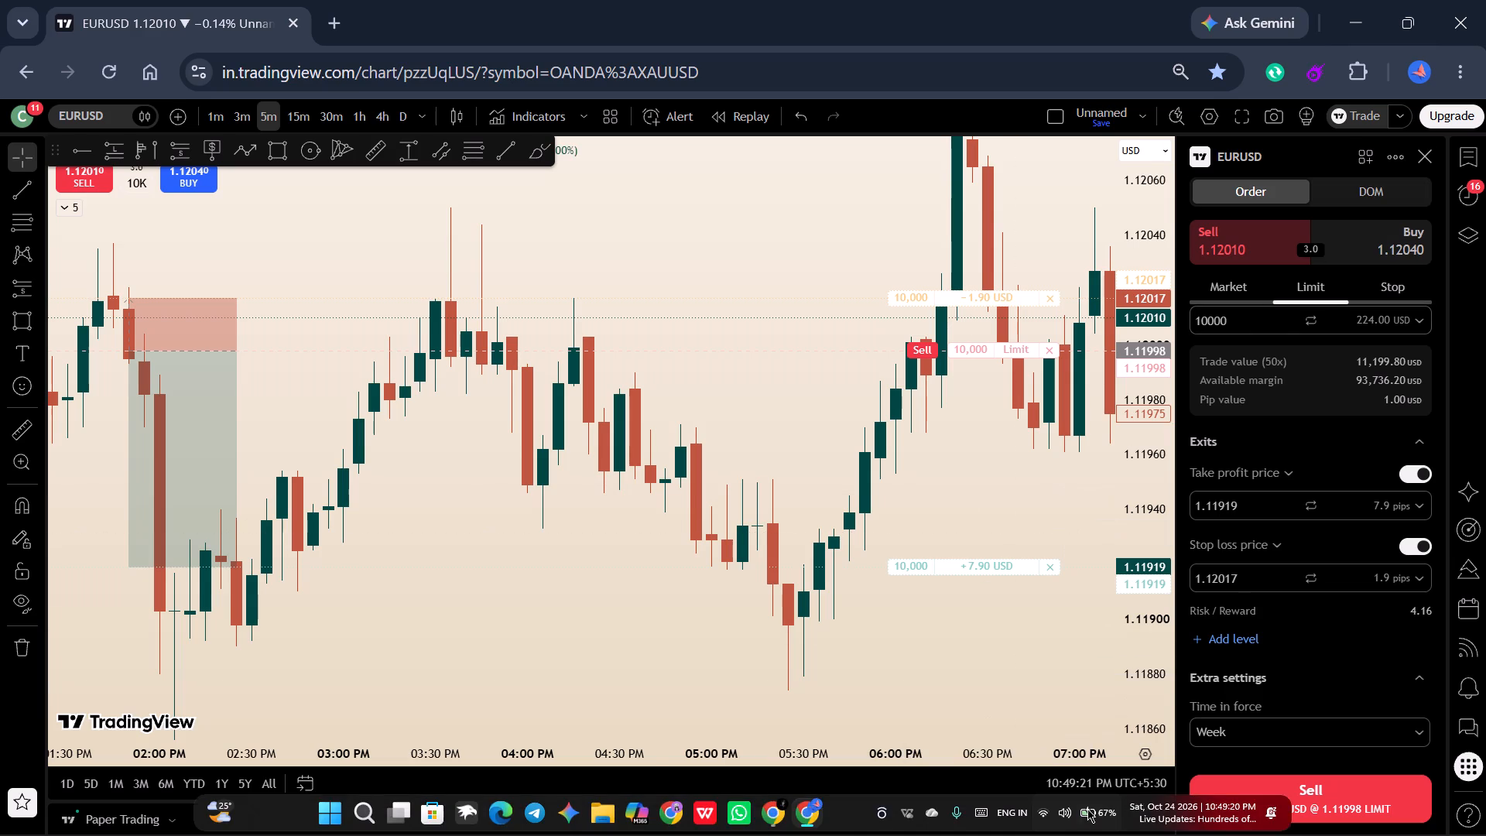
Expand the Paper Trading account summary below the EURUSD chart.
{"action": "left_click", "coordinate": [1122, 819]}
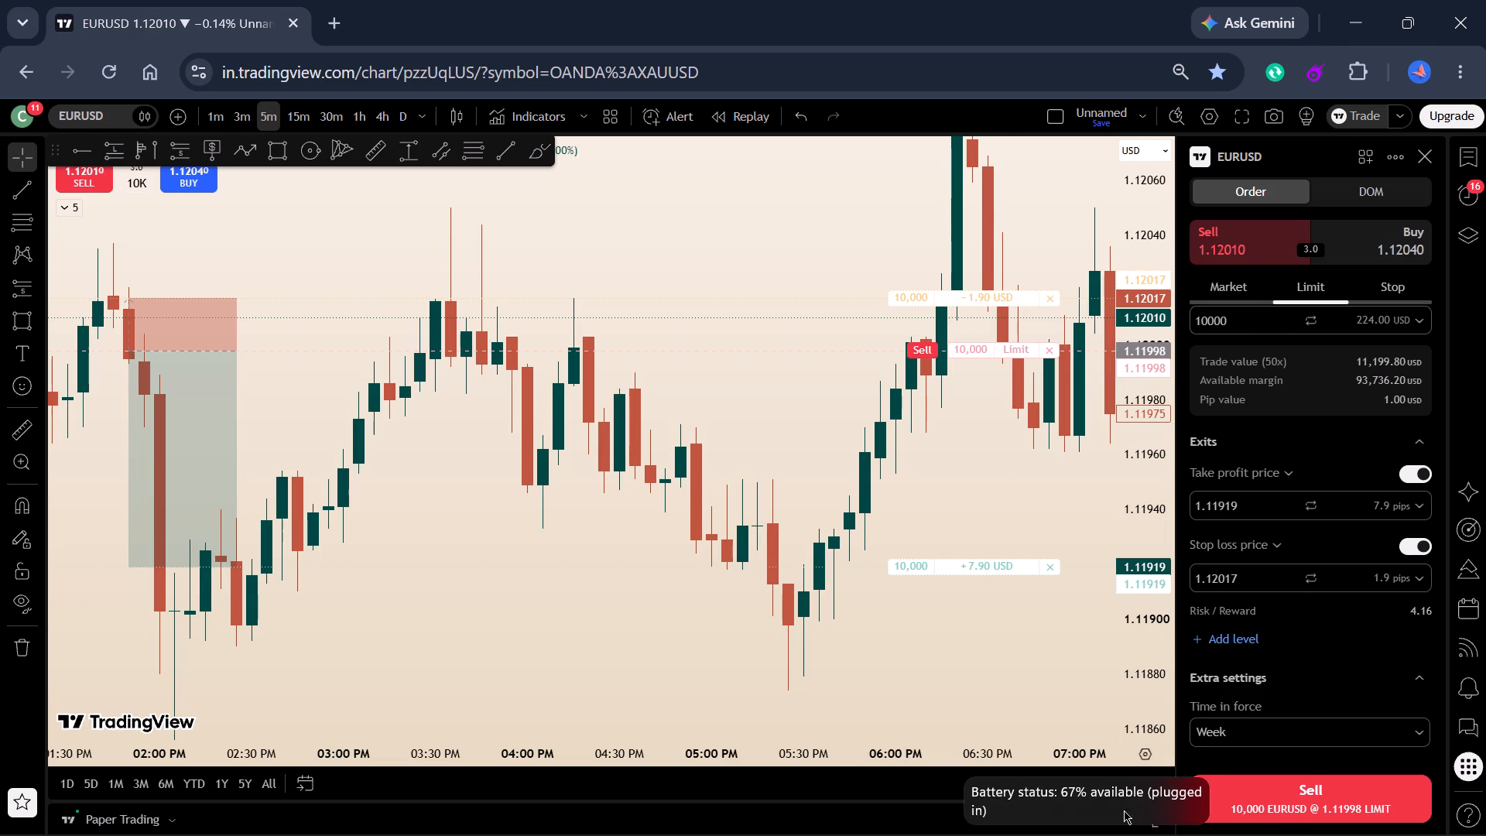
{"action": "left_click_drag", "start_coordinate": [1064, 680], "coordinate": [1053, 663]}
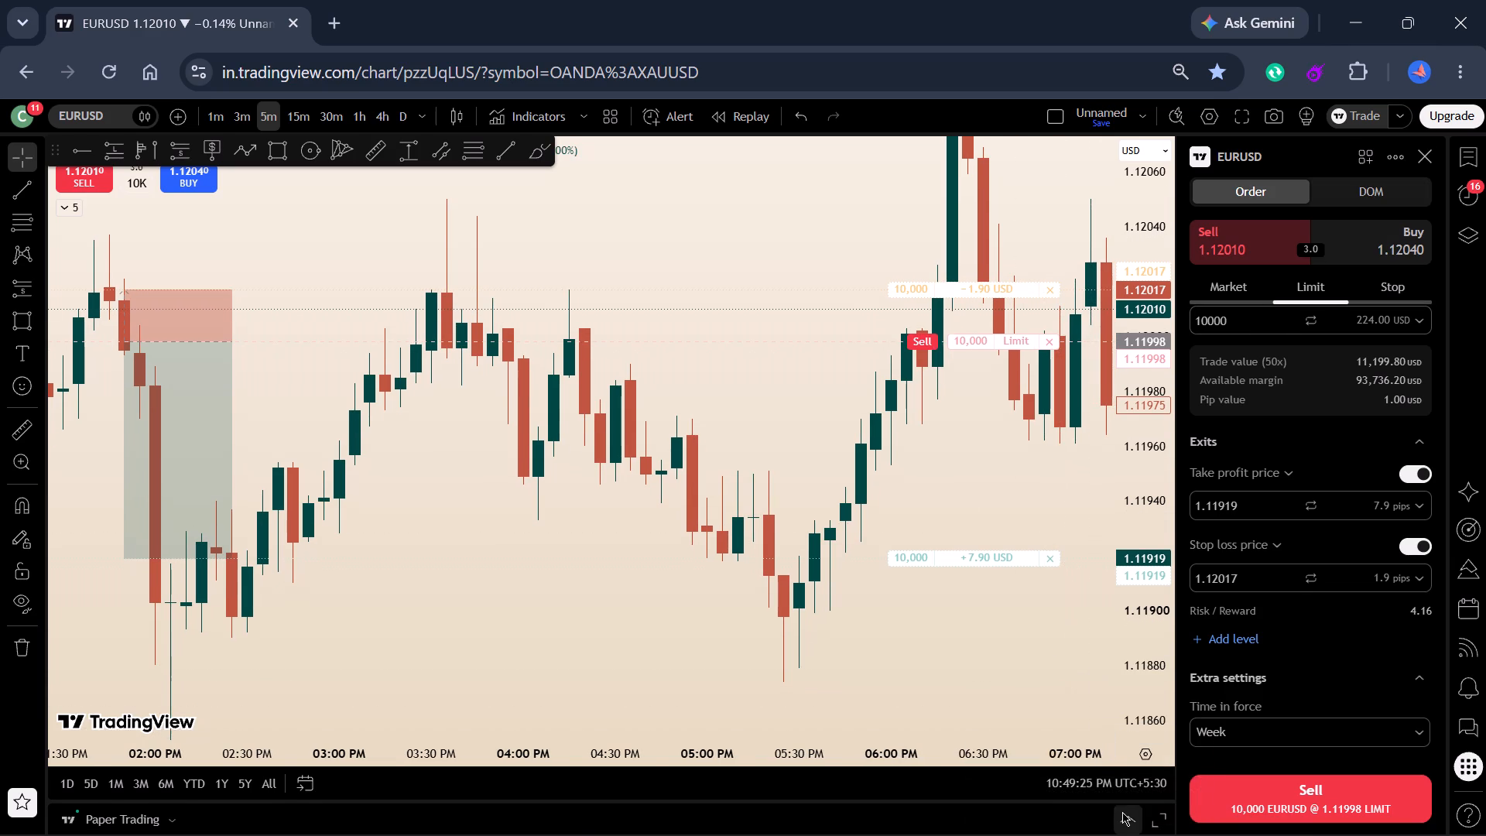
{"action": "left_click", "coordinate": [1123, 812]}
{"action": "scroll", "coordinate": [443, 718], "scroll_direction": "down", "scroll_amount": 1}
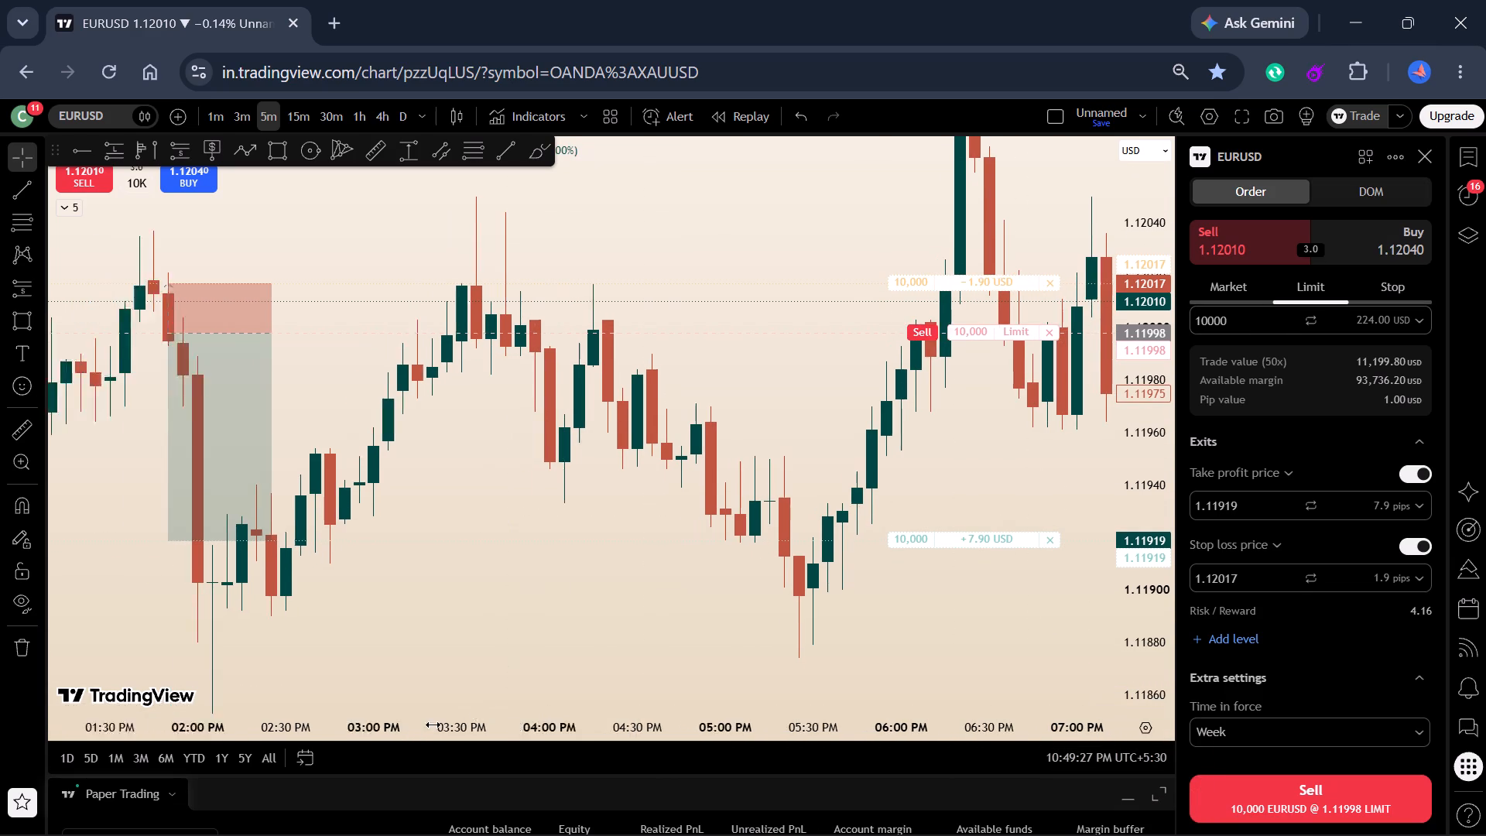
{"action": "scroll", "coordinate": [432, 725], "scroll_direction": "down", "scroll_amount": 1}
Review the trading settings reached from the Paper Trading account, through to the order alignment and chart snapshot options.
{"action": "left_click", "coordinate": [173, 793]}
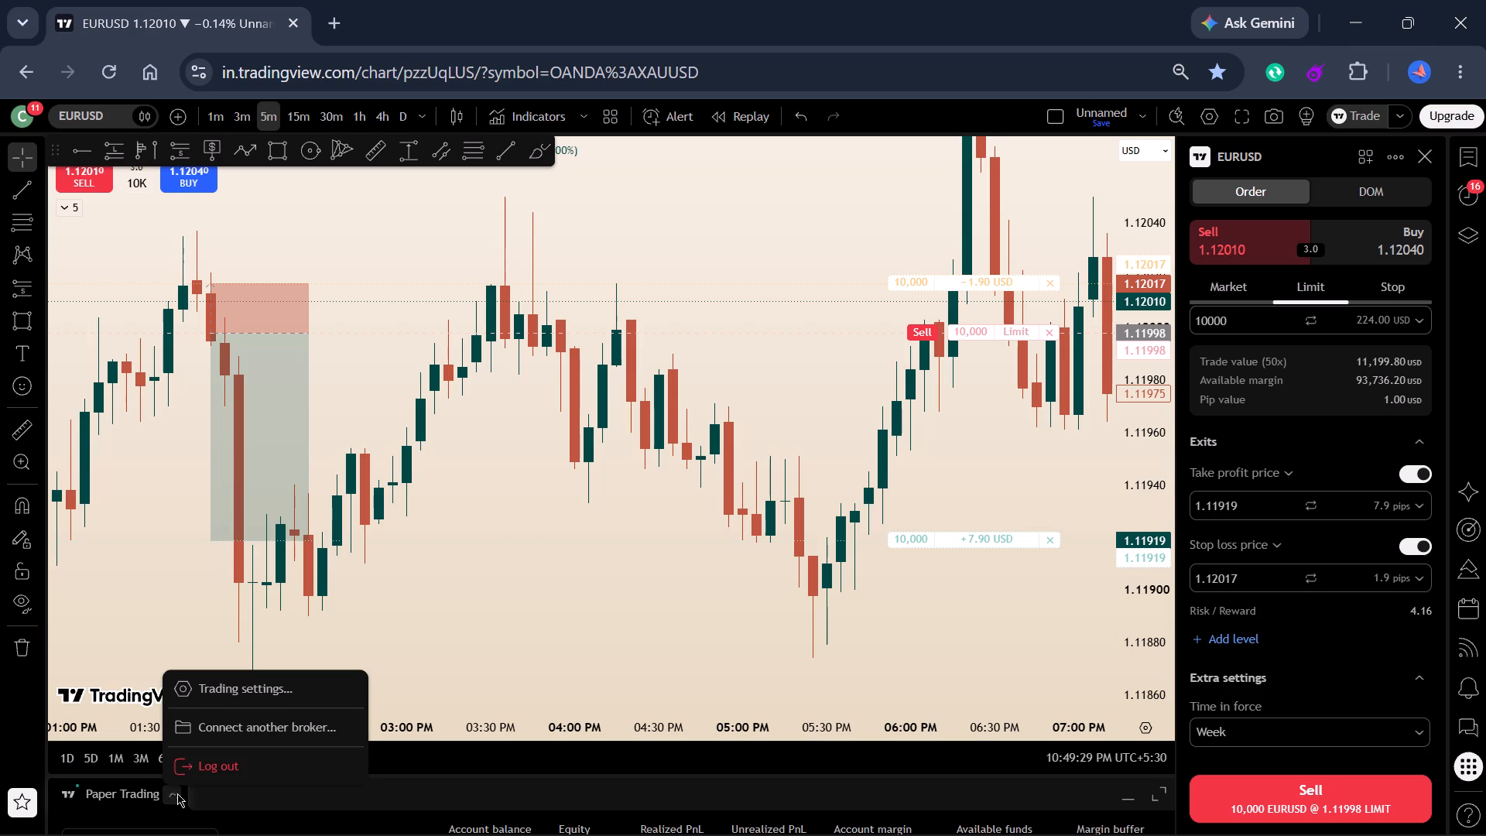
{"action": "left_click", "coordinate": [245, 691]}
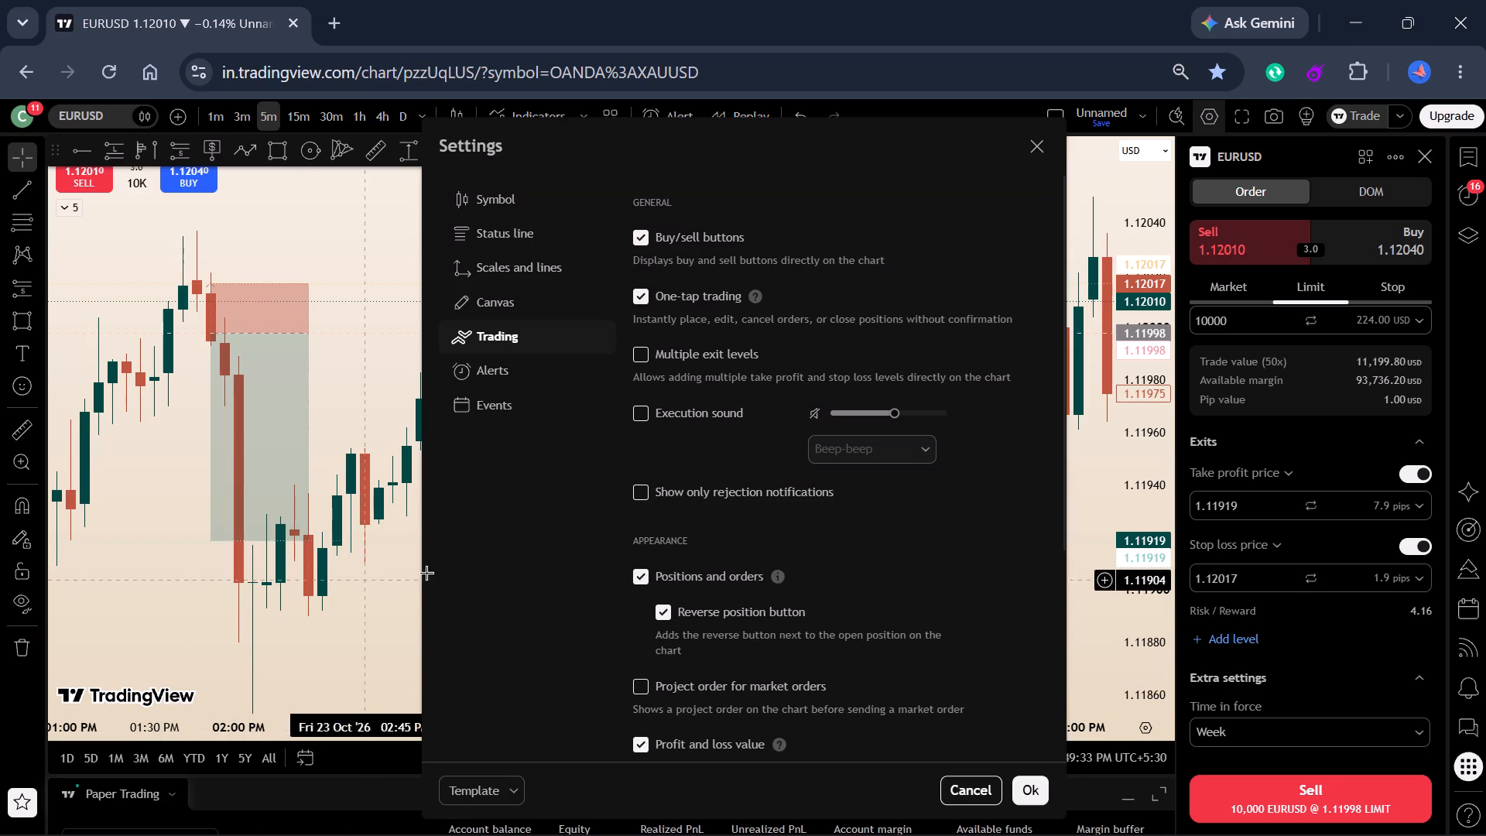
{"action": "scroll", "coordinate": [794, 476], "scroll_direction": "down", "scroll_amount": 15}
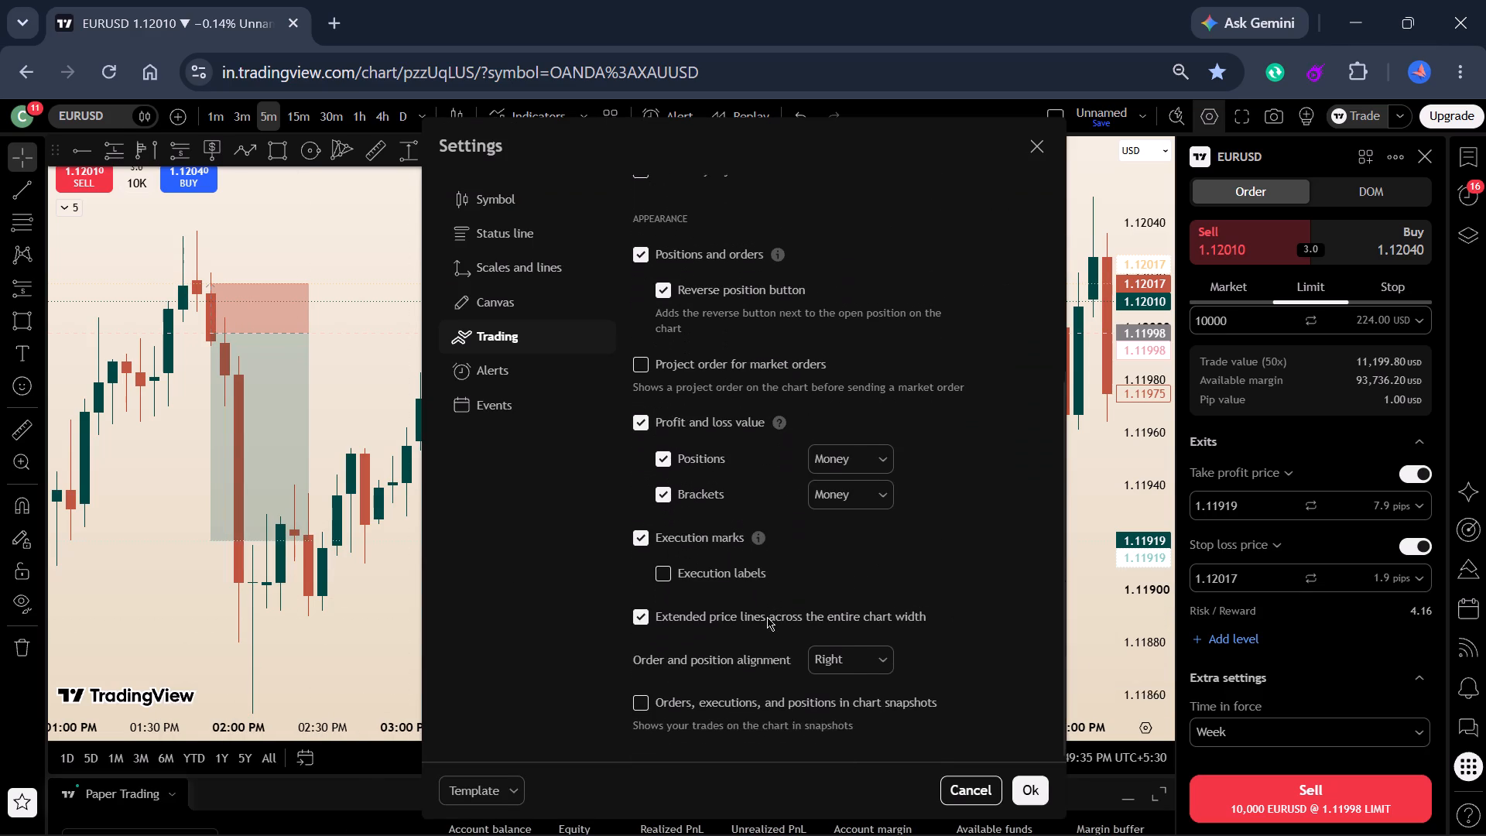
{"action": "scroll", "coordinate": [766, 610], "scroll_direction": "down", "scroll_amount": 8}
{"action": "left_click", "coordinate": [1092, 577]}
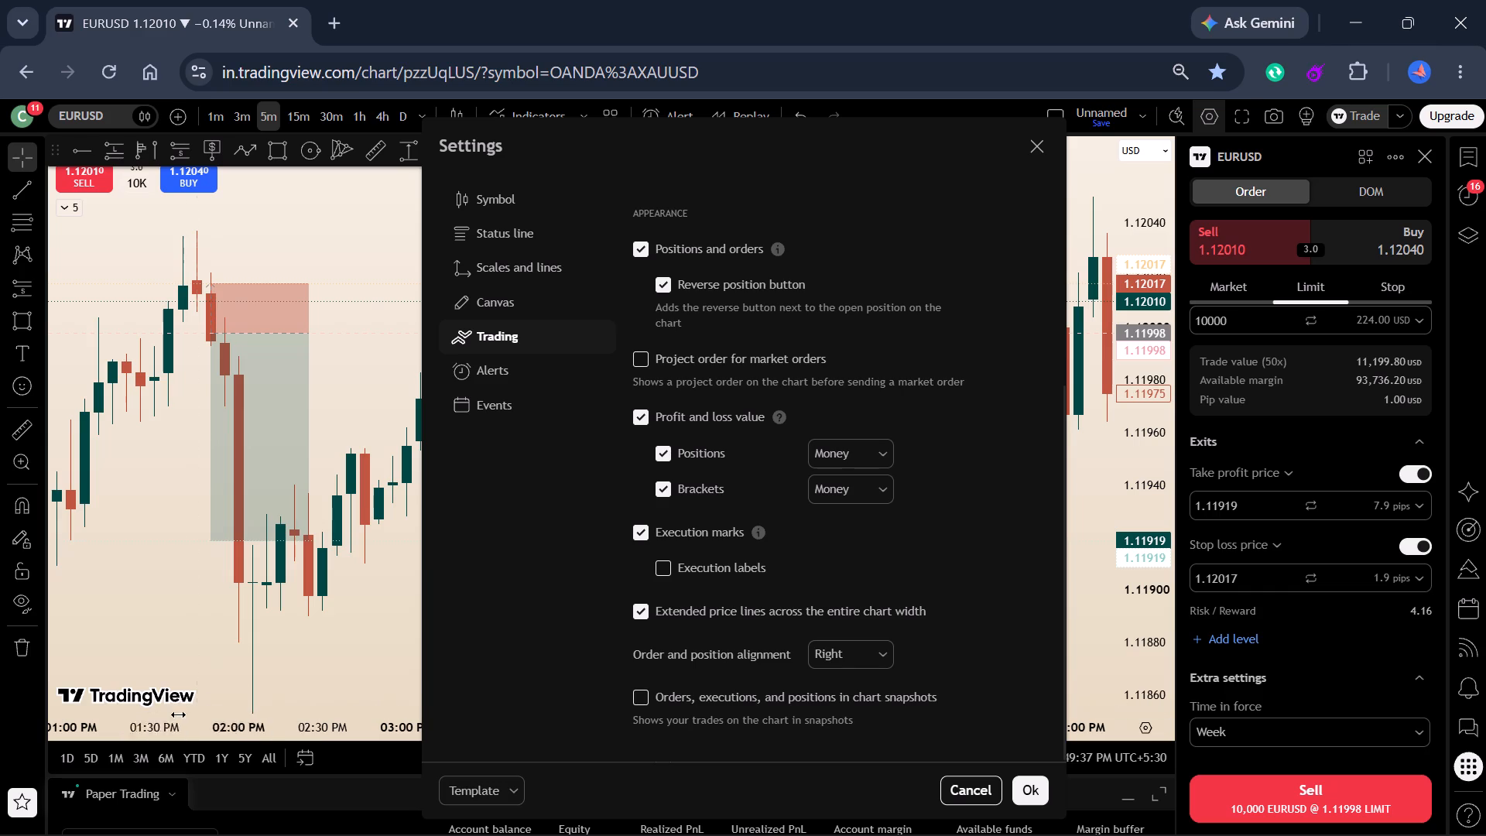
{"action": "left_click", "coordinate": [176, 653]}
{"action": "left_click_drag", "start_coordinate": [276, 691], "coordinate": [303, 683]}
{"action": "left_click", "coordinate": [1027, 793]}
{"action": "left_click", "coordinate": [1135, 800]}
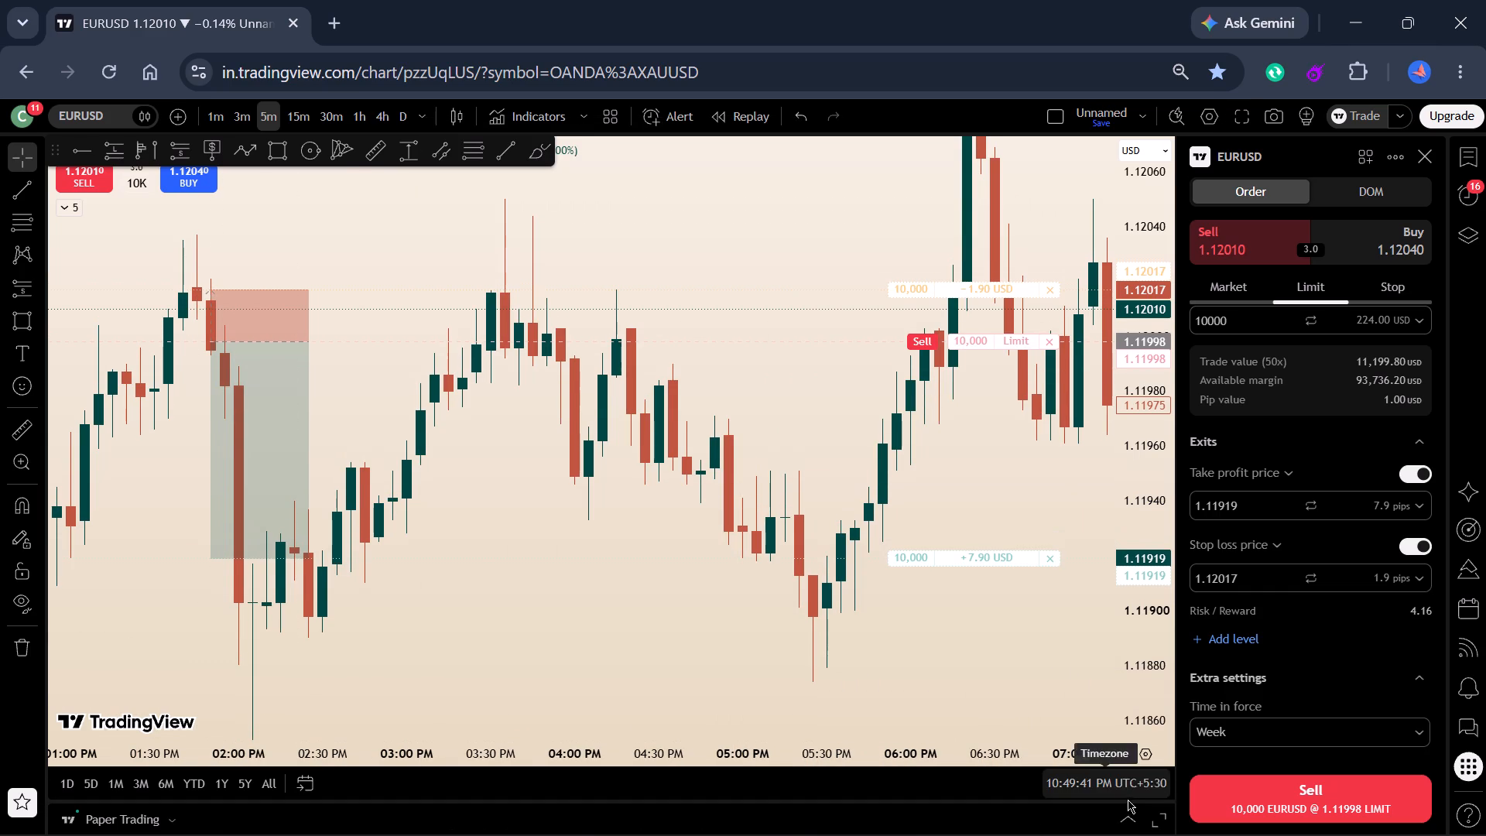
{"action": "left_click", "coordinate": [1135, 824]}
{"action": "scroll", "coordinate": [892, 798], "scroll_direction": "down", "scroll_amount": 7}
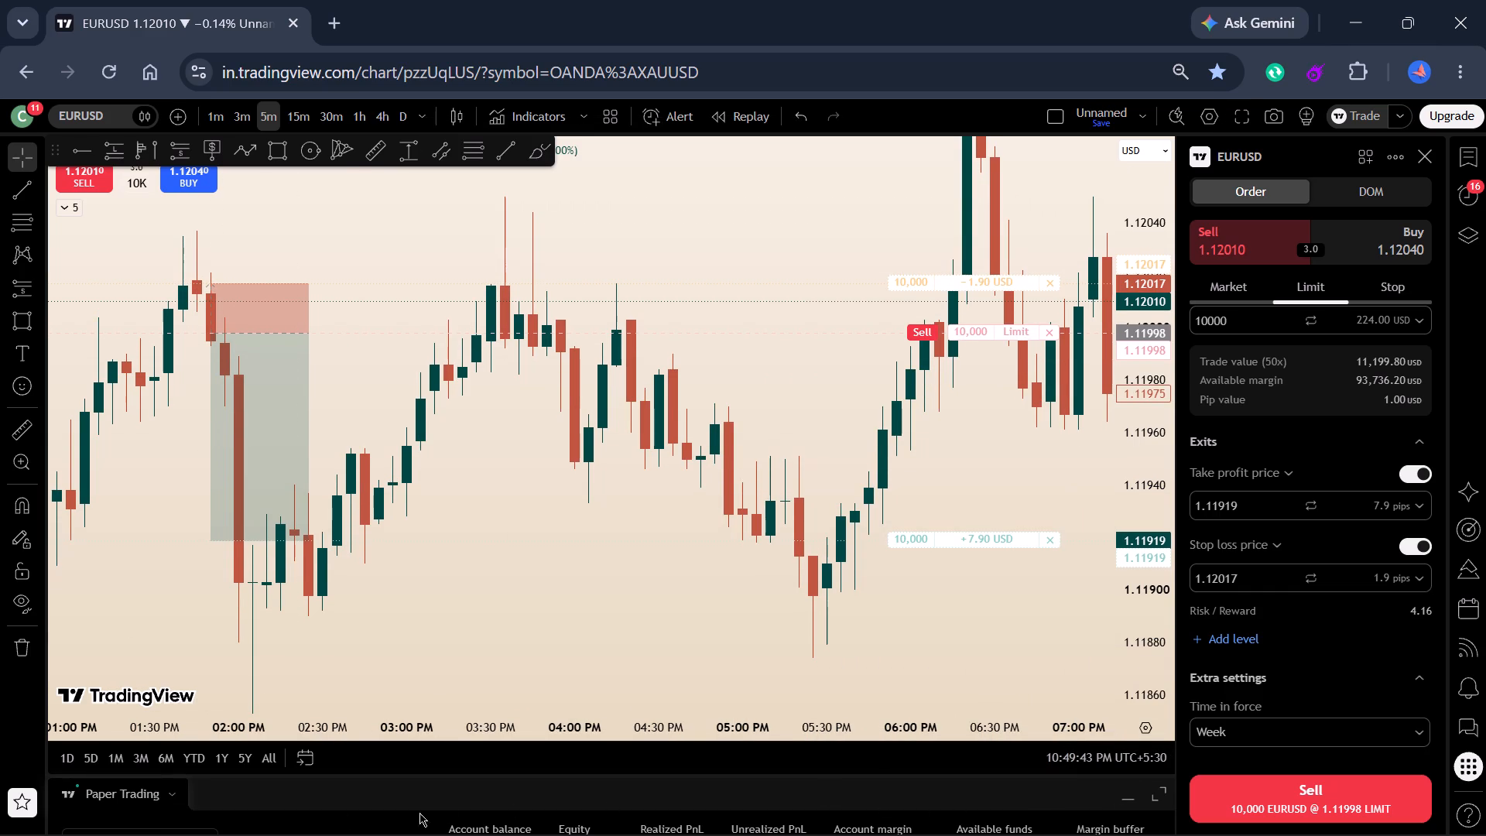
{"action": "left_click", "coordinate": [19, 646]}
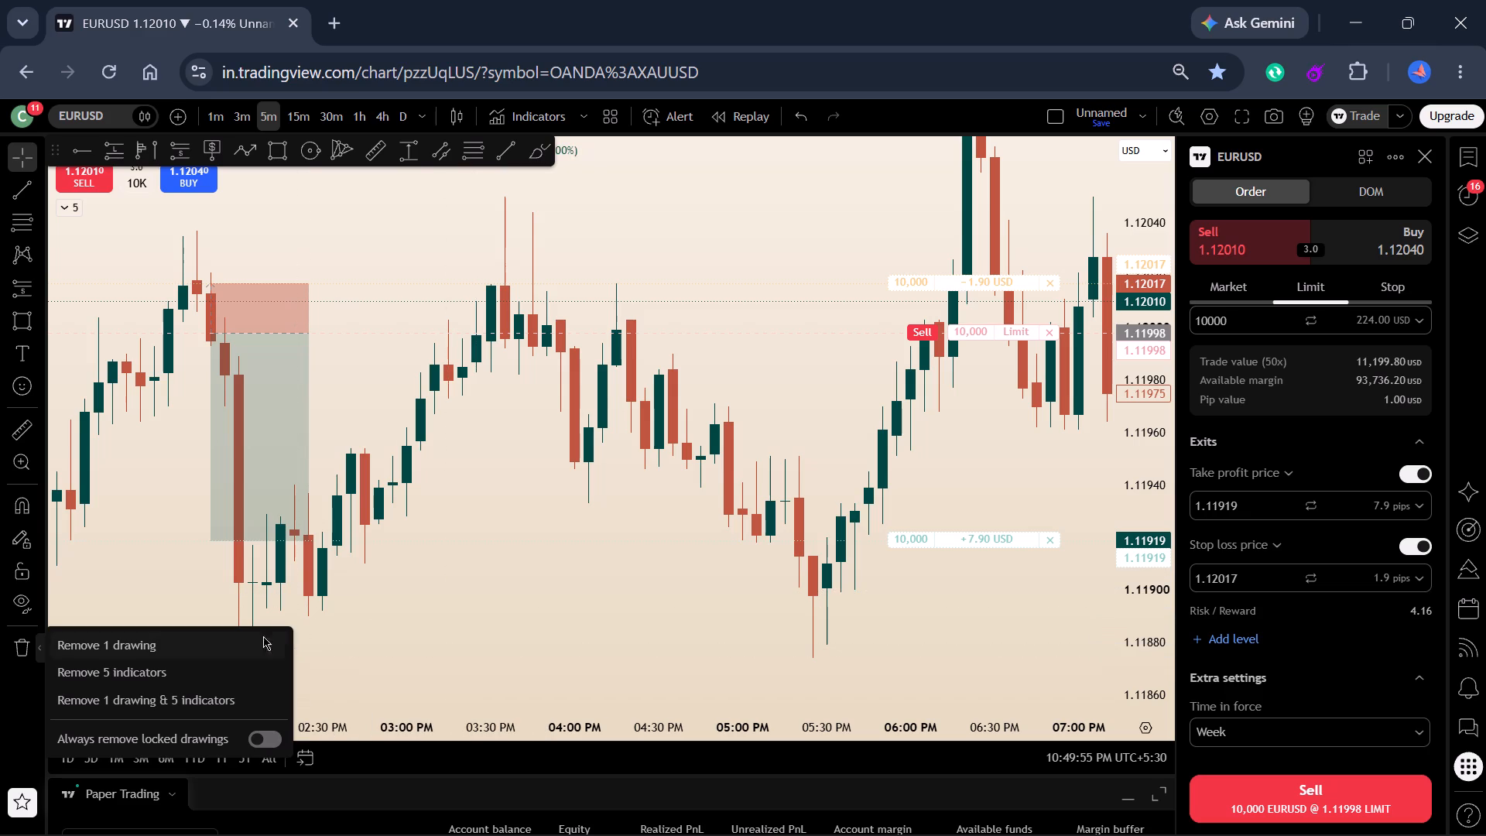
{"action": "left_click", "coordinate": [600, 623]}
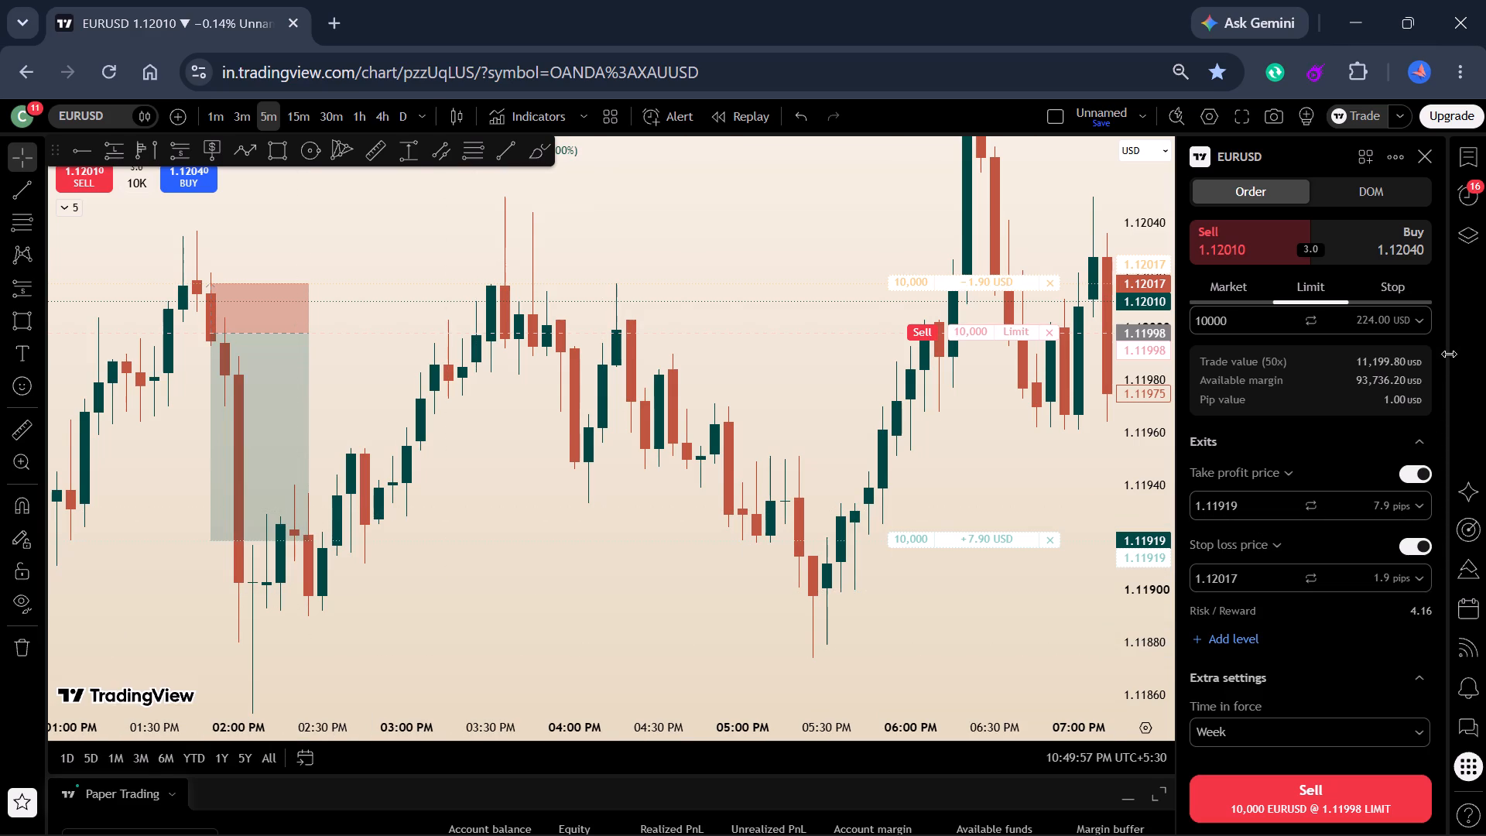
Collapse the extra settings section of the EURUSD limit sell order.
{"action": "scroll", "coordinate": [1449, 354], "scroll_direction": "down", "scroll_amount": 15}
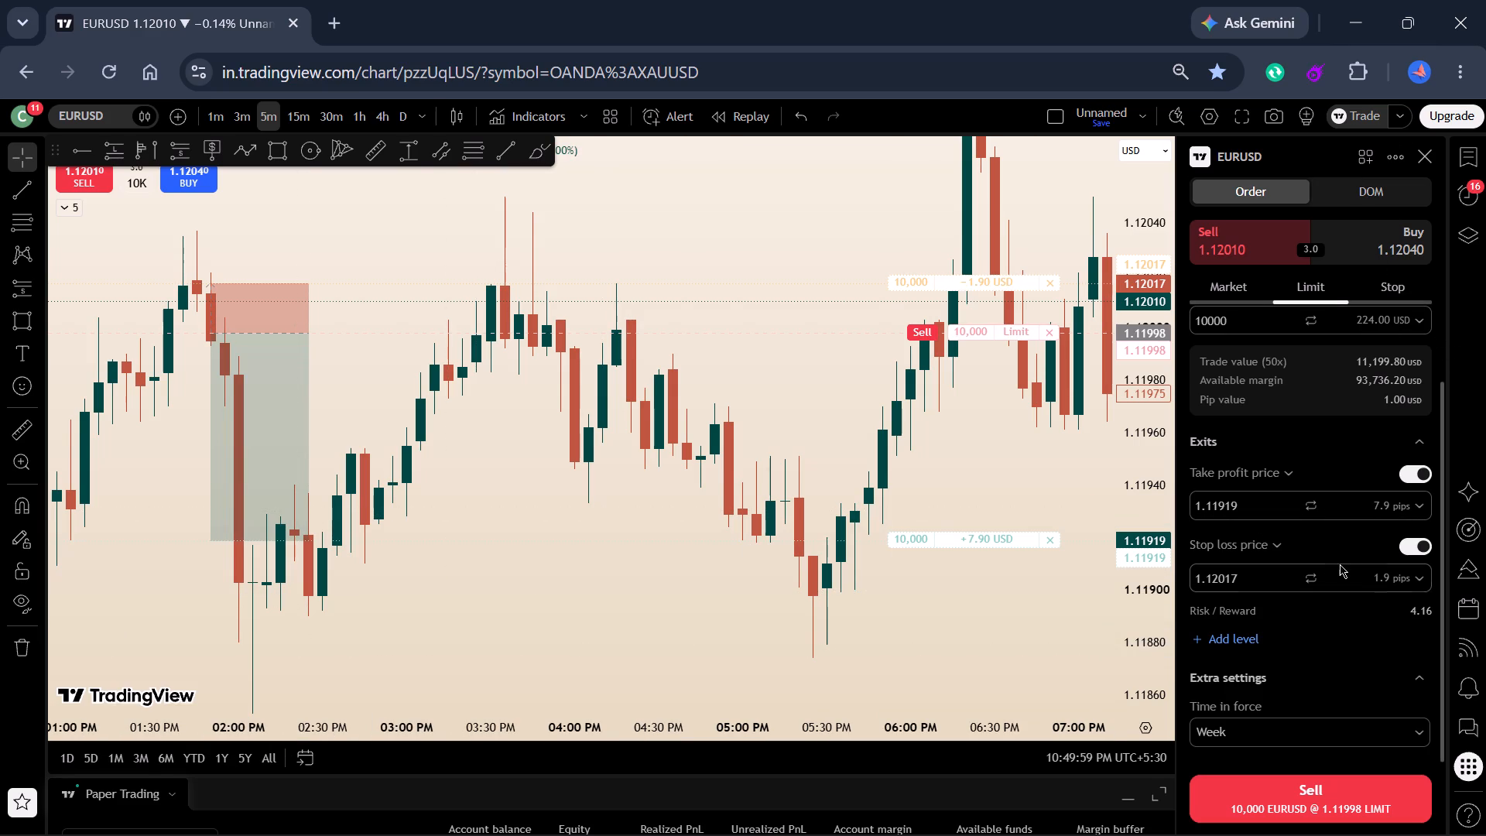
{"action": "scroll", "coordinate": [1322, 582], "scroll_direction": "down", "scroll_amount": 8}
{"action": "left_click", "coordinate": [1313, 670]}
{"action": "scroll", "coordinate": [1301, 669], "scroll_direction": "down", "scroll_amount": 2}
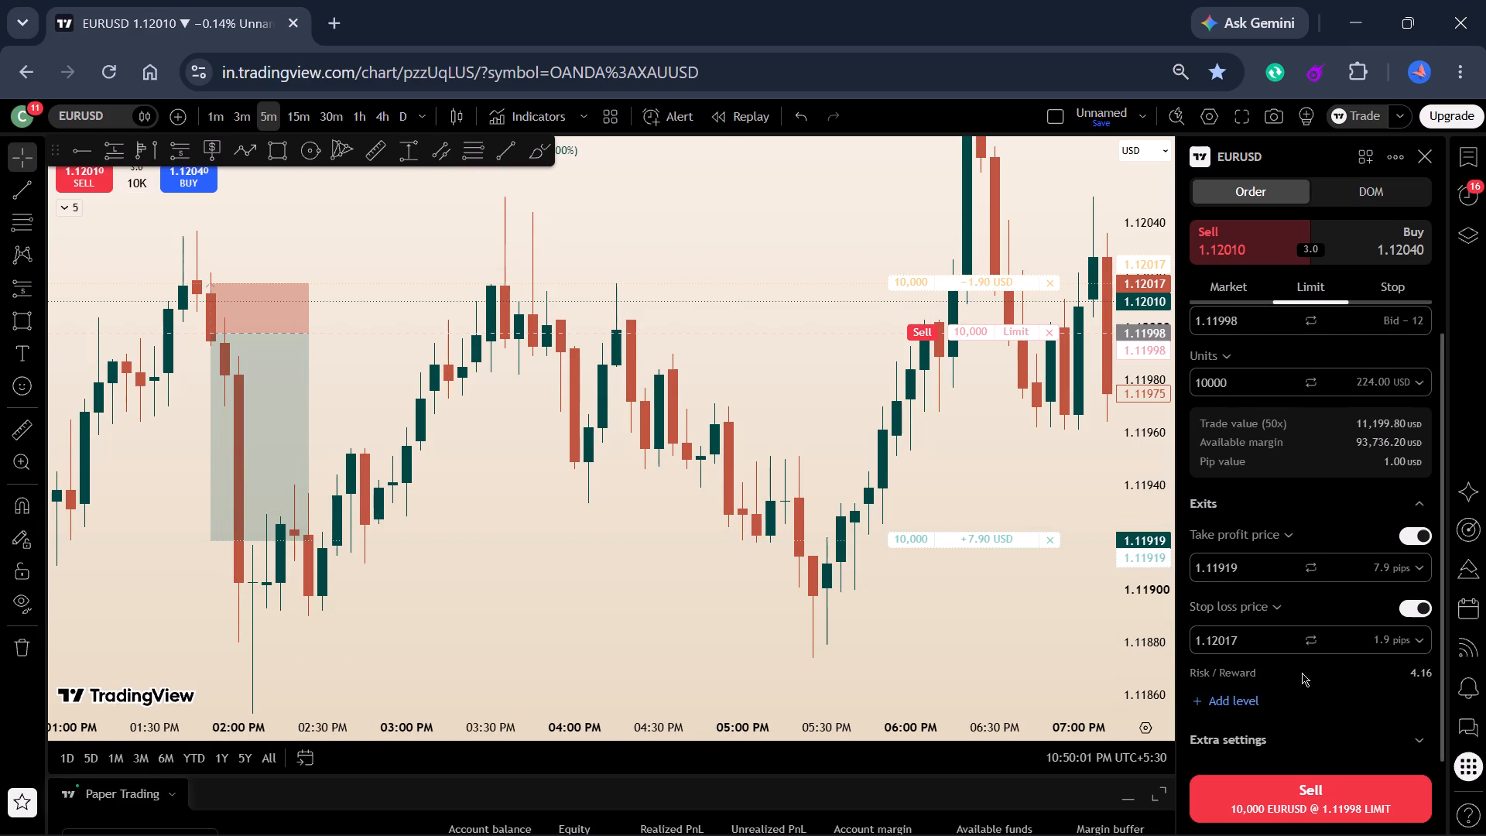
Close the EURUSD limit order ticket without placing the sell order.
{"action": "scroll", "coordinate": [1302, 673], "scroll_direction": "down", "scroll_amount": 5}
{"action": "left_click", "coordinate": [1166, 399]}
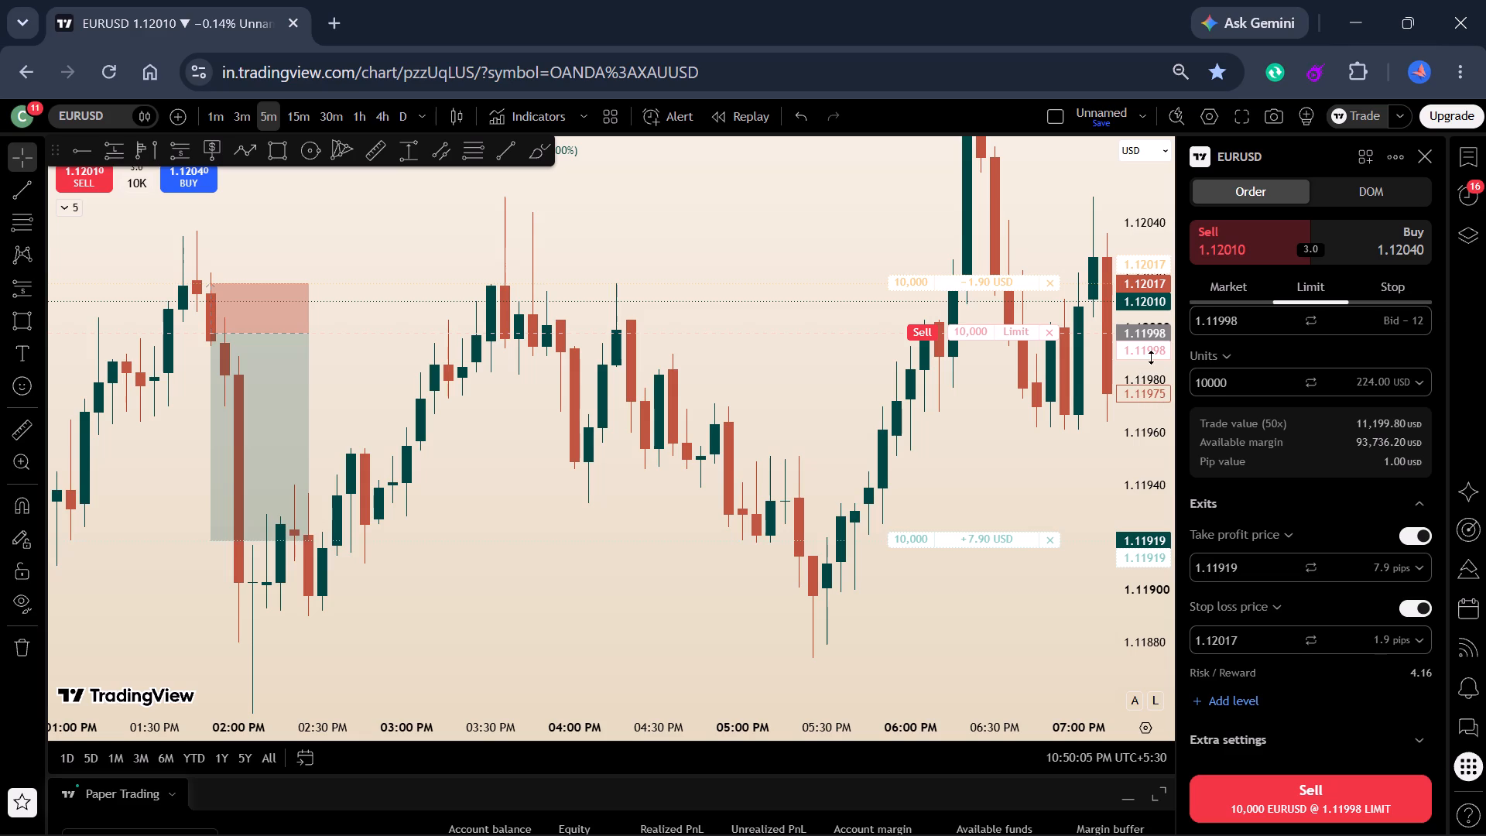
{"action": "left_click", "coordinate": [1425, 149]}
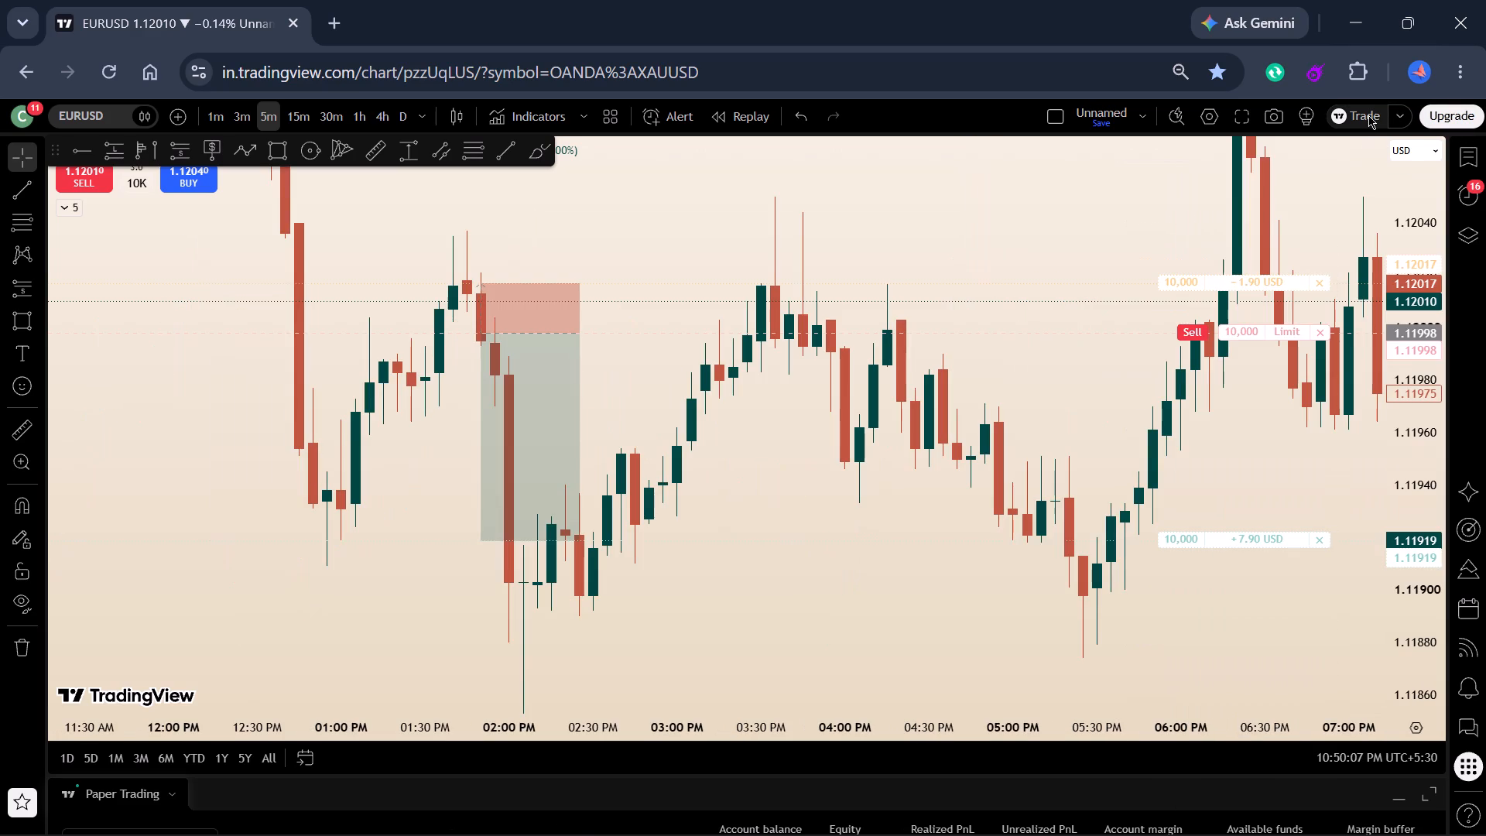
Switch the EURUSD chart to fullscreen mode with the surrounding panels hidden.
{"action": "left_click", "coordinate": [1399, 117]}
{"action": "left_click", "coordinate": [1109, 235]}
{"action": "left_click", "coordinate": [1248, 122]}
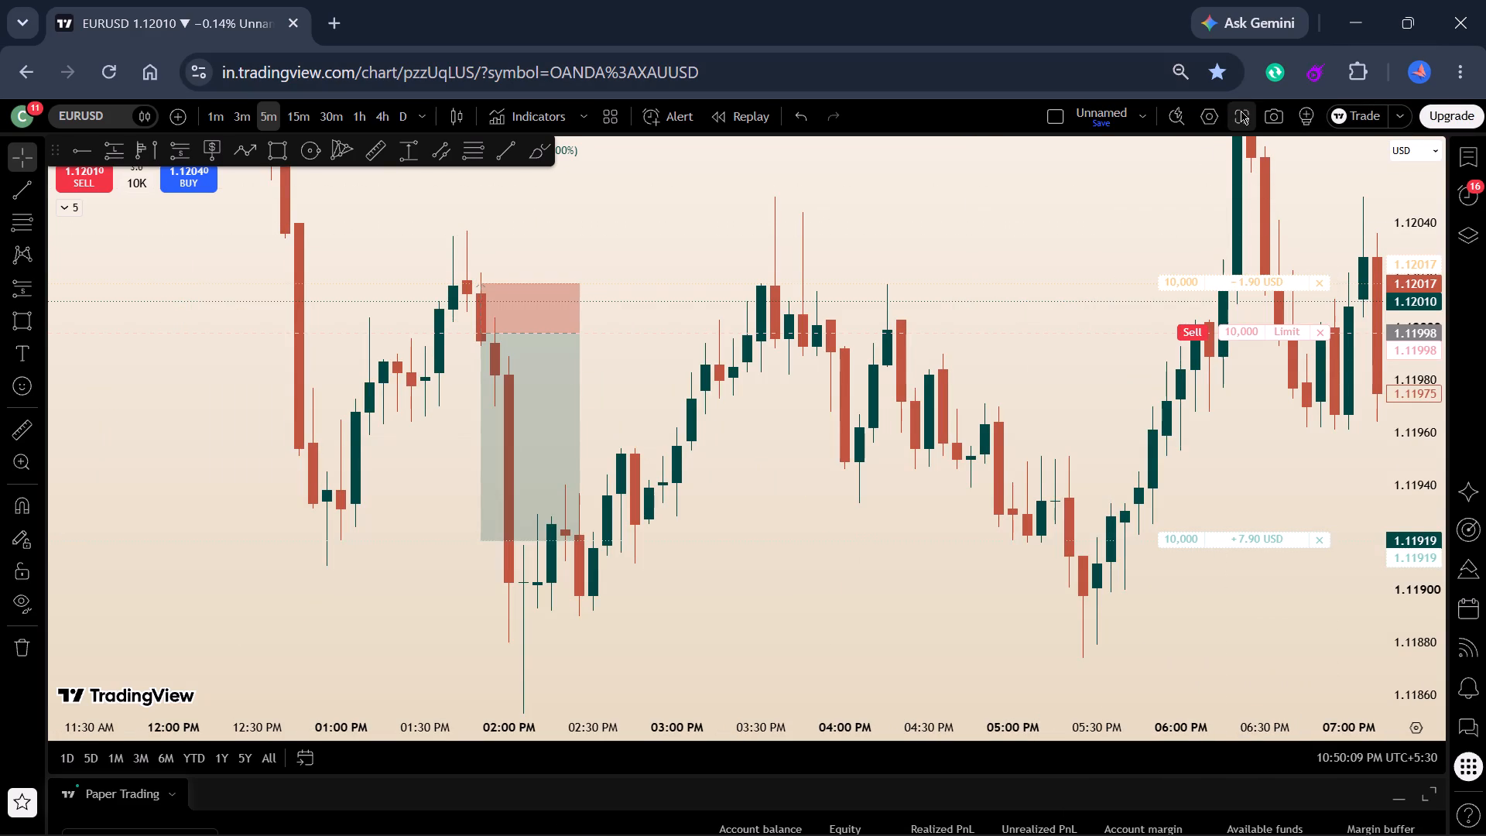
{"action": "scroll", "coordinate": [466, 296], "scroll_direction": "down", "scroll_amount": 4}
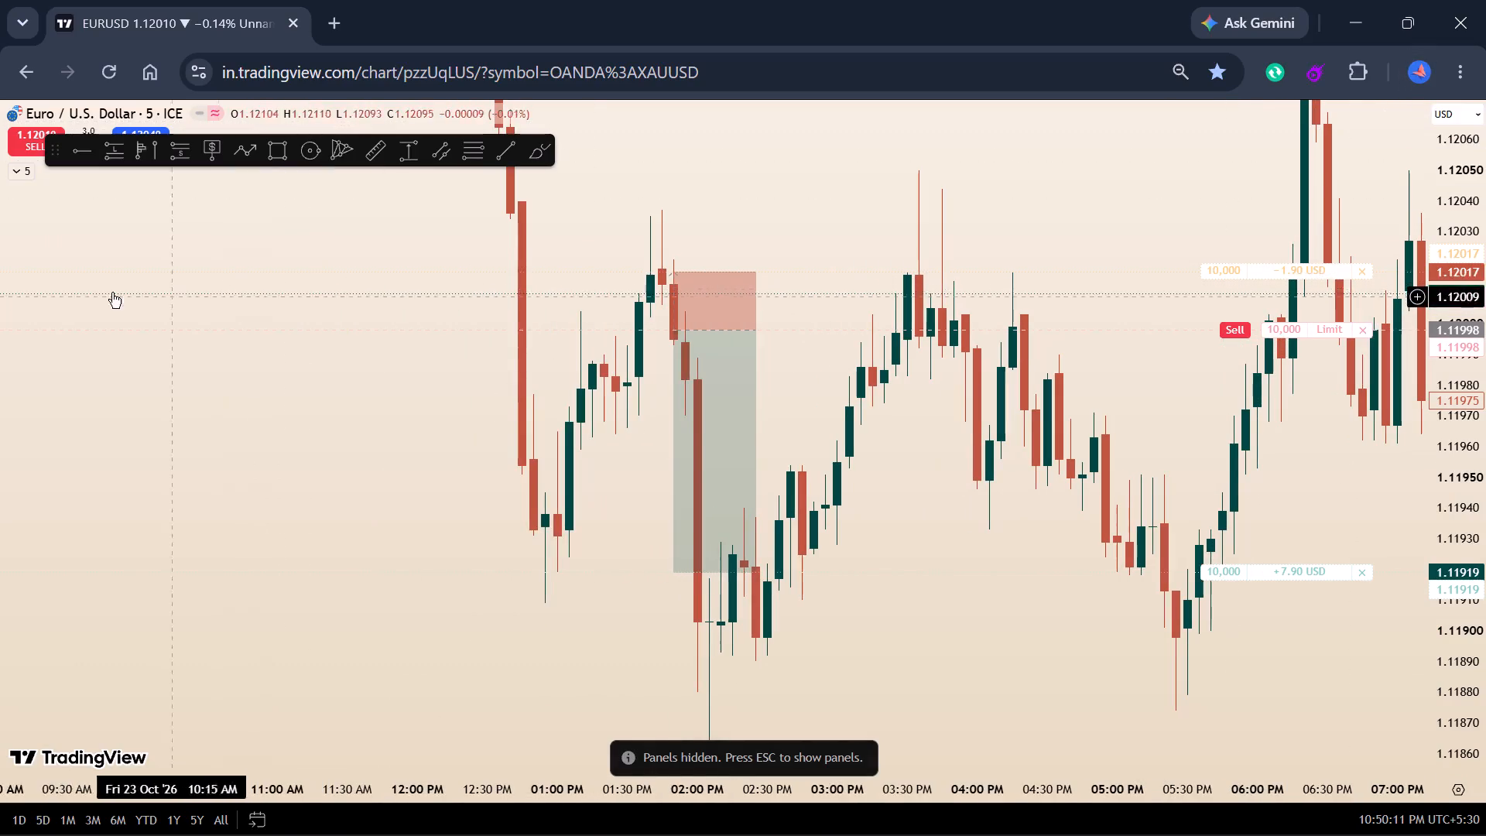
Go back from the EURUSD chart page and leave the site without saving the changes.
{"action": "left_click", "coordinate": [27, 81]}
{"action": "left_click", "coordinate": [830, 221]}
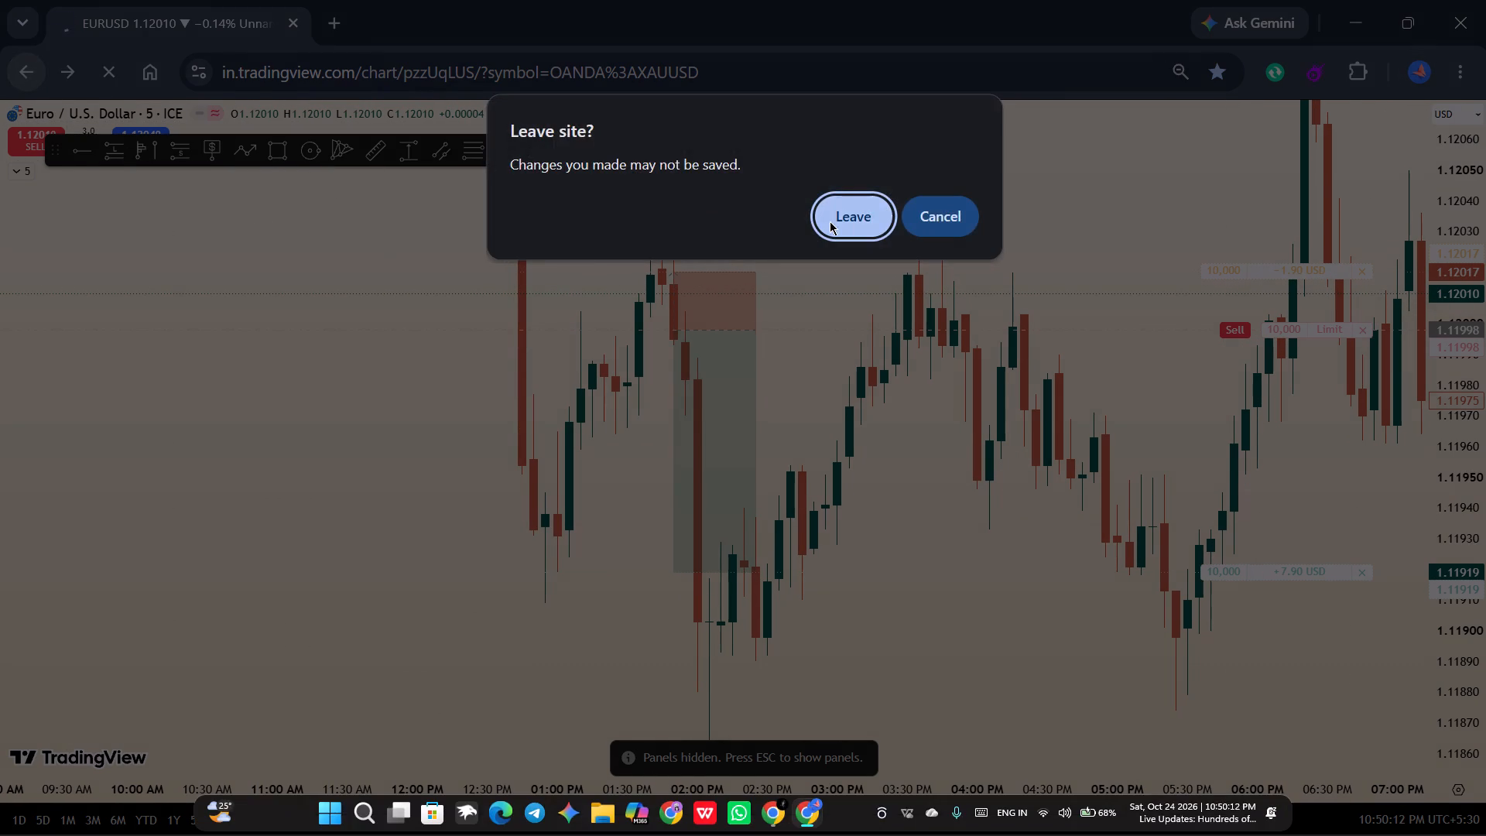
Switch to the other Chrome profile labelled "Your Chrome".
{"action": "left_click", "coordinate": [1419, 80]}
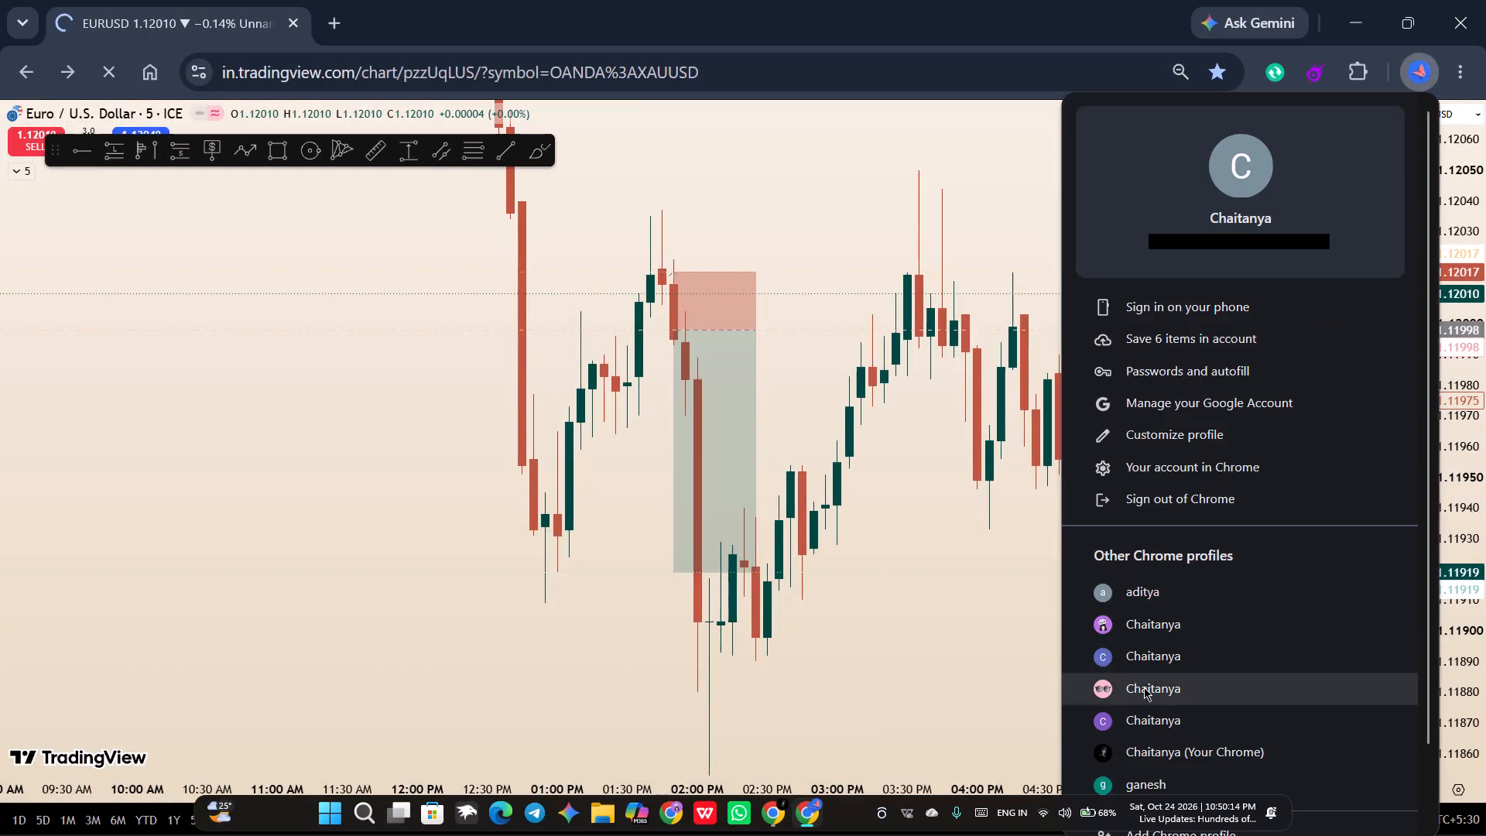
{"action": "left_click", "coordinate": [1144, 750]}
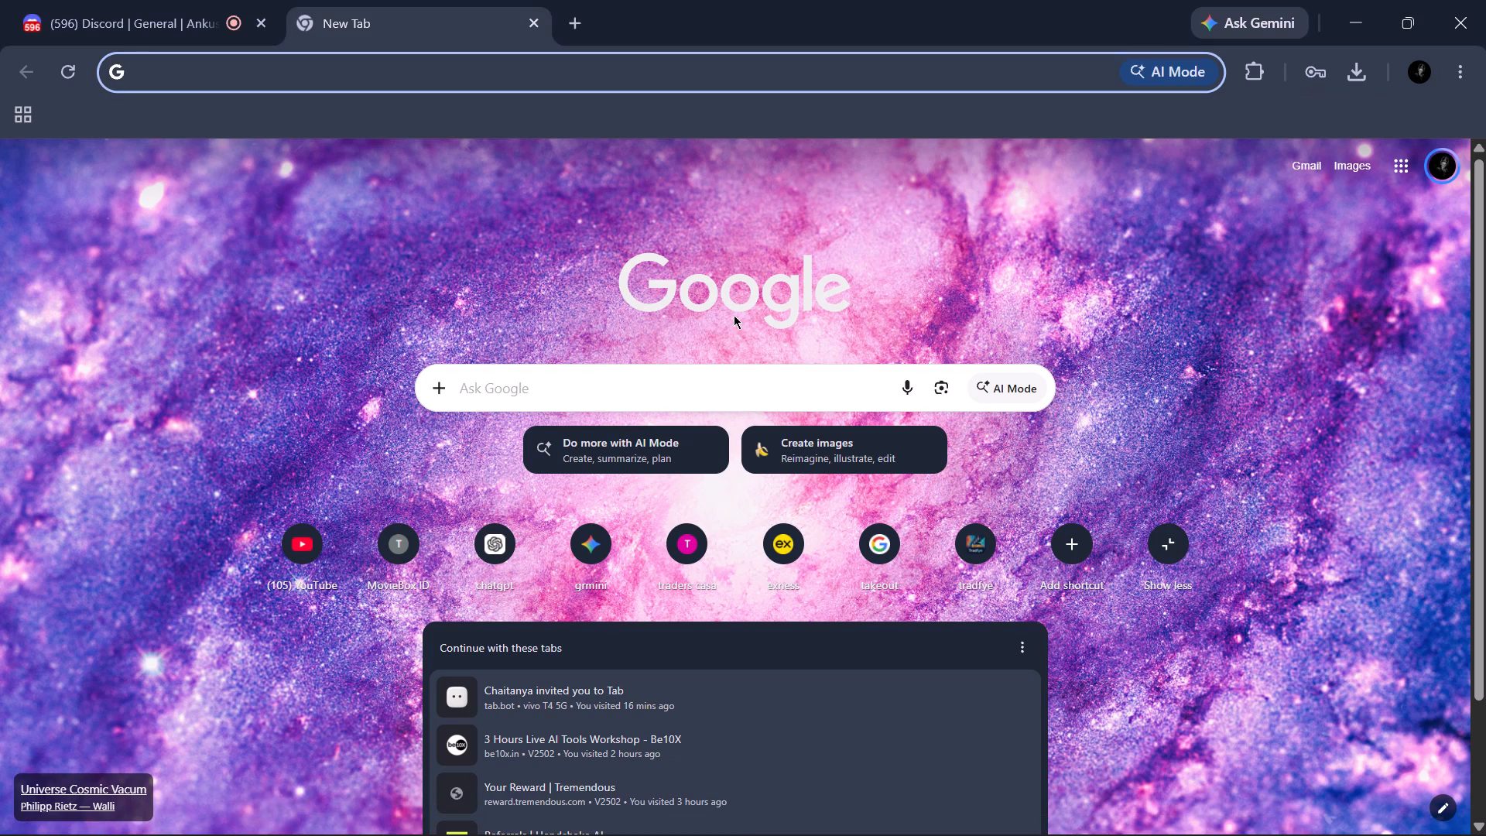
Search Google for "discord login" using the recent search suggestion.
{"action": "left_click", "coordinate": [717, 372]}
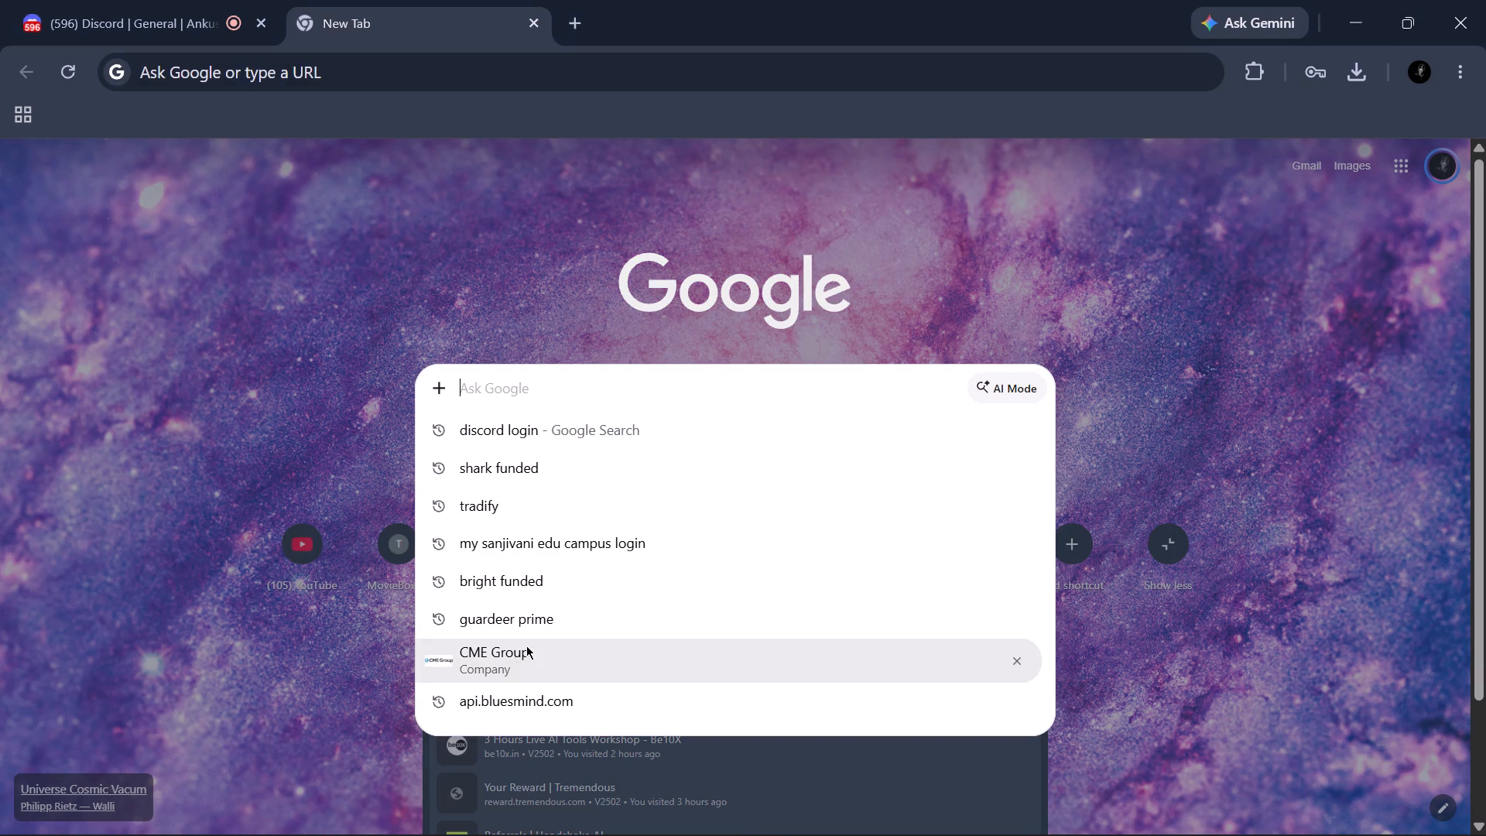
{"action": "left_click", "coordinate": [625, 382]}
{"action": "left_click", "coordinate": [853, 426]}
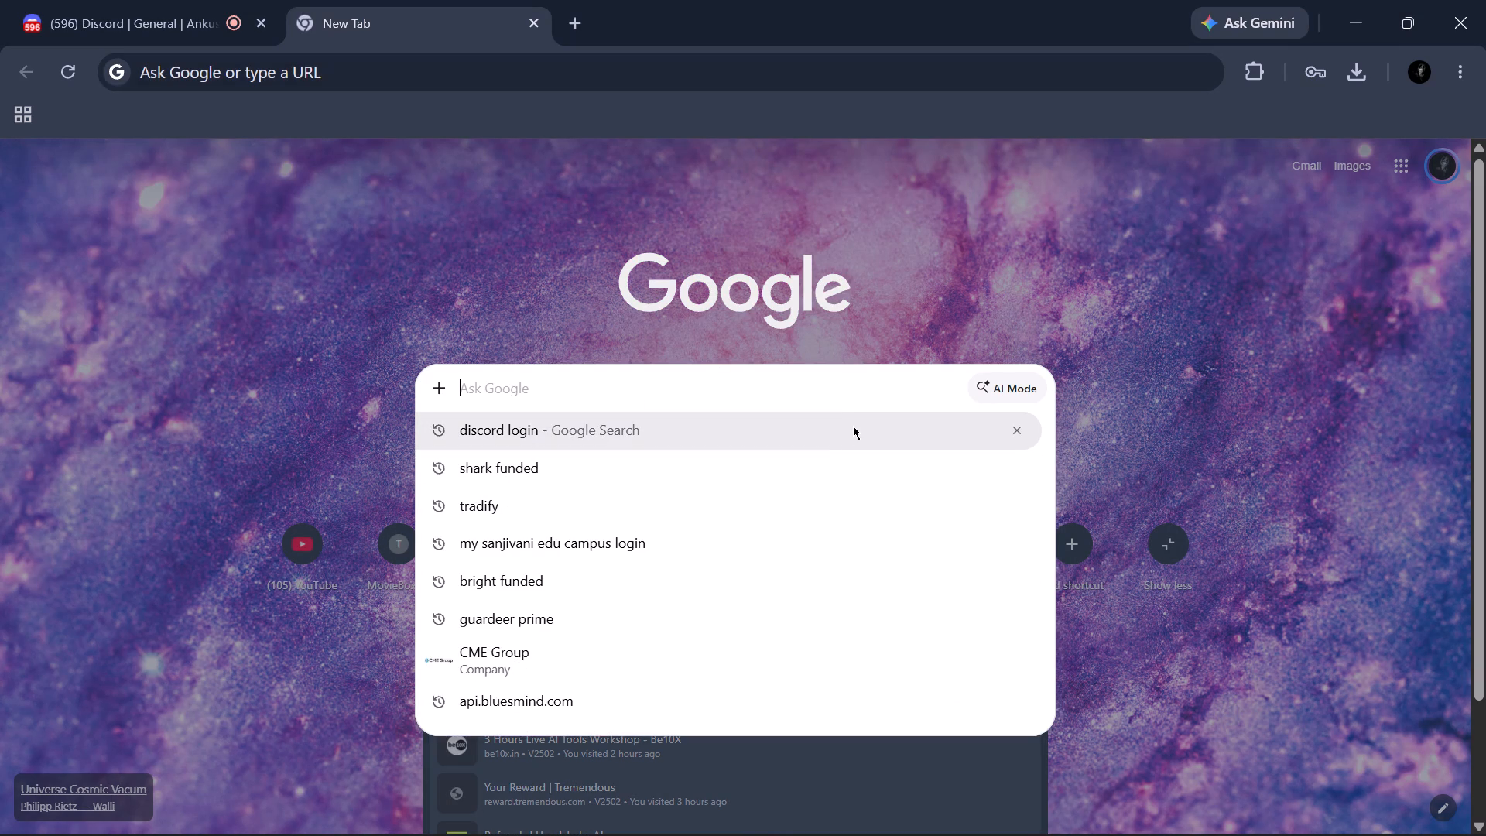